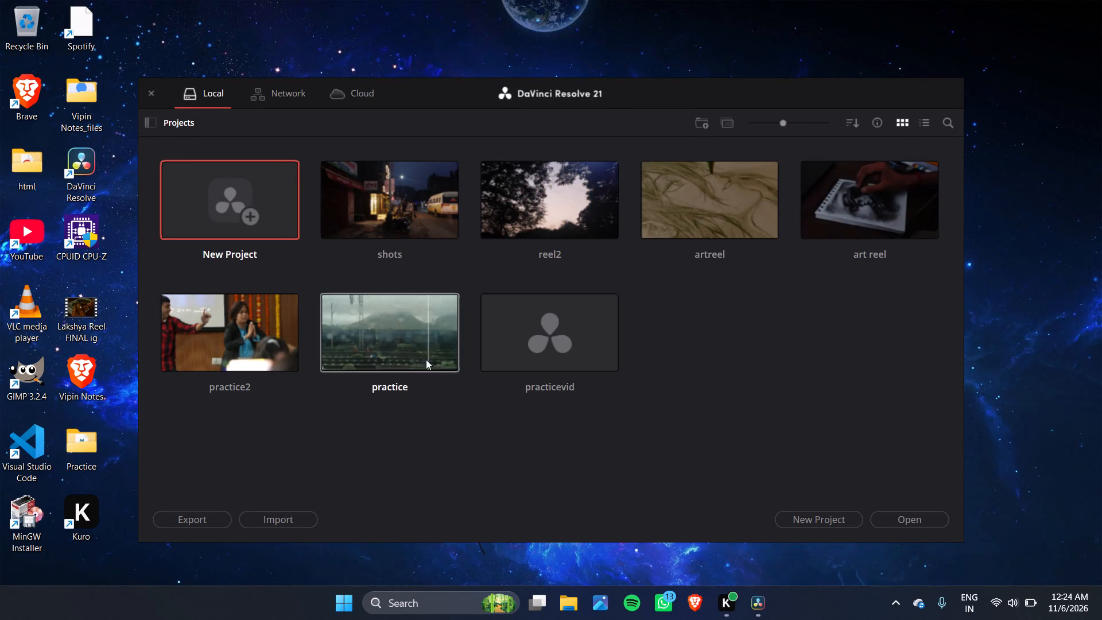
# Open the existing local project named shots.
pyautogui.doubleClick(397, 215)
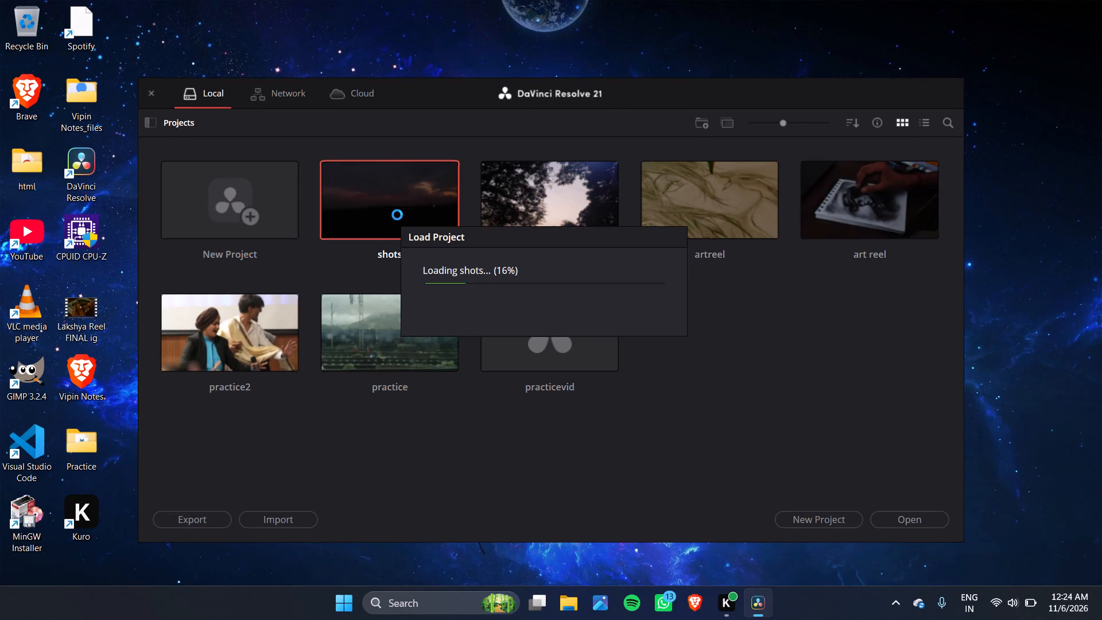
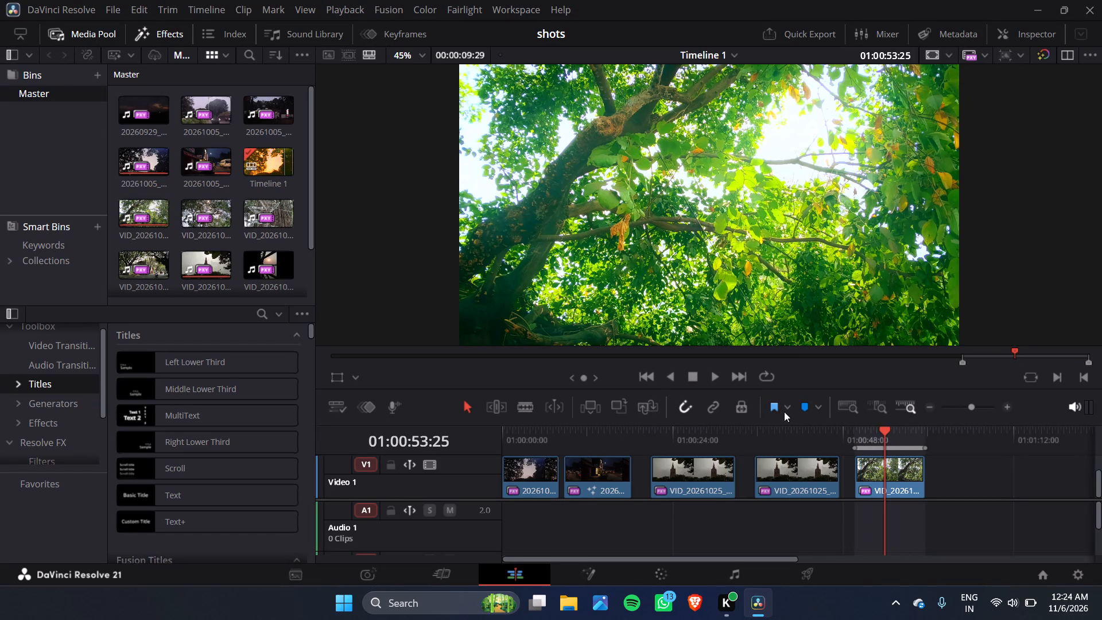
# Examine the graded look of the two church tower clips and the green tree clip at several points along Timeline 1.
pyautogui.click(794, 428)
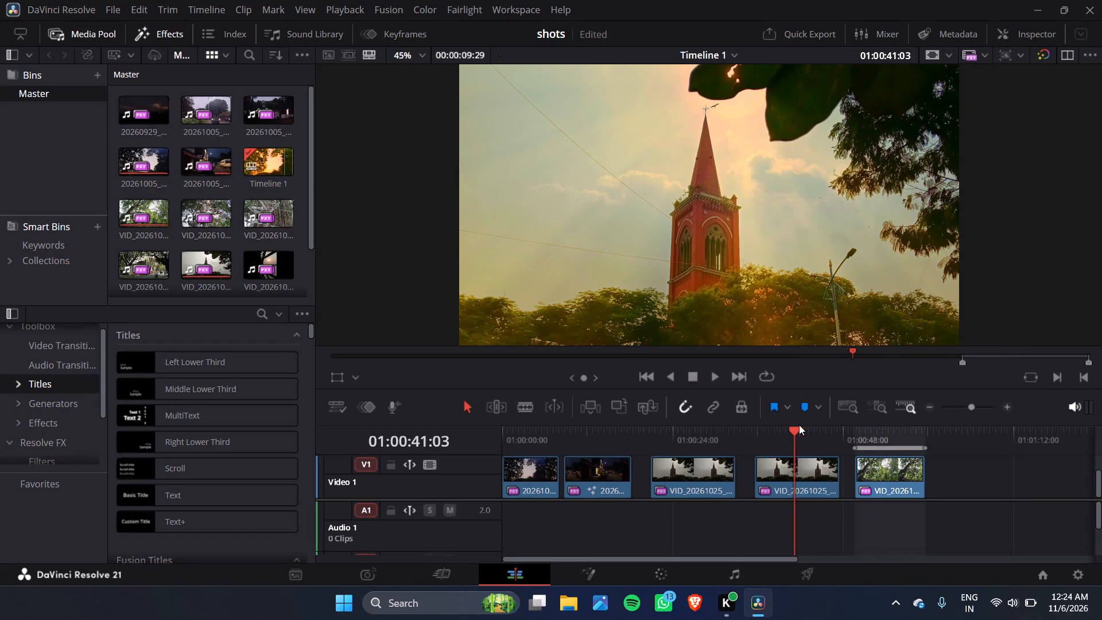
pyautogui.click(890, 431)
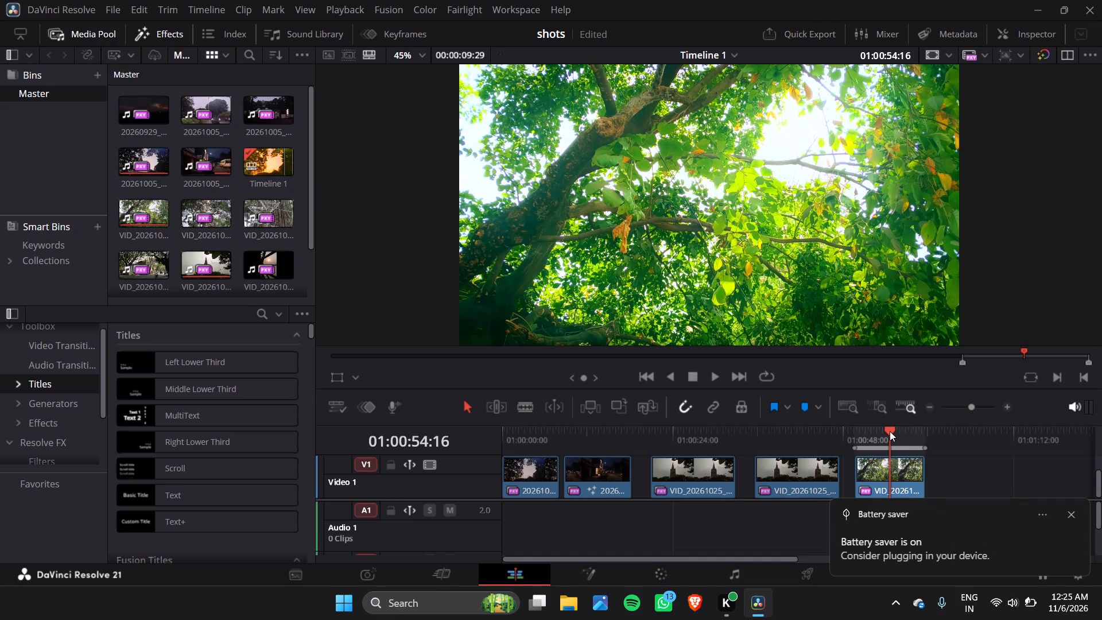
pyautogui.click(802, 437)
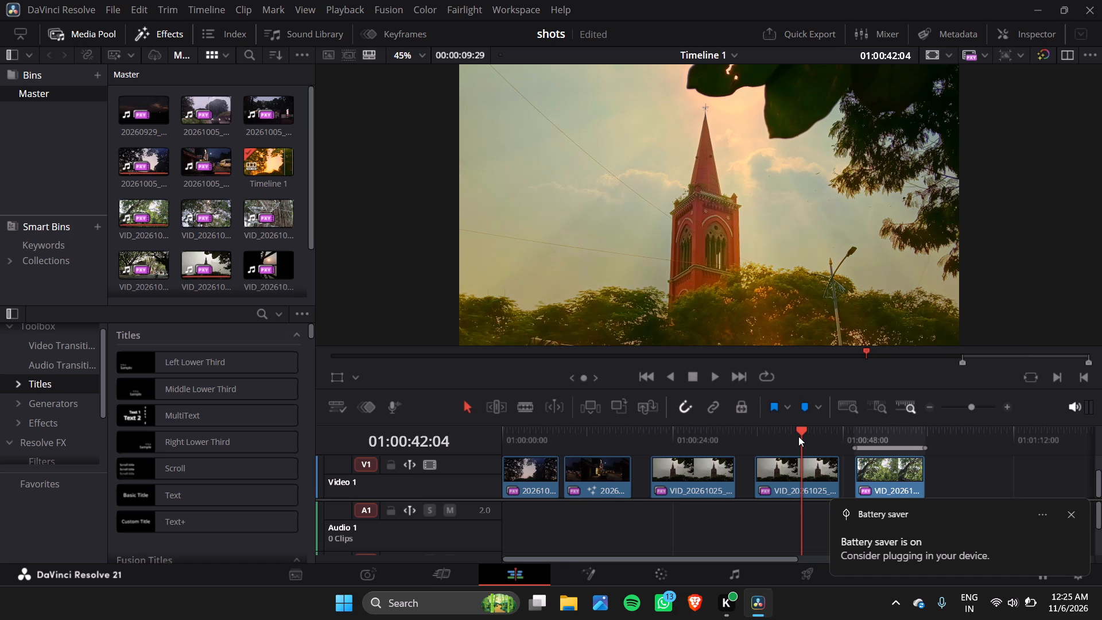
pyautogui.click(678, 433)
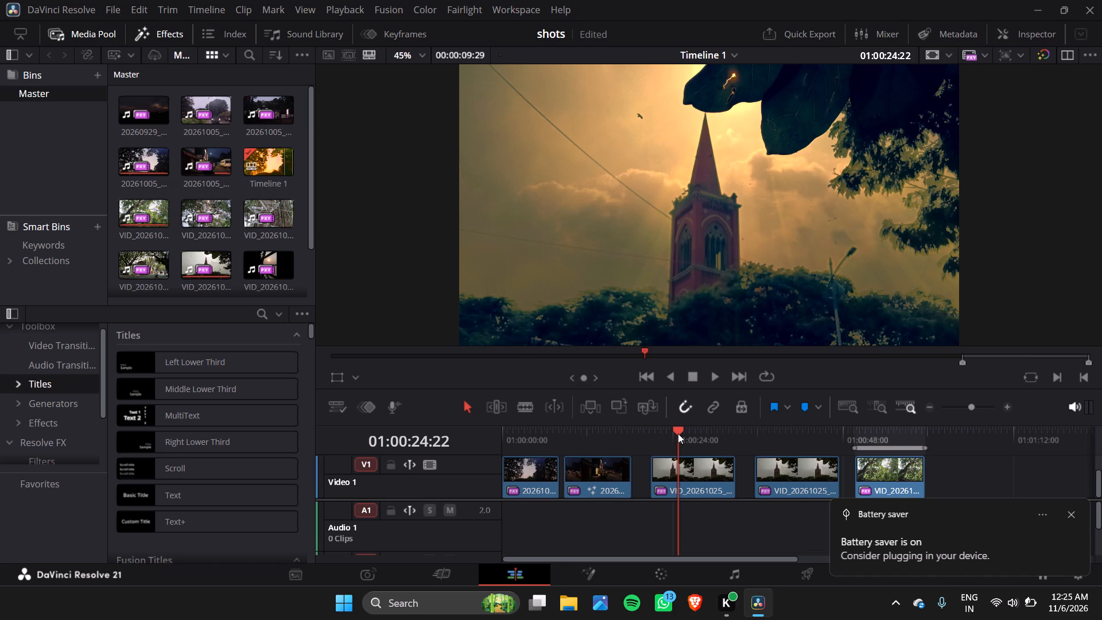
pyautogui.click(700, 433)
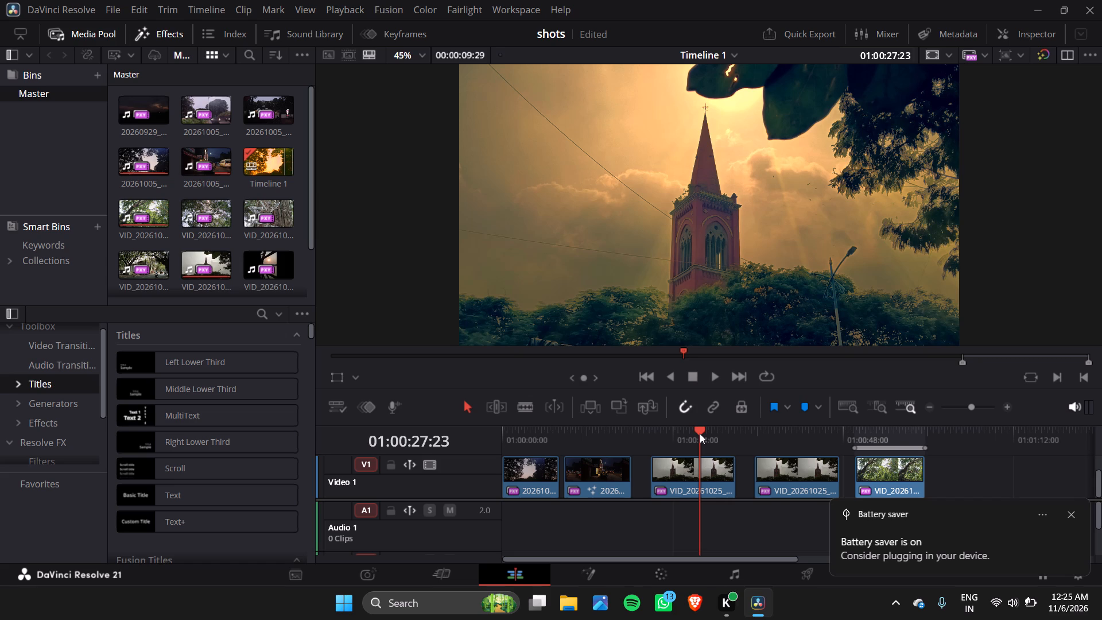
pyautogui.click(872, 432)
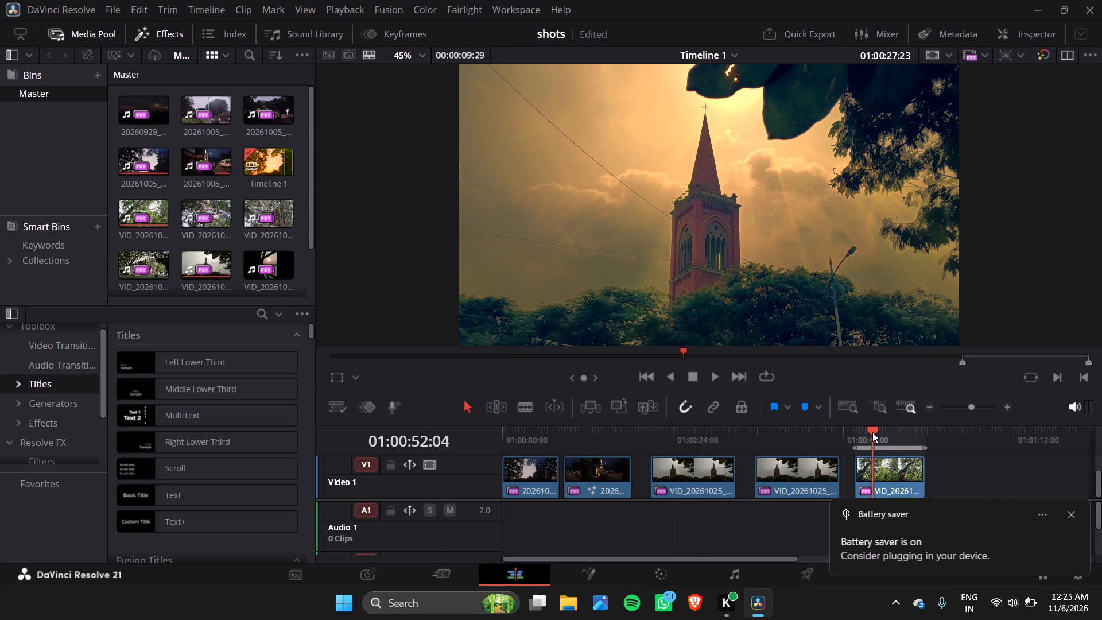
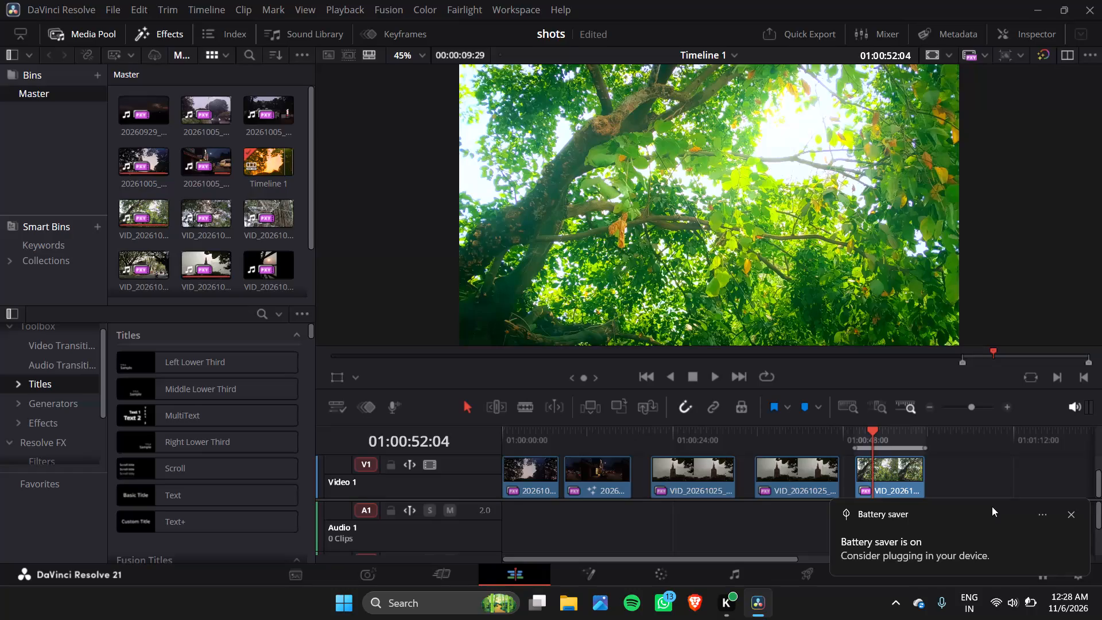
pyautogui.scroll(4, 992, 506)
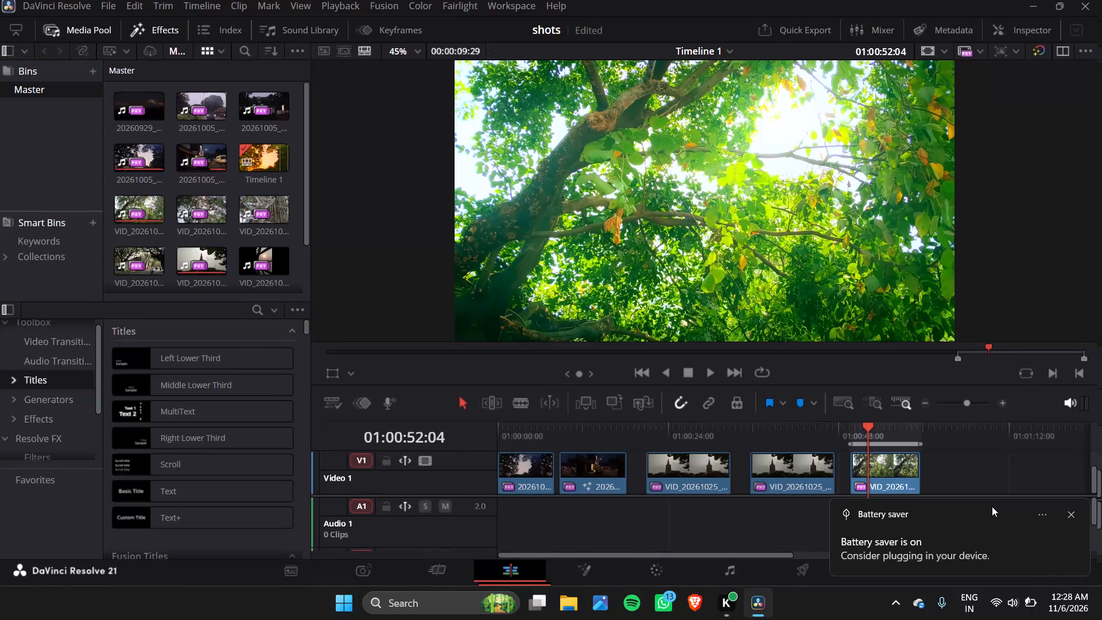
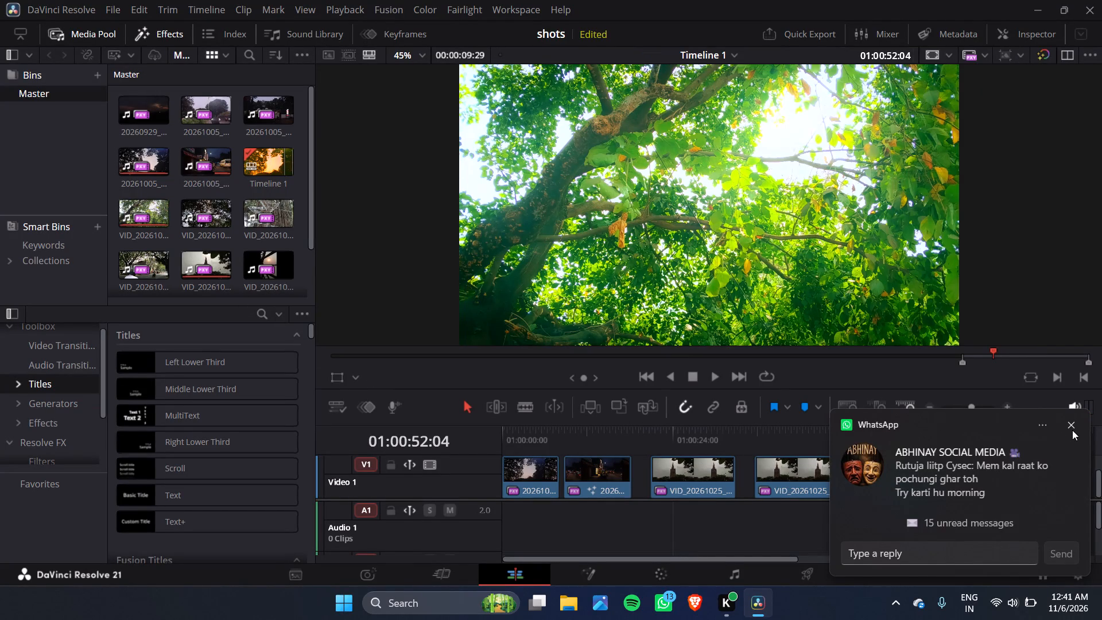
# Add the clip VID_20261025_133945606.mp4 to Video 1 after the green tree clip, leaving a short gap, starting at about 01:01:01:22.
pyautogui.click(1073, 428)
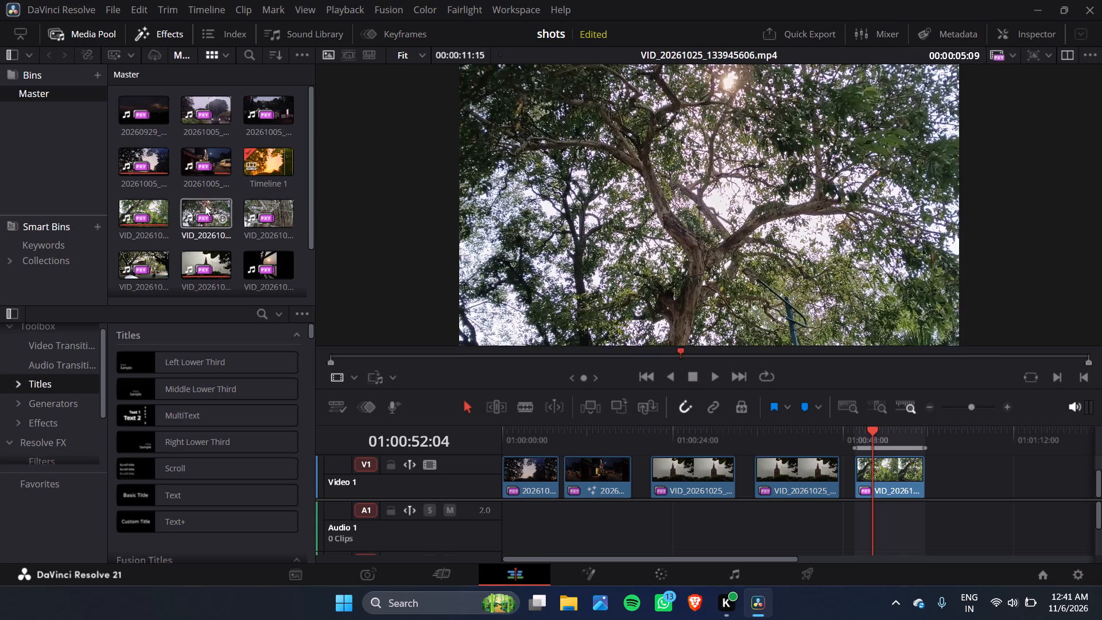
pyautogui.moveTo(205, 206); pyautogui.dragTo(953, 467)
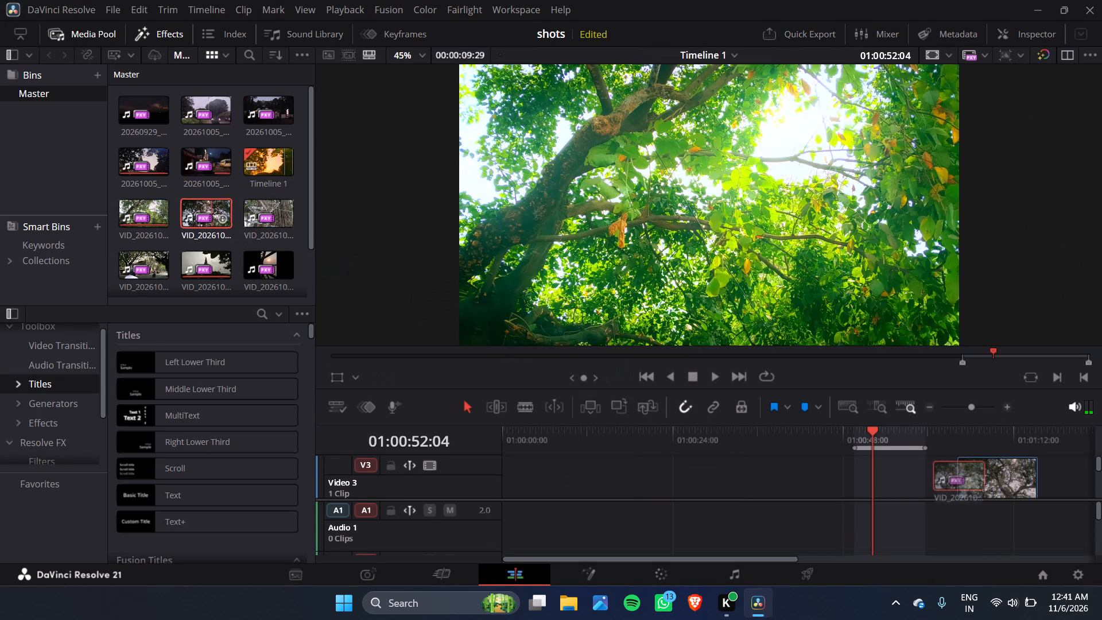
pyautogui.moveTo(953, 467); pyautogui.dragTo(933, 525)
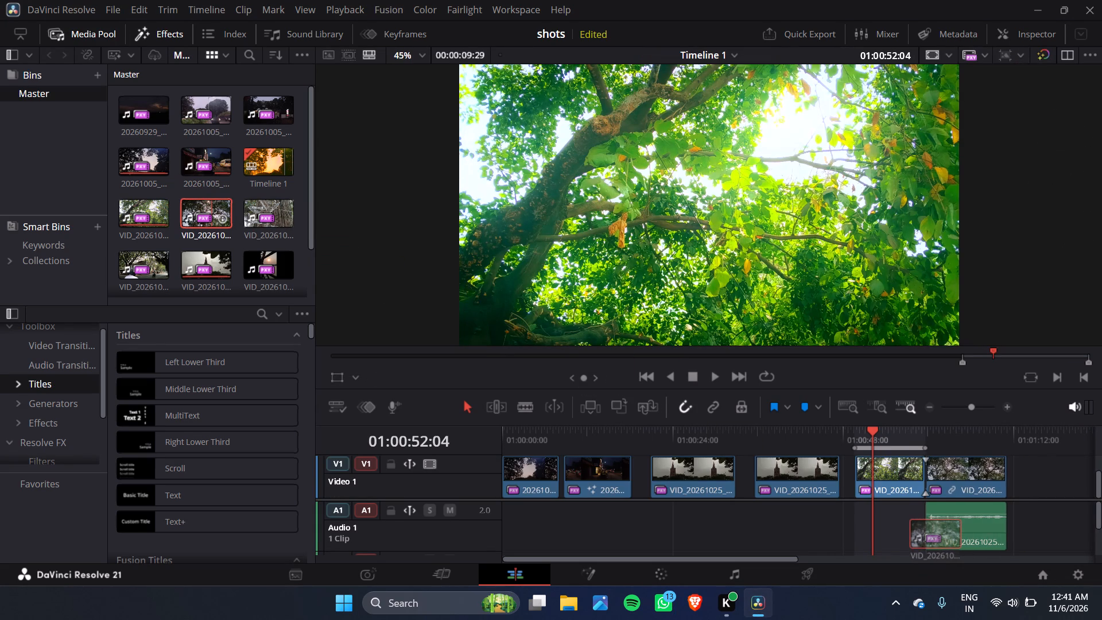
pyautogui.moveTo(933, 525); pyautogui.dragTo(941, 525)
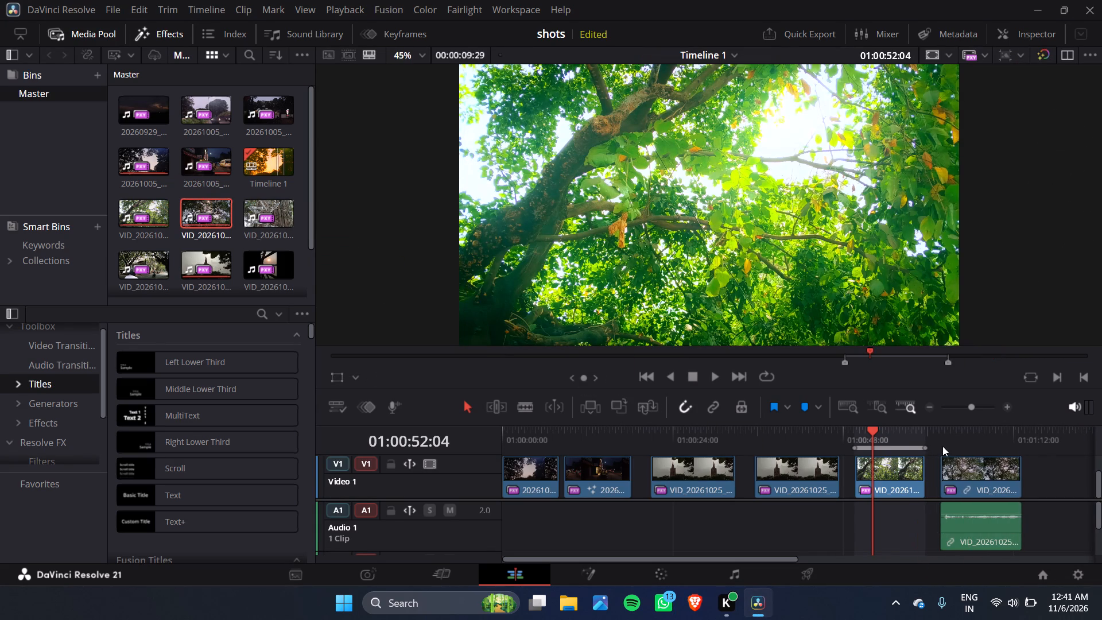
# Delete only the audio part of the newly added tree clip from Audio 1, keeping its video.
pyautogui.click(960, 470)
pyautogui.click(969, 528)
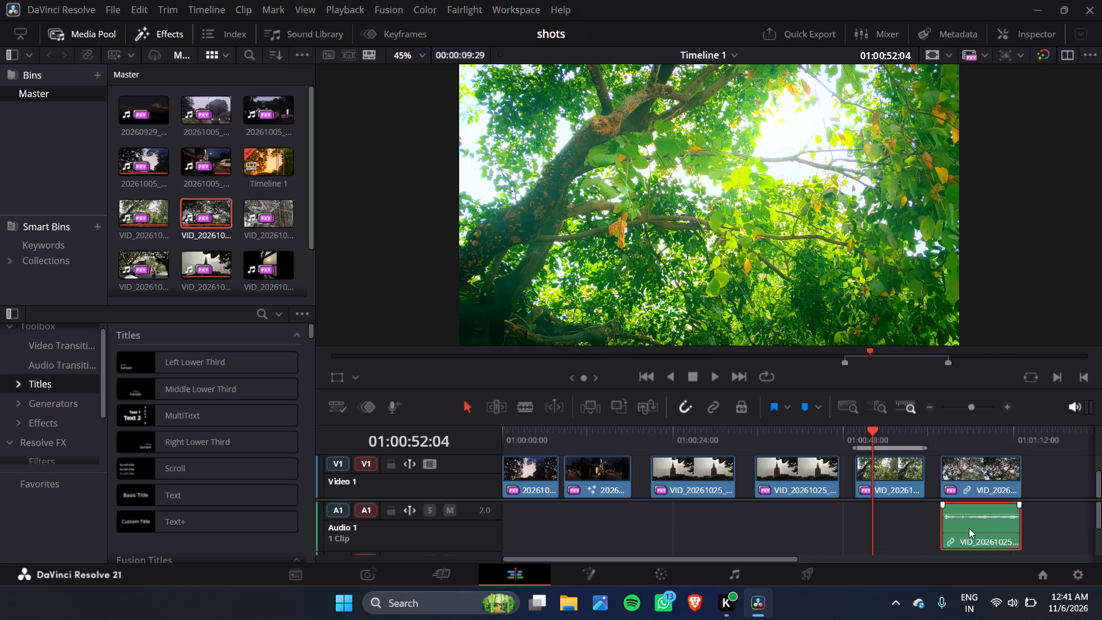
pyautogui.press('BackSpace')
# Play the newly added tree clip from its start to review the ungraded footage.
pyautogui.click(956, 471)
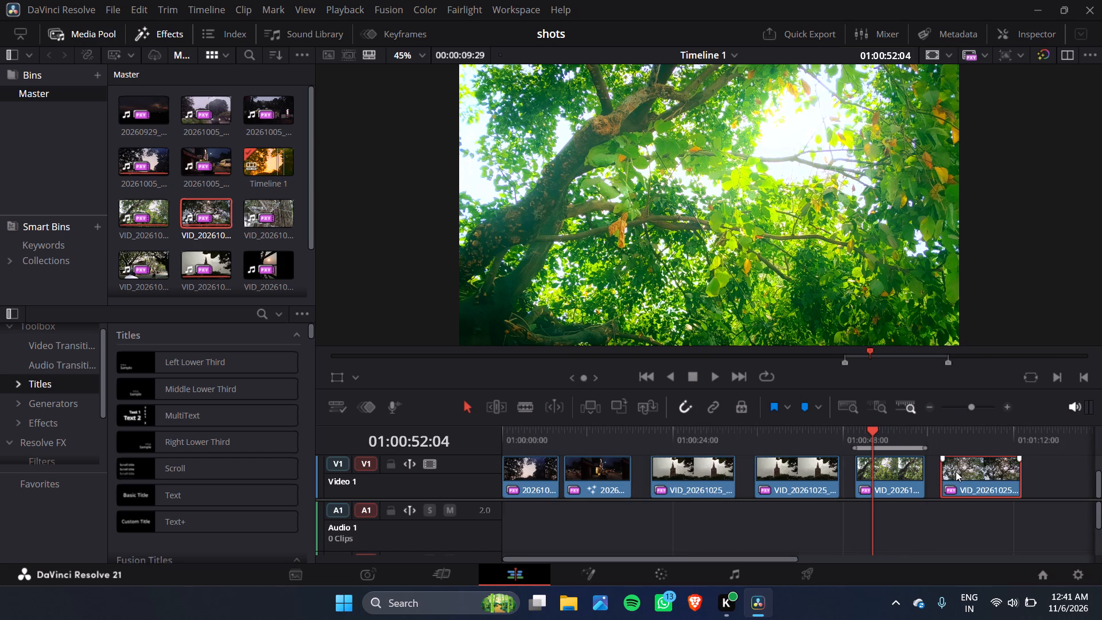
pyautogui.click(949, 436)
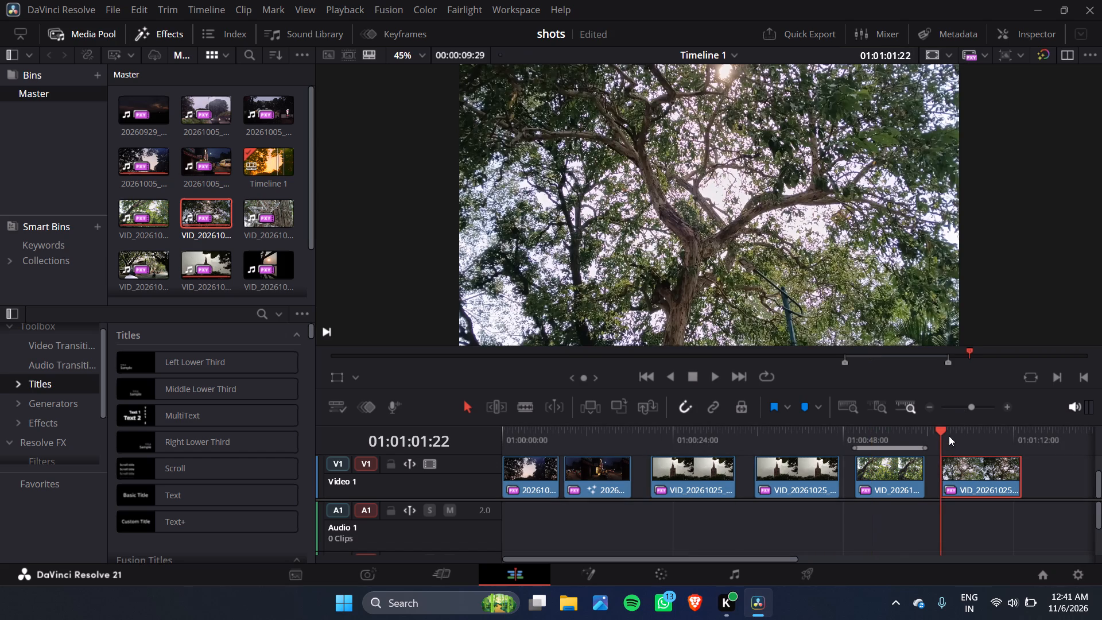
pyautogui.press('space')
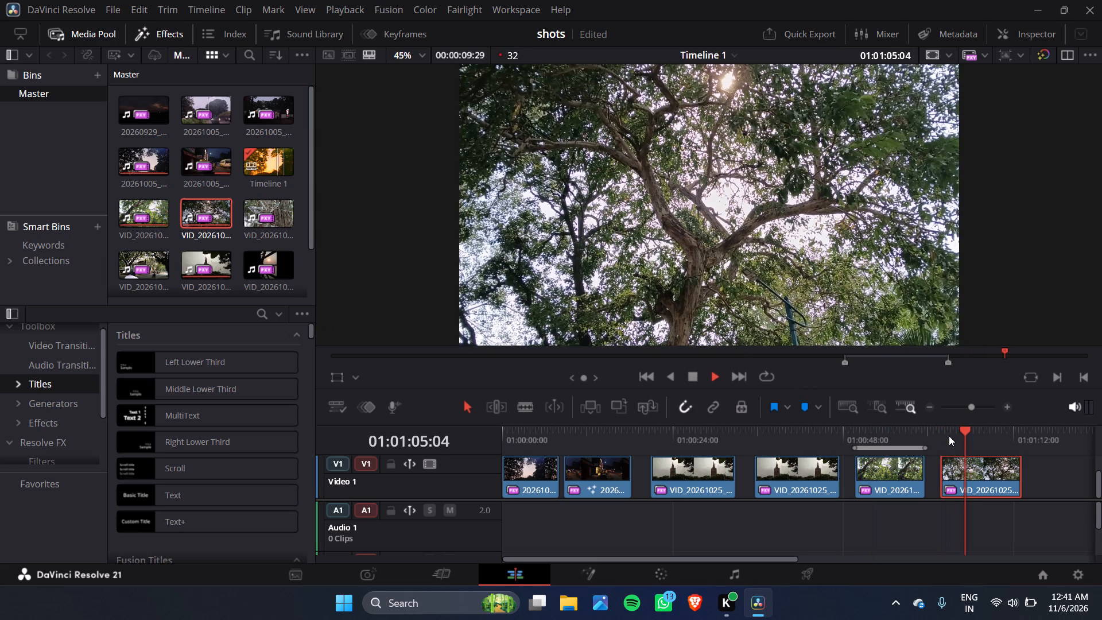
# Pause playback of the last tree clip on Timeline 1 at about 01:01:07:25.
pyautogui.press('space')
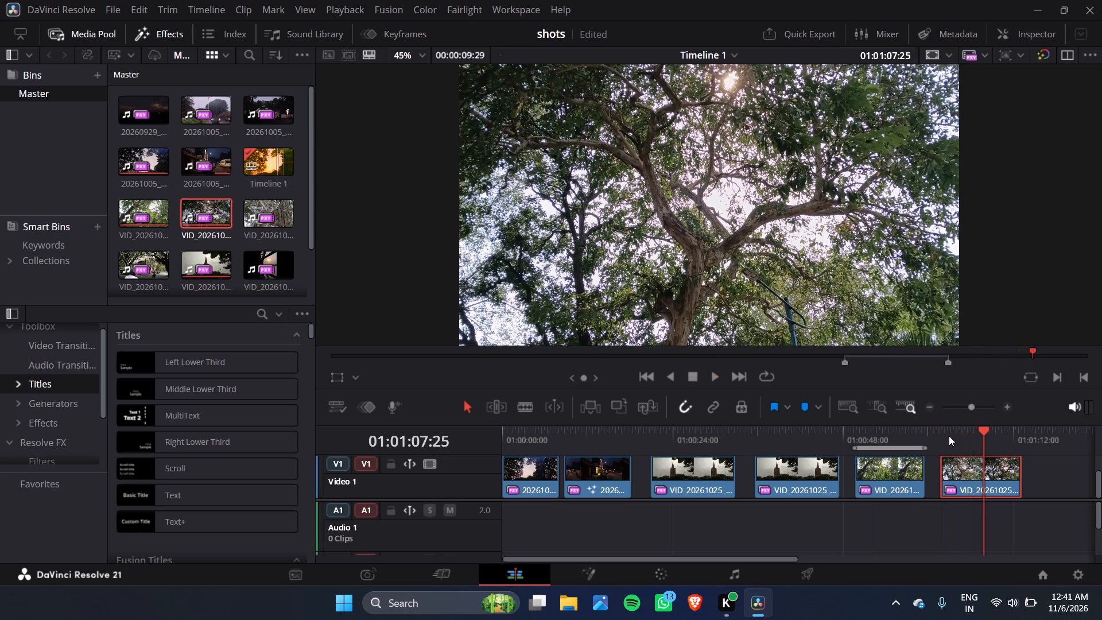
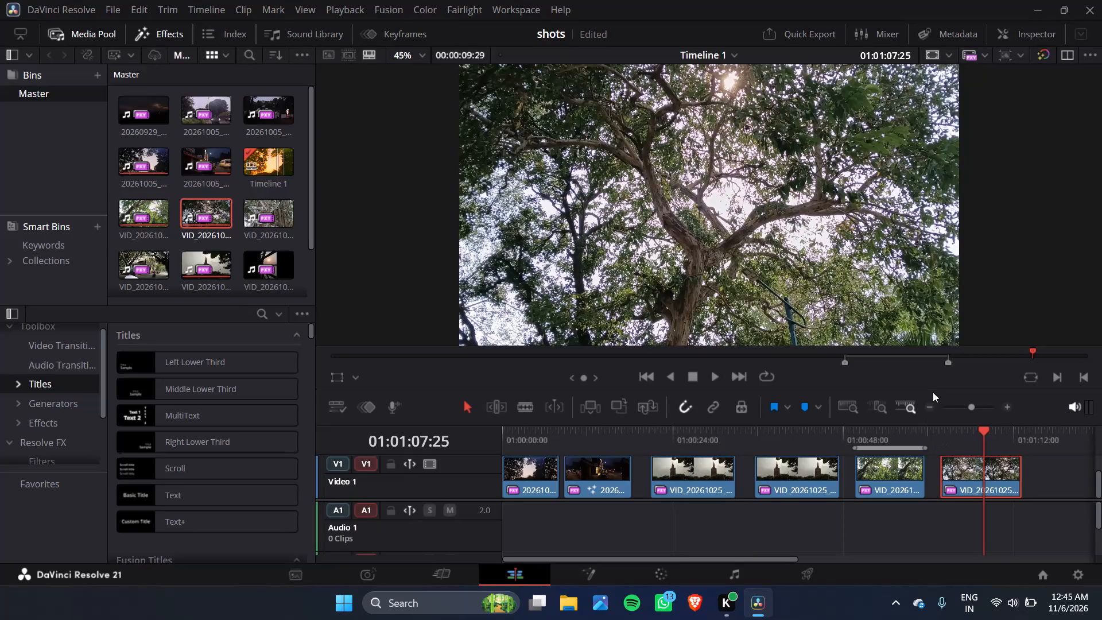
# Copy the colour grade from clip 05, the bright green tree shot, and apply it to clip 06, the last tree shot.
pyautogui.click(886, 431)
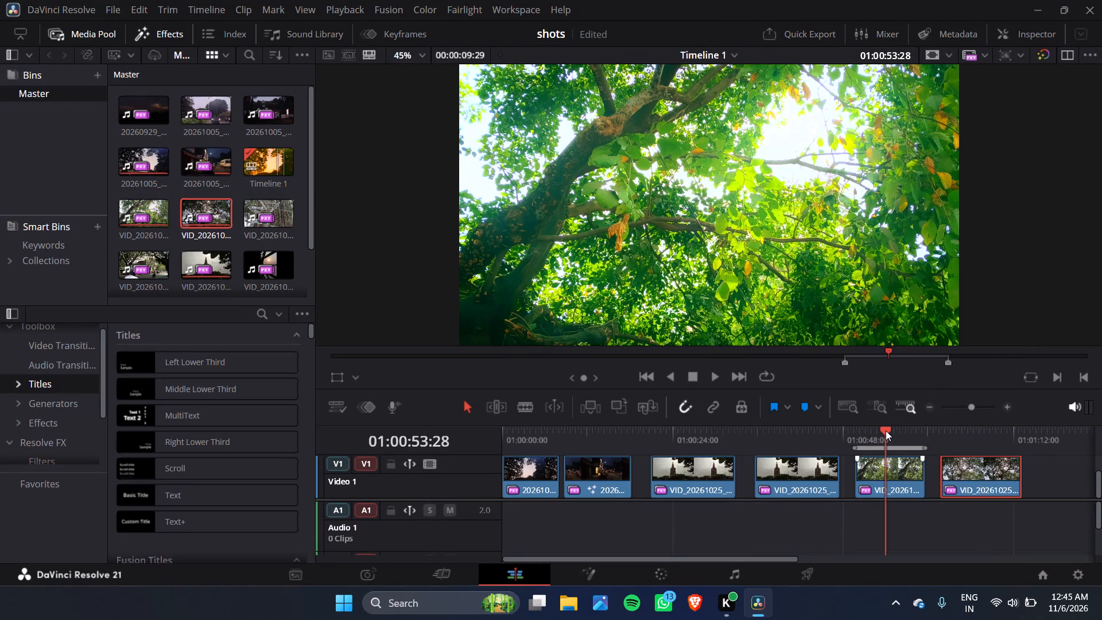
pyautogui.click(966, 427)
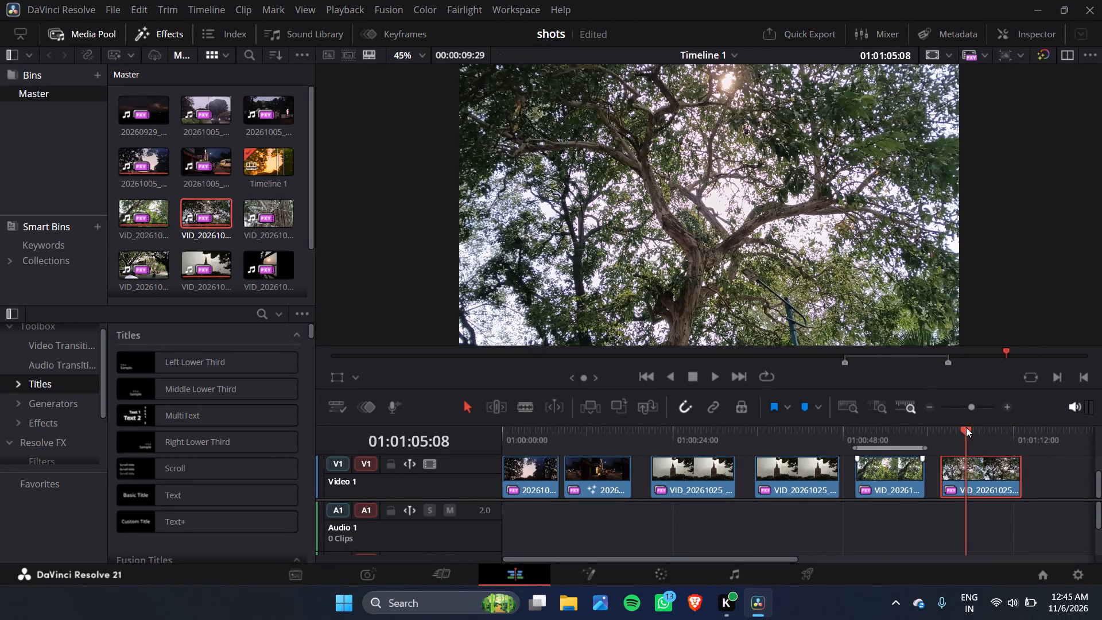
pyautogui.click(910, 433)
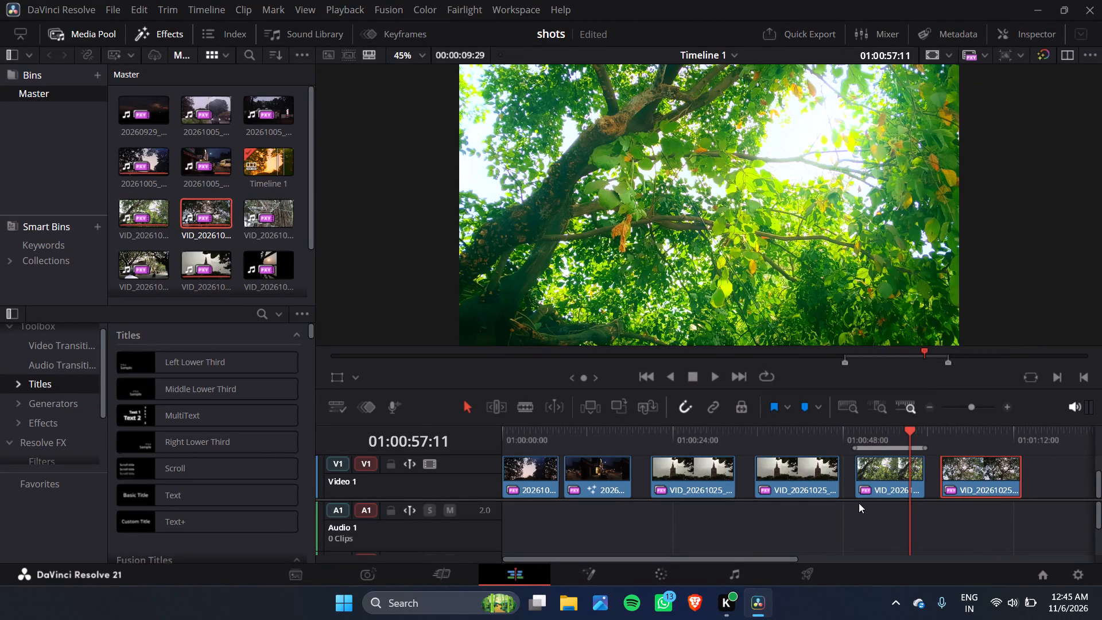
pyautogui.click(685, 574)
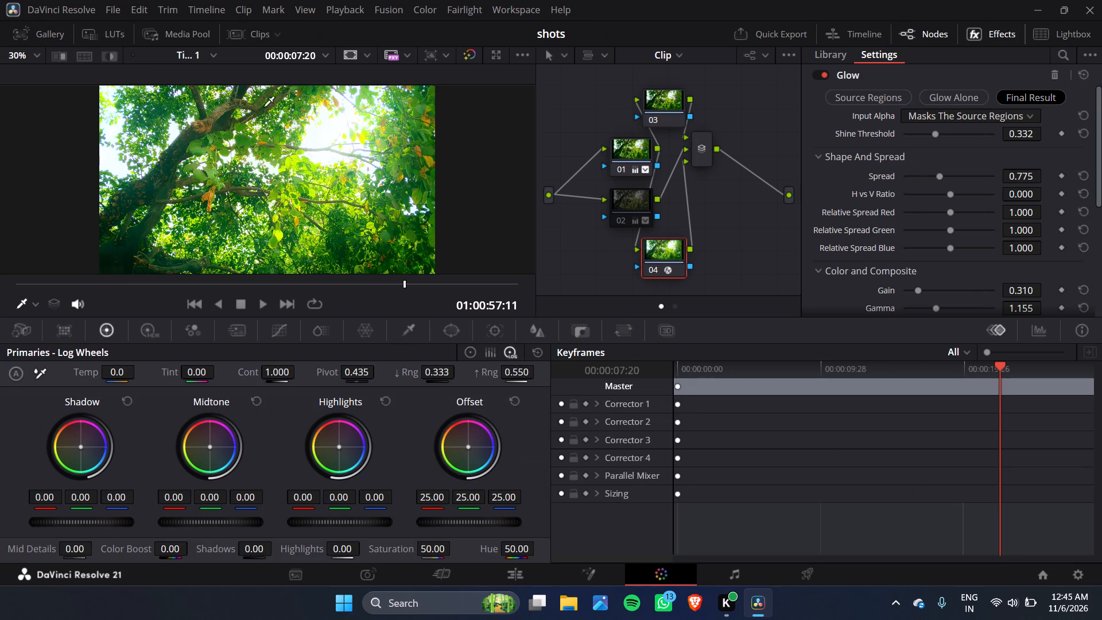
pyautogui.click(234, 28)
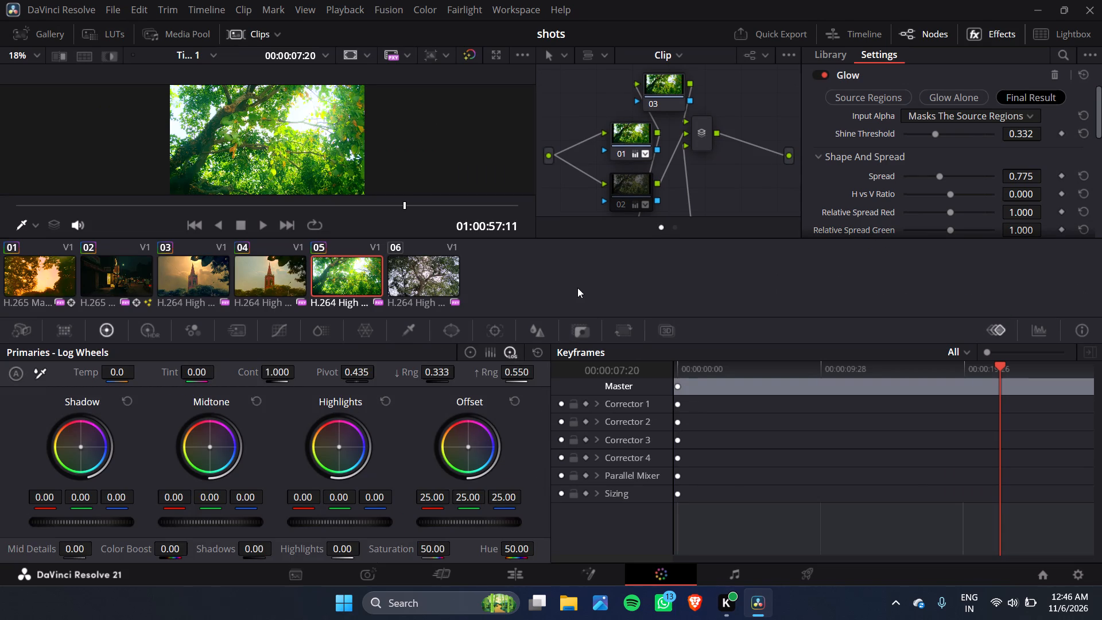
pyautogui.hotkey('ctrl', 'c')
pyautogui.click(426, 270)
pyautogui.hotkey('ctrl', 'v')
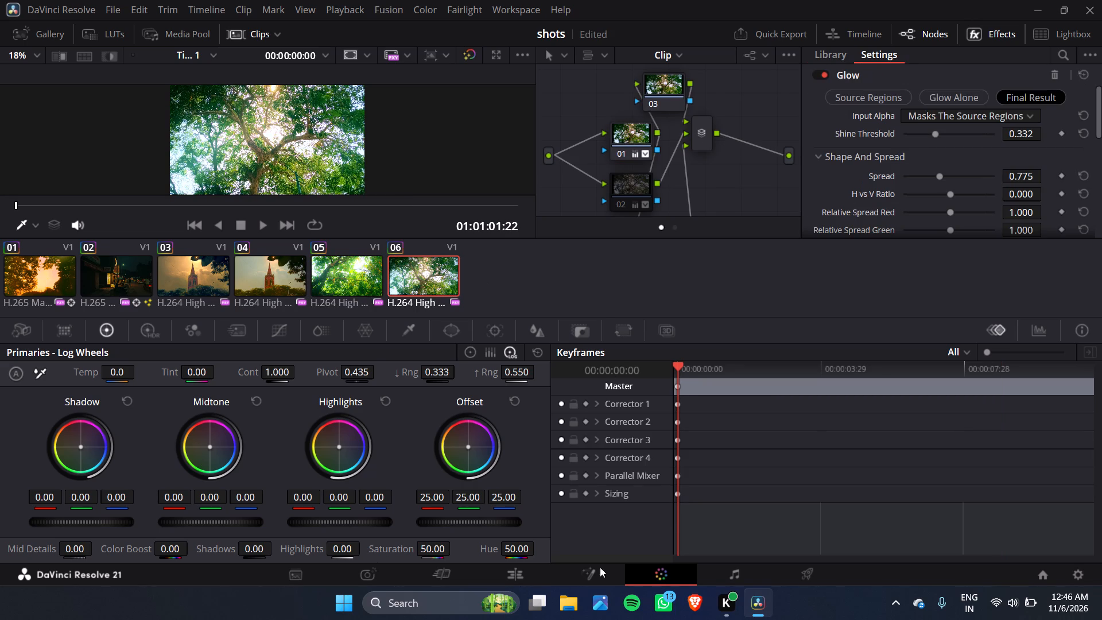
# Play the last tree clip in the edit timeline from its start and pause at about 01:01:09:17.
pyautogui.click(525, 567)
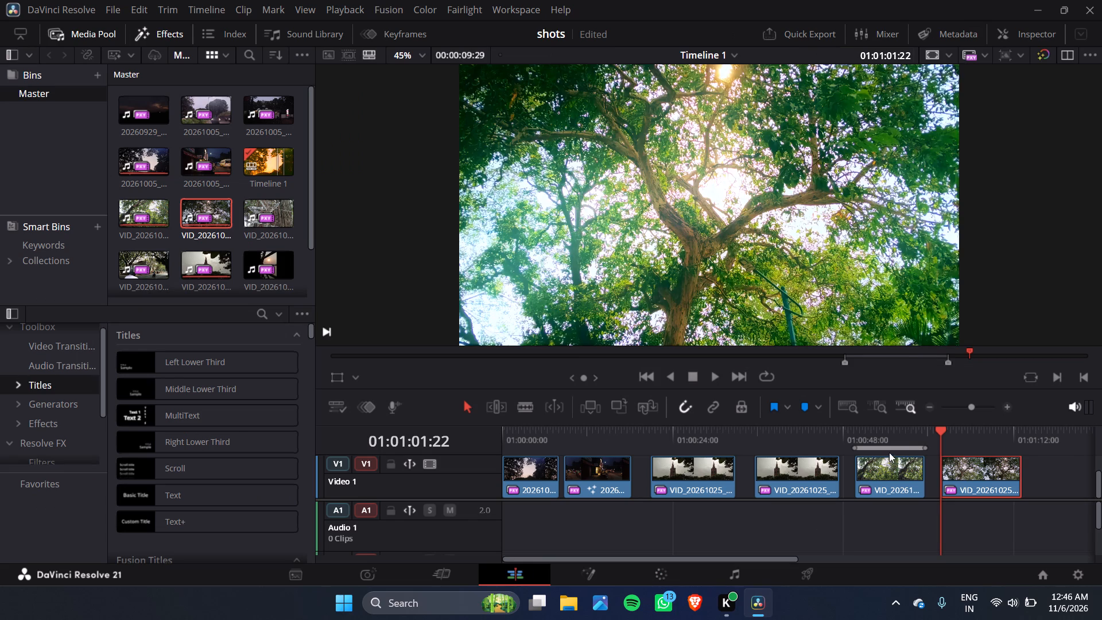
pyautogui.press('space')
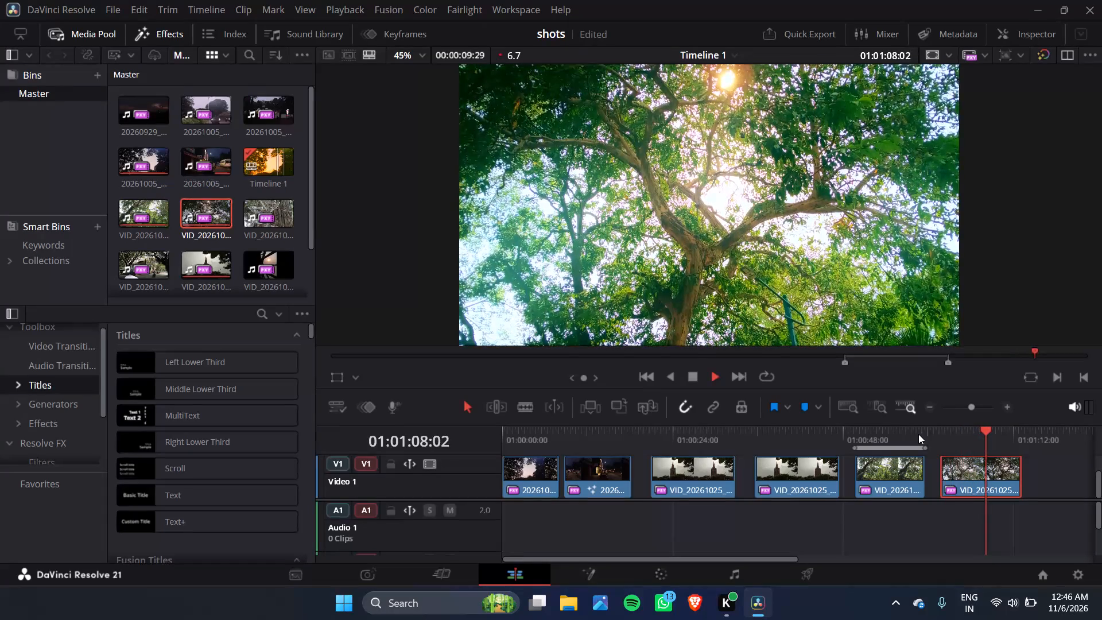
pyautogui.press('space')
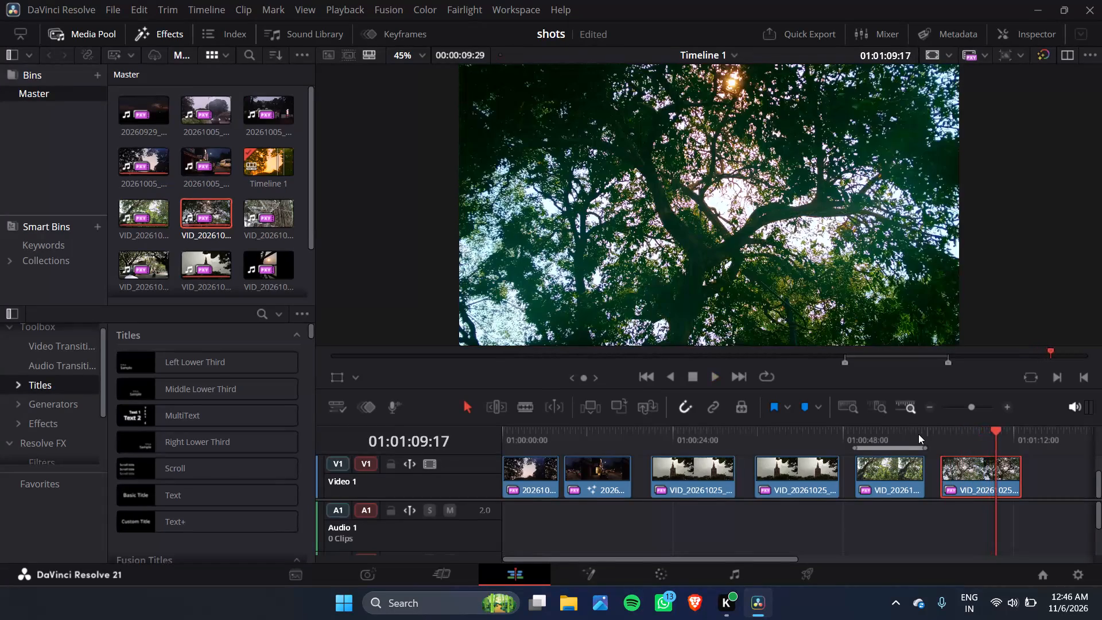
# Replay the last tree clip on Timeline 1 from its start to review its copied grade.
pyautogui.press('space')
pyautogui.click(942, 431)
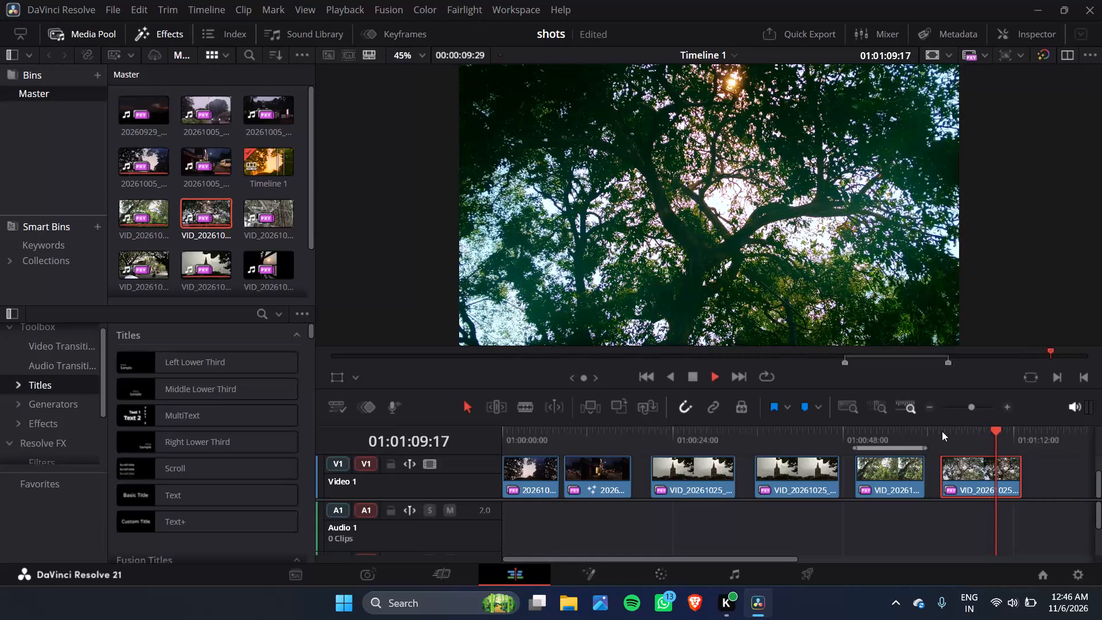
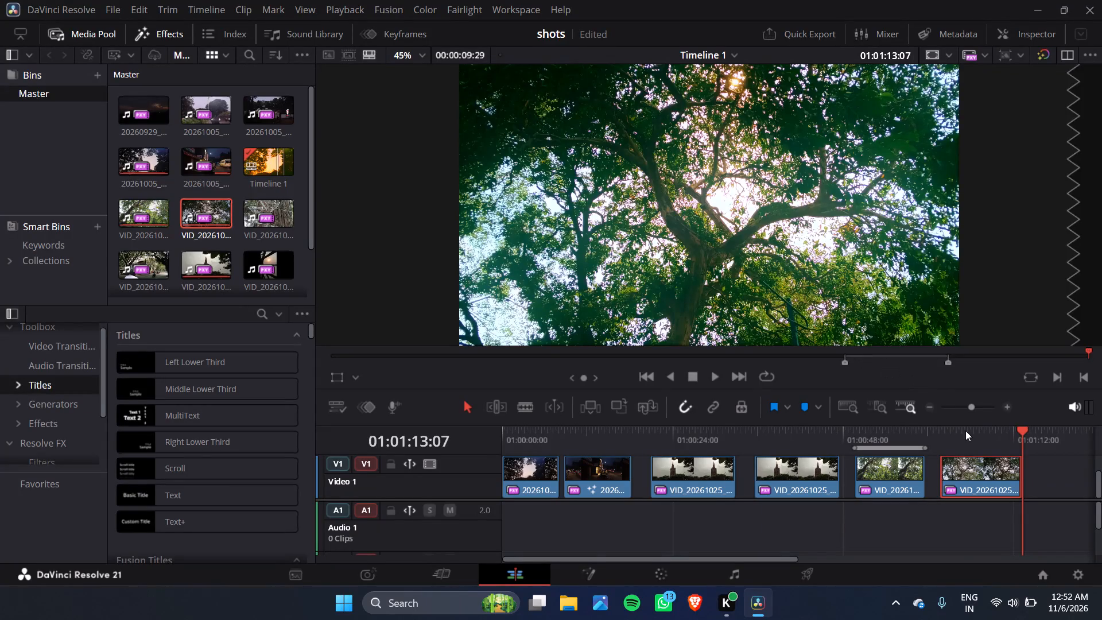
# Move the playhead back to about 01:01:04:01 within the last tree clip on Timeline 1.
pyautogui.click(957, 439)
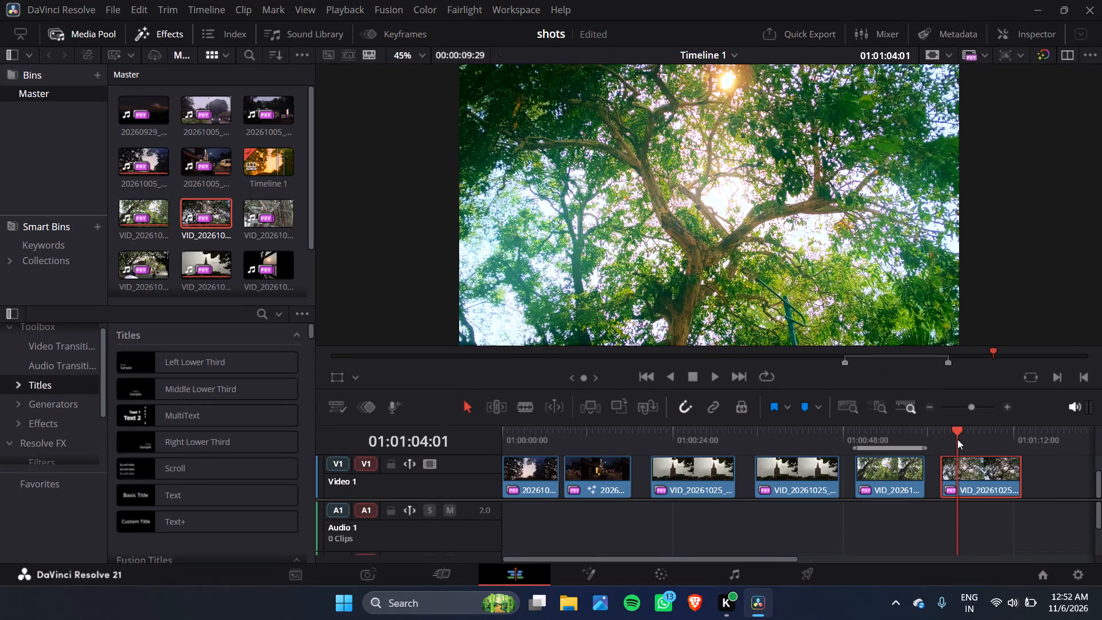
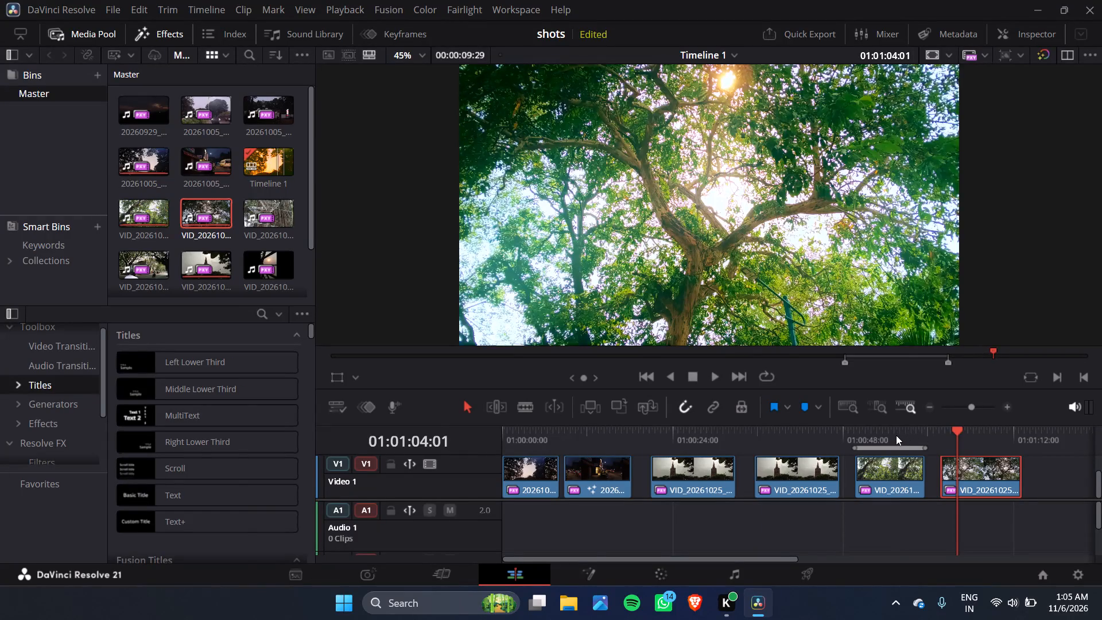
# View the graded frame of the fifth clip, the bright green tree shot, at about 01:00:55:14 on Timeline 1.
pyautogui.click(896, 435)
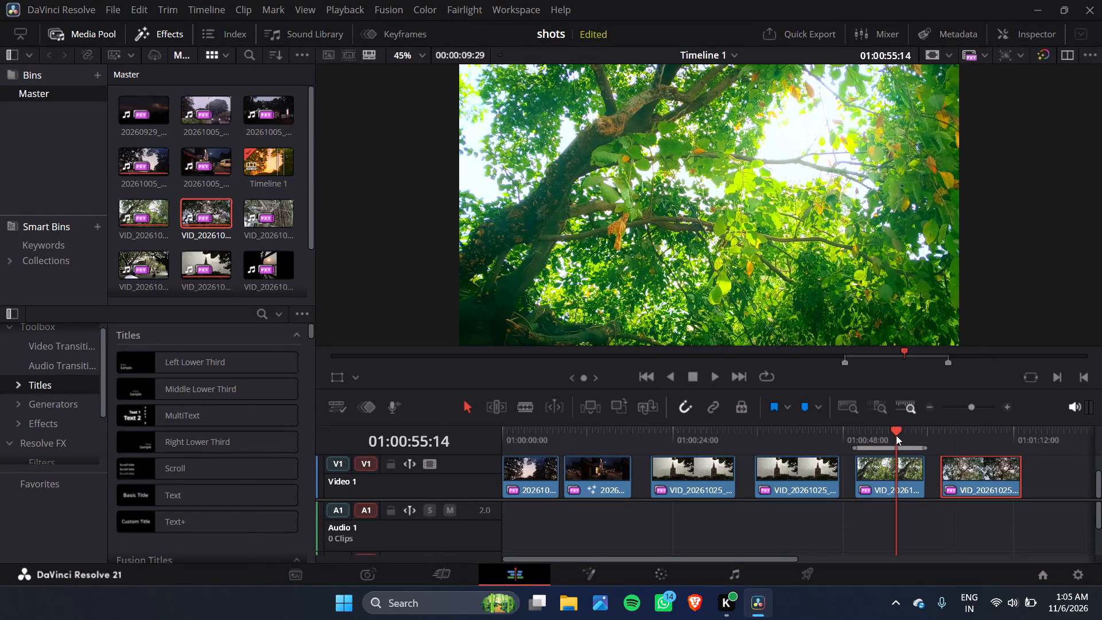
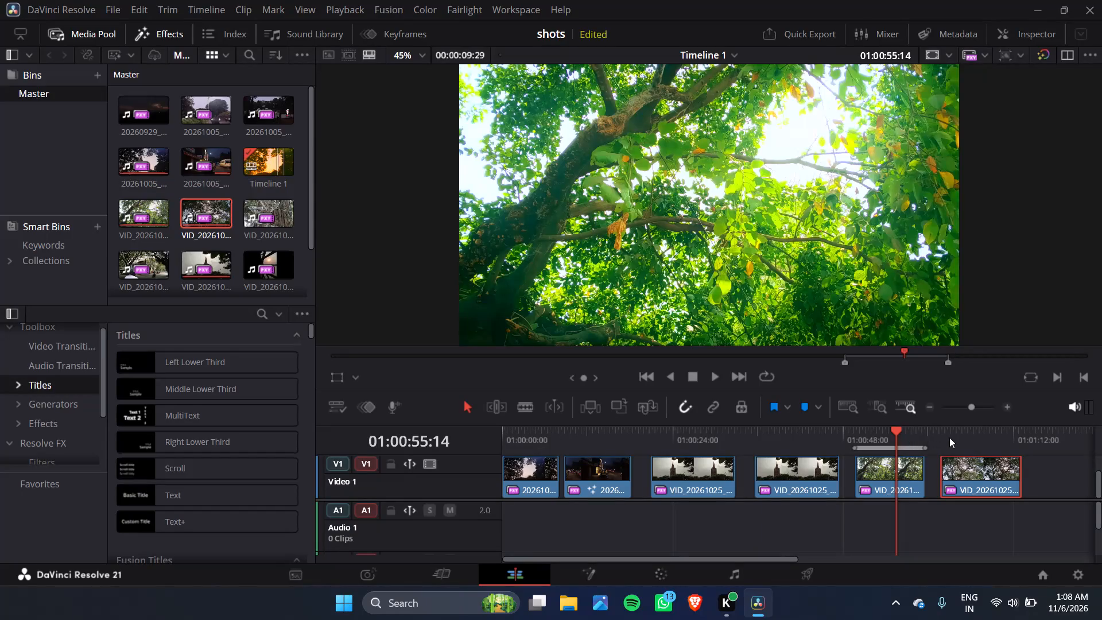
# Open the last tree clip at about 01:01:02:28 for grading on the Color page, with the clip thumbnails hidden.
pyautogui.click(949, 437)
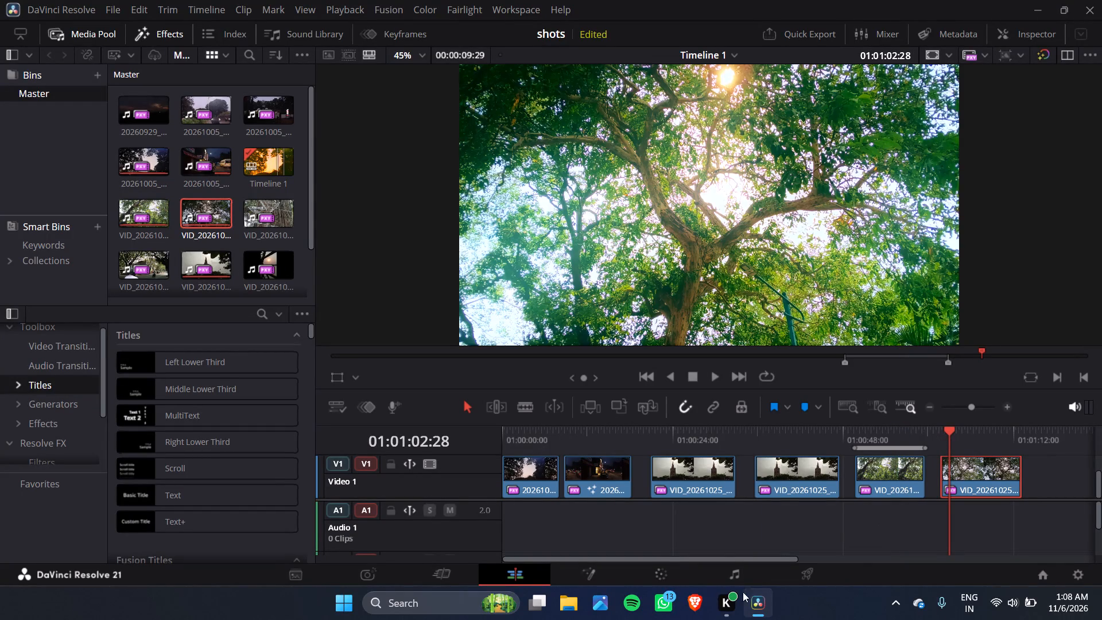
pyautogui.click(664, 571)
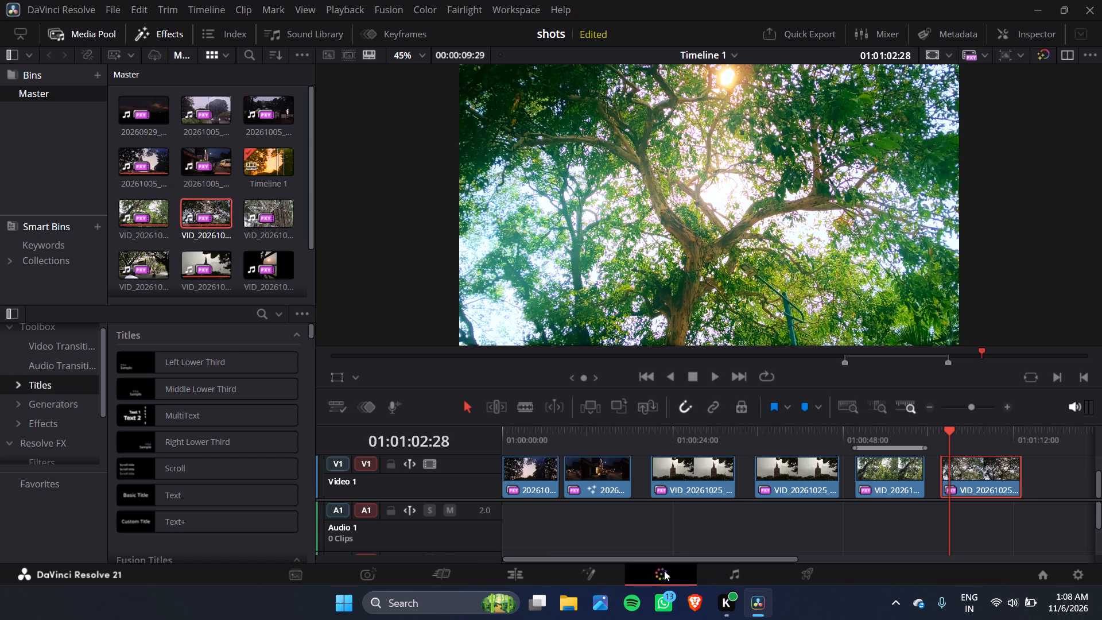
pyautogui.click(234, 32)
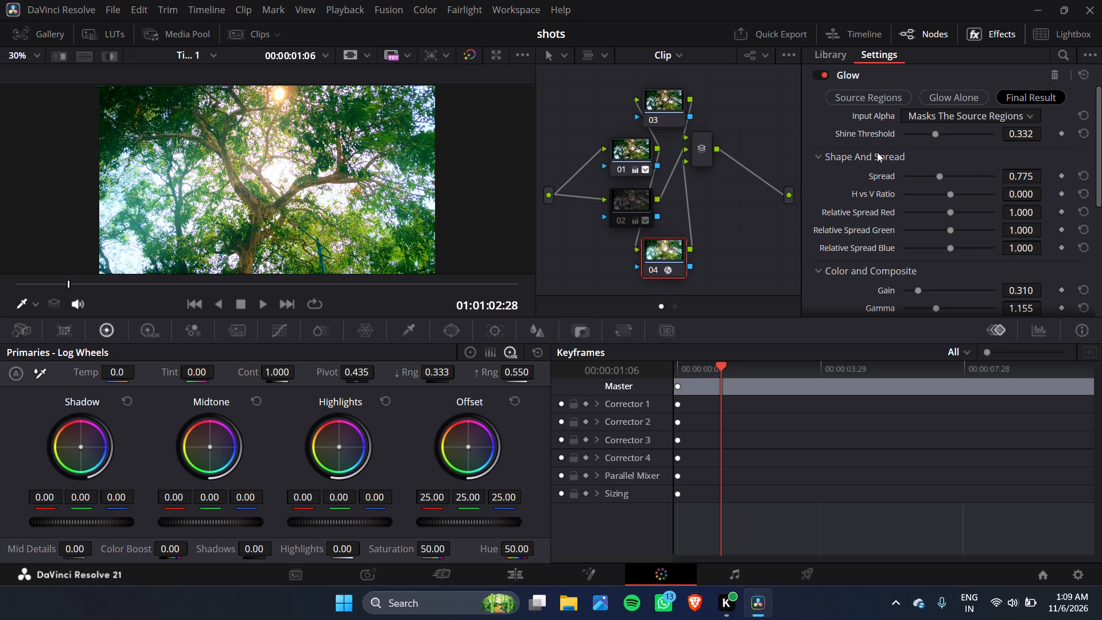
# Add a layer node from node 04, the Glow node, in the last tree clip's node graph.
pyautogui.scroll(5, 877, 152)
pyautogui.rightClick(656, 259)
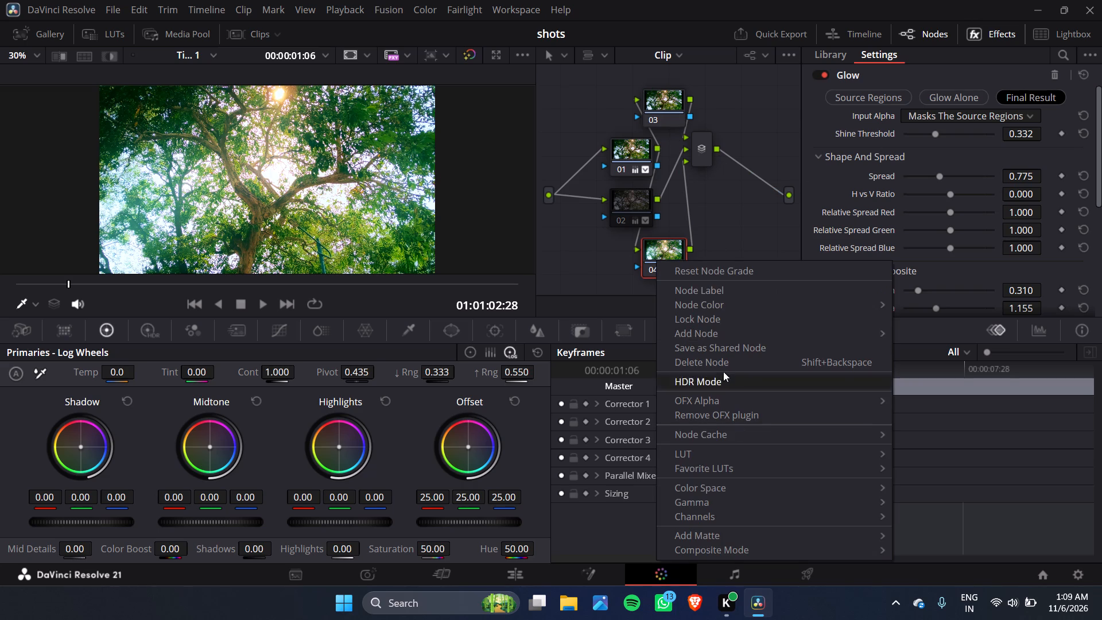
pyautogui.click(959, 377)
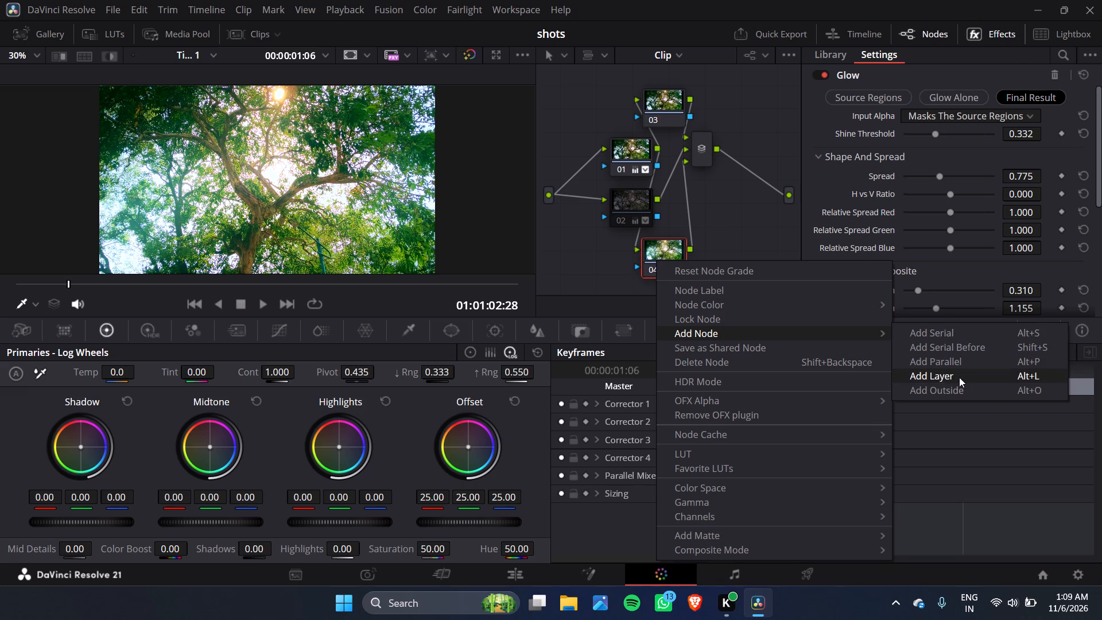
# Browse the Resolve FX library past the Blur, Color and Key categories for an effect for the new node.
pyautogui.scroll(-1, 731, 268)
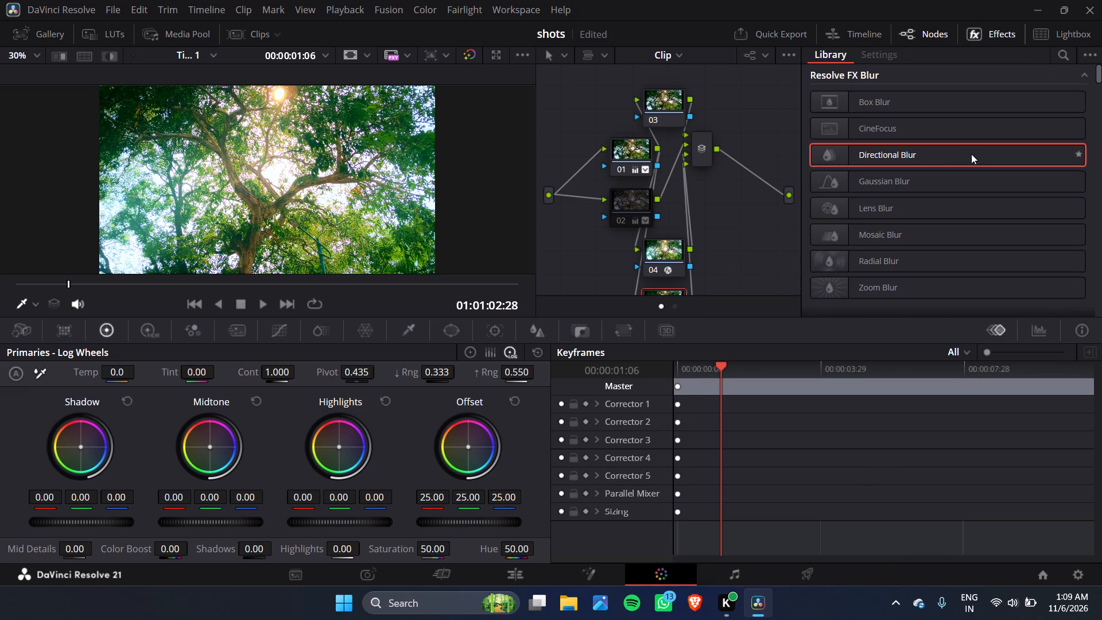
pyautogui.scroll(-3, 930, 210)
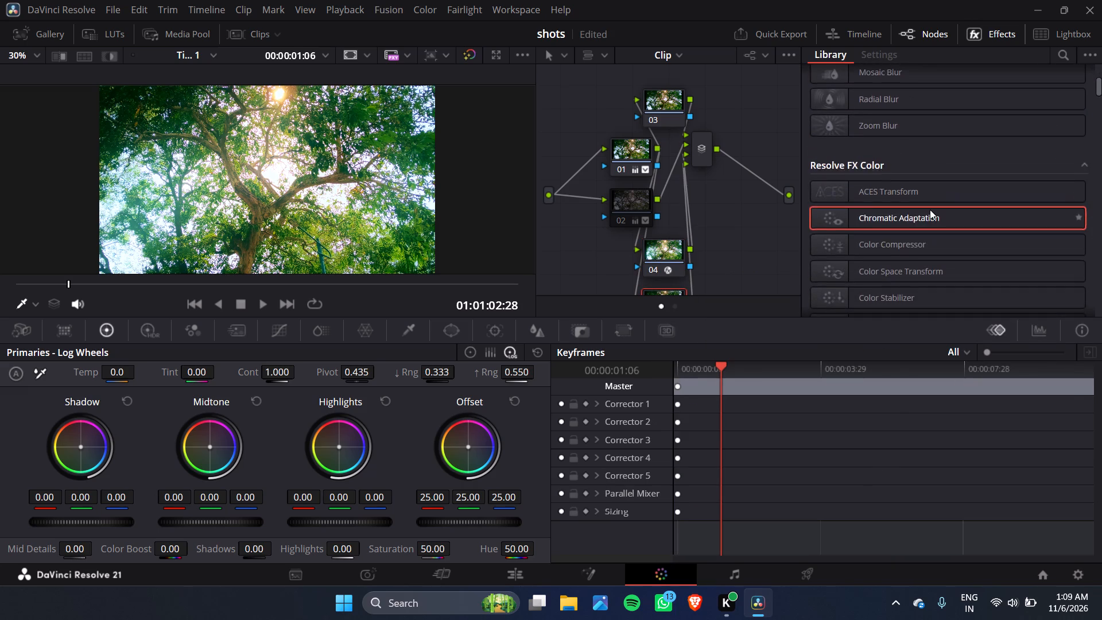
pyautogui.scroll(-6, 930, 210)
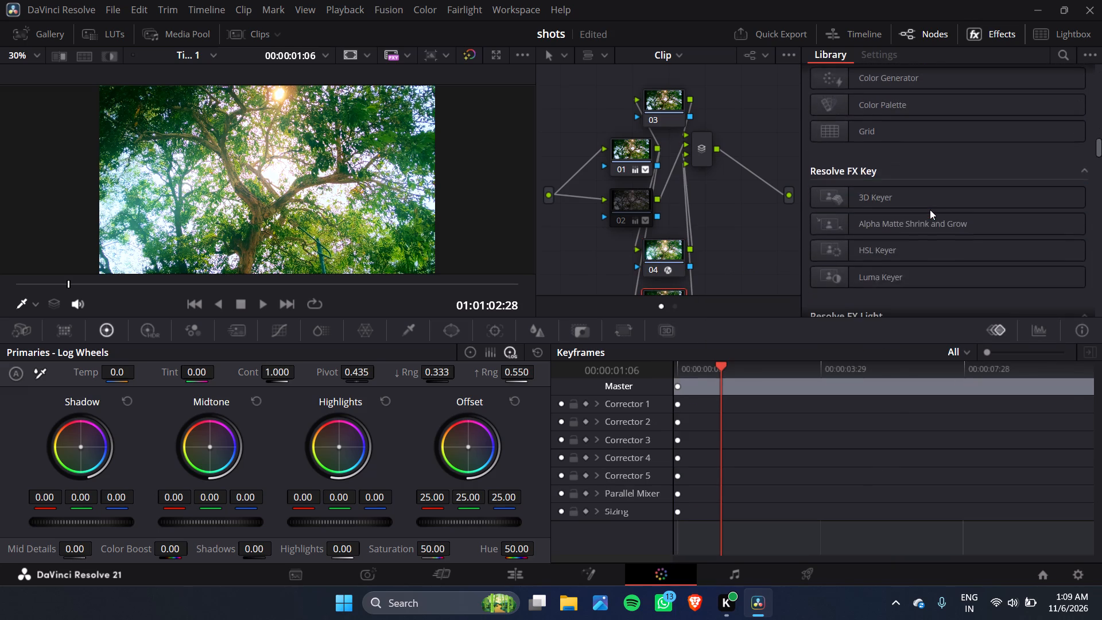
# Add the Light Rays effect from the Resolve FX Light category to the node graph, just below node 04.
pyautogui.scroll(-3, 930, 210)
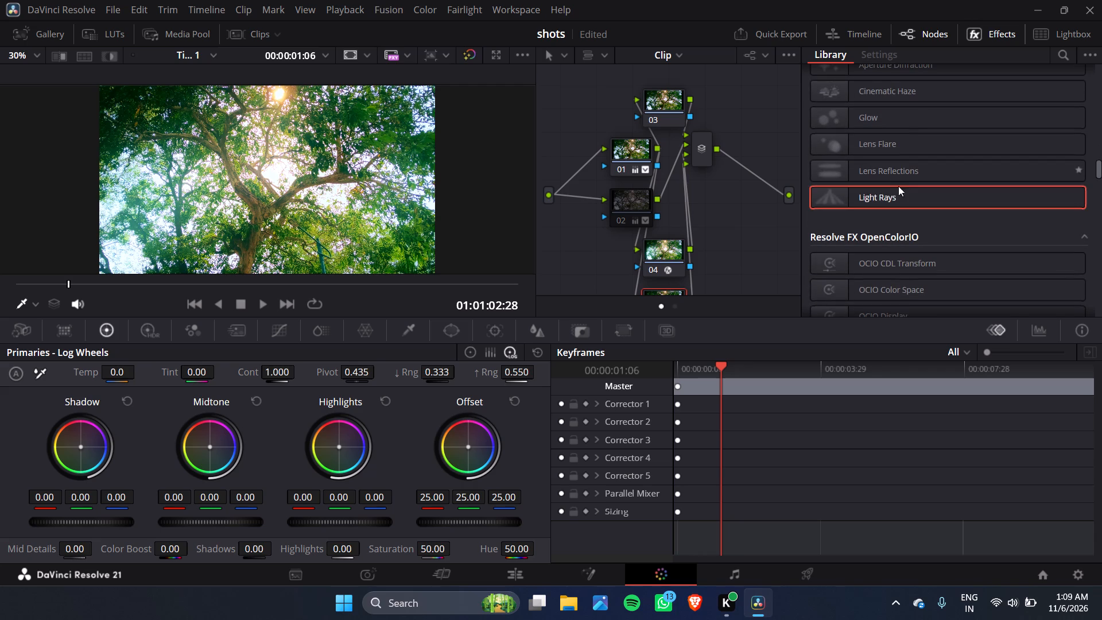
pyautogui.moveTo(898, 193); pyautogui.dragTo(665, 290)
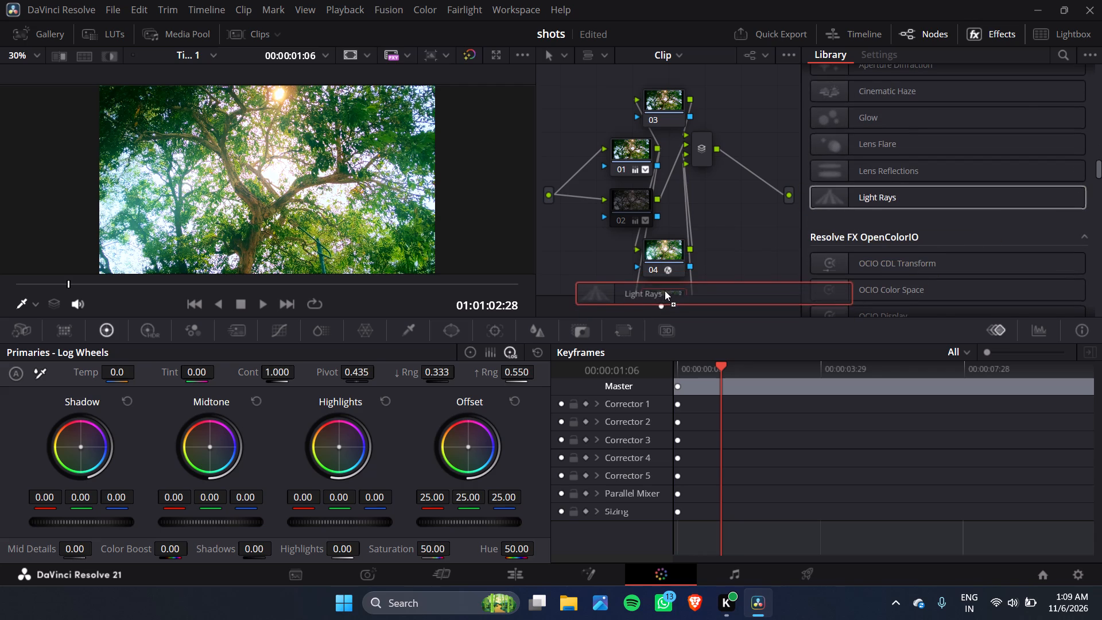
pyautogui.moveTo(665, 290); pyautogui.dragTo(665, 286)
# Check node 04 and the new Light Rays node below it, including the node options available for Light Rays.
pyautogui.scroll(-1, 713, 272)
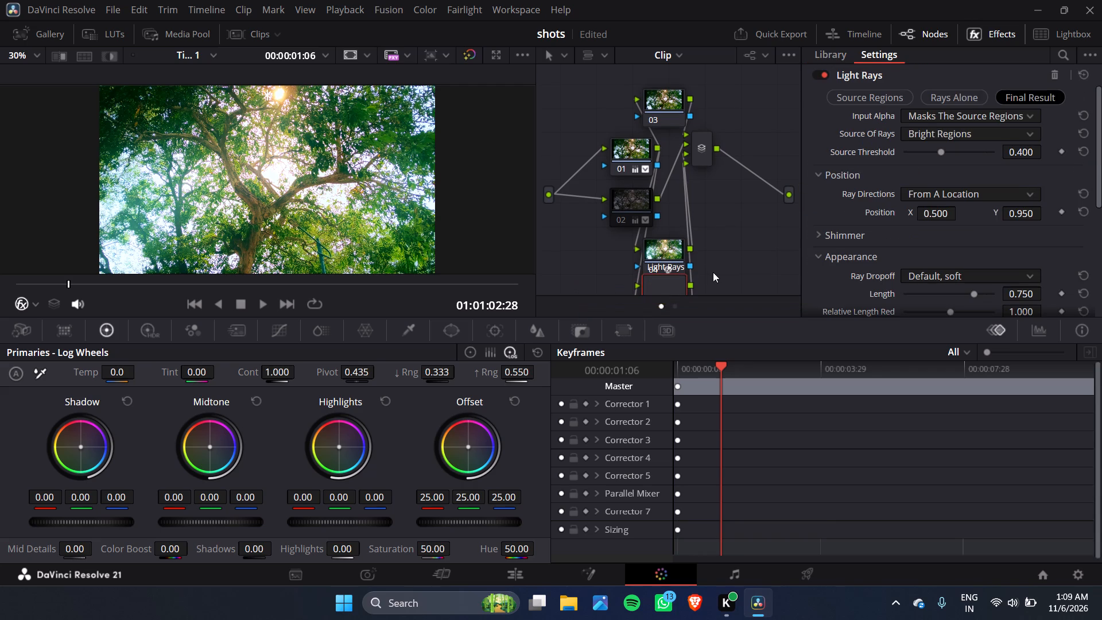
pyautogui.scroll(-3, 713, 272)
pyautogui.click(659, 292)
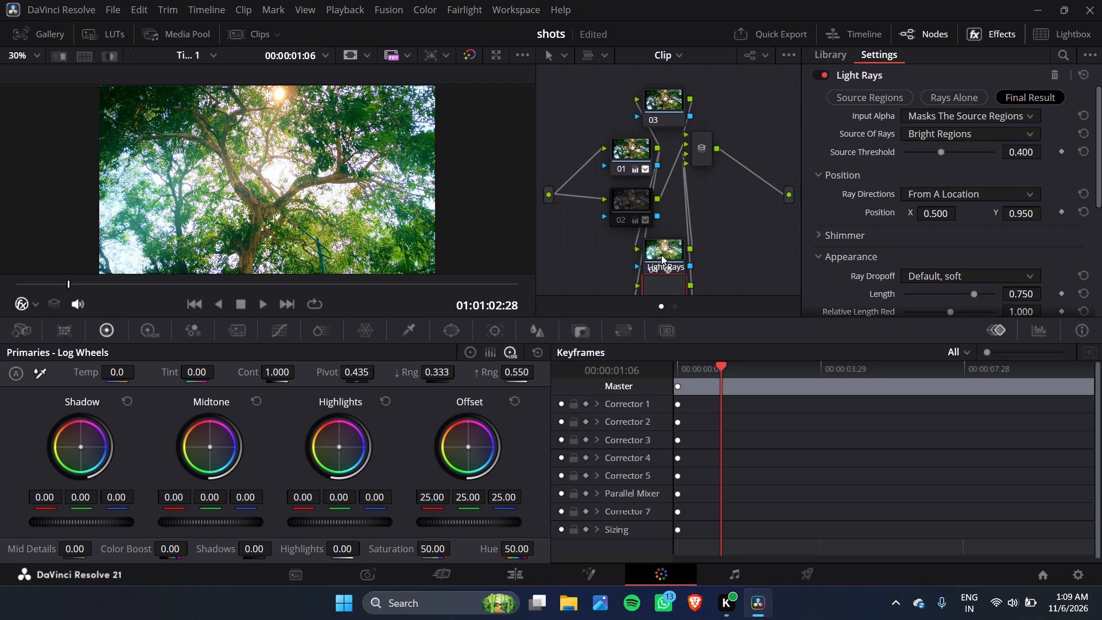
pyautogui.click(661, 255)
pyautogui.click(664, 287)
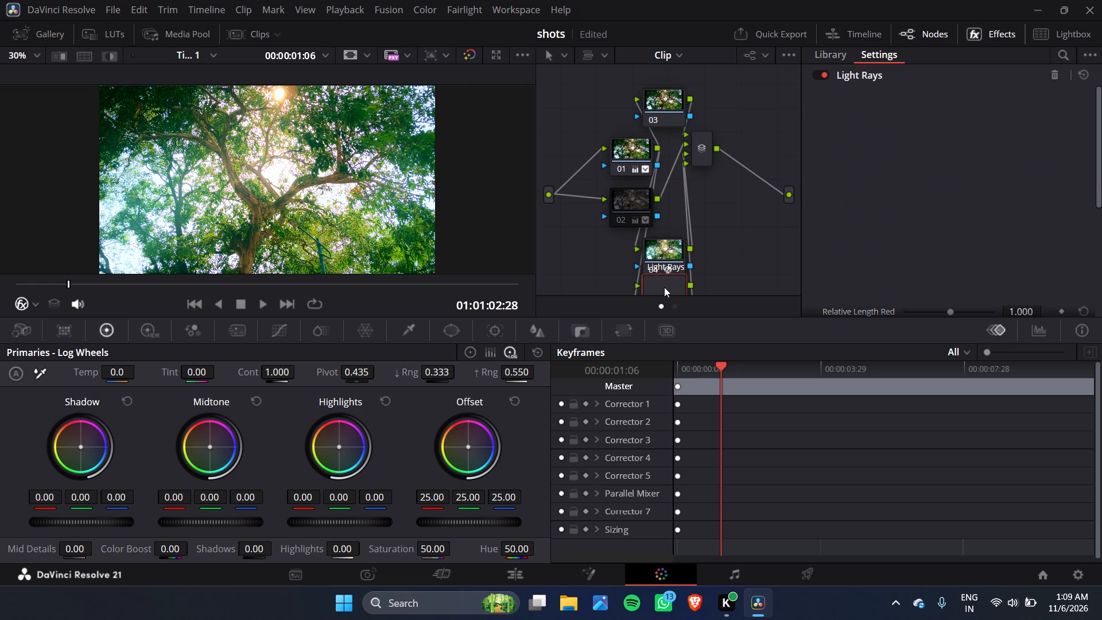
pyautogui.rightClick(664, 287)
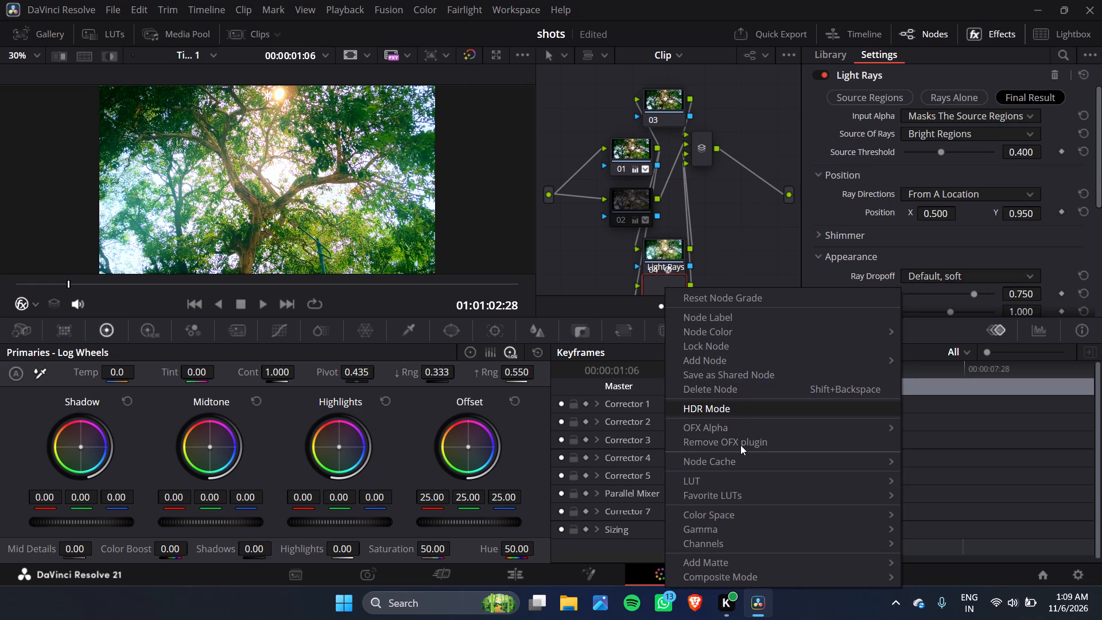
pyautogui.click(735, 215)
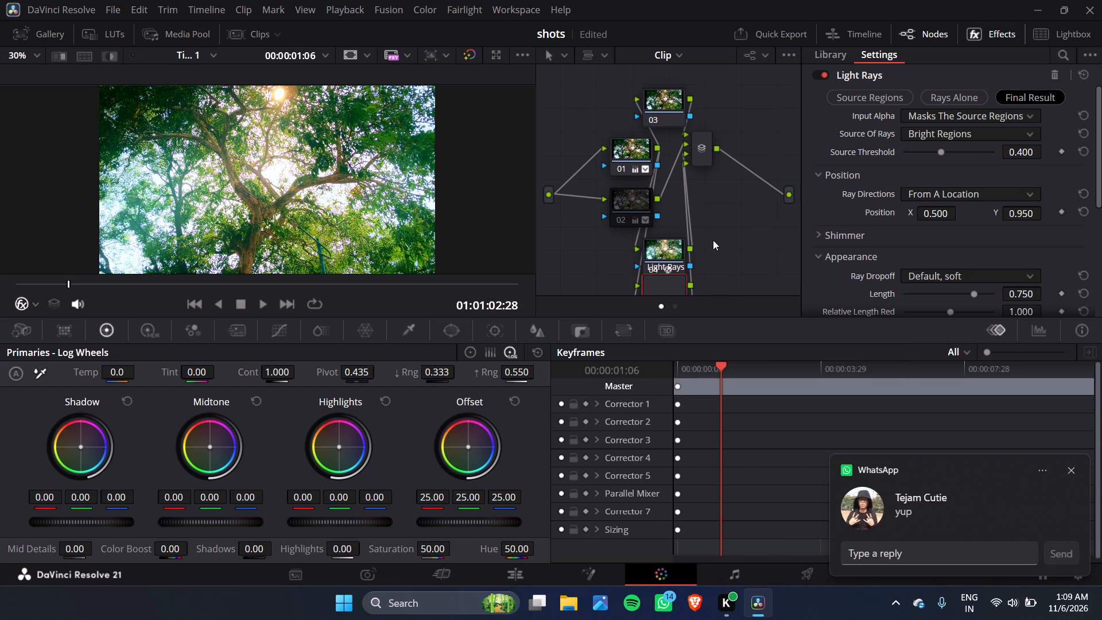
# Examine the overlapping nodes 04, 07 and 05, comparing the Glow node with the Light Rays node and leaving Light Rays selected.
pyautogui.scroll(-5, 713, 240)
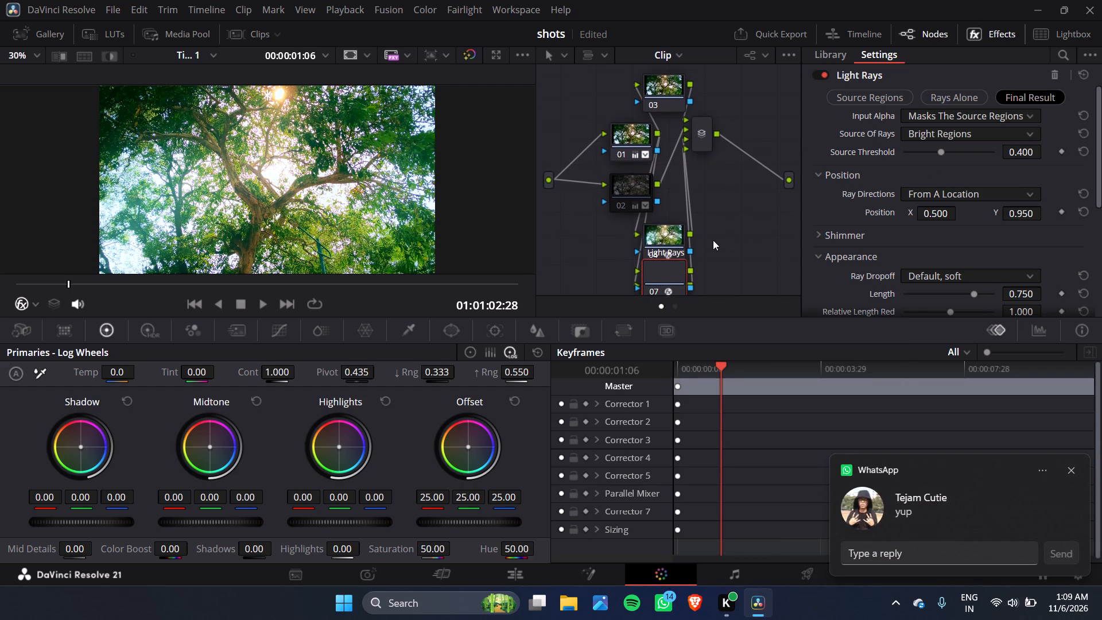
pyautogui.scroll(-5, 713, 240)
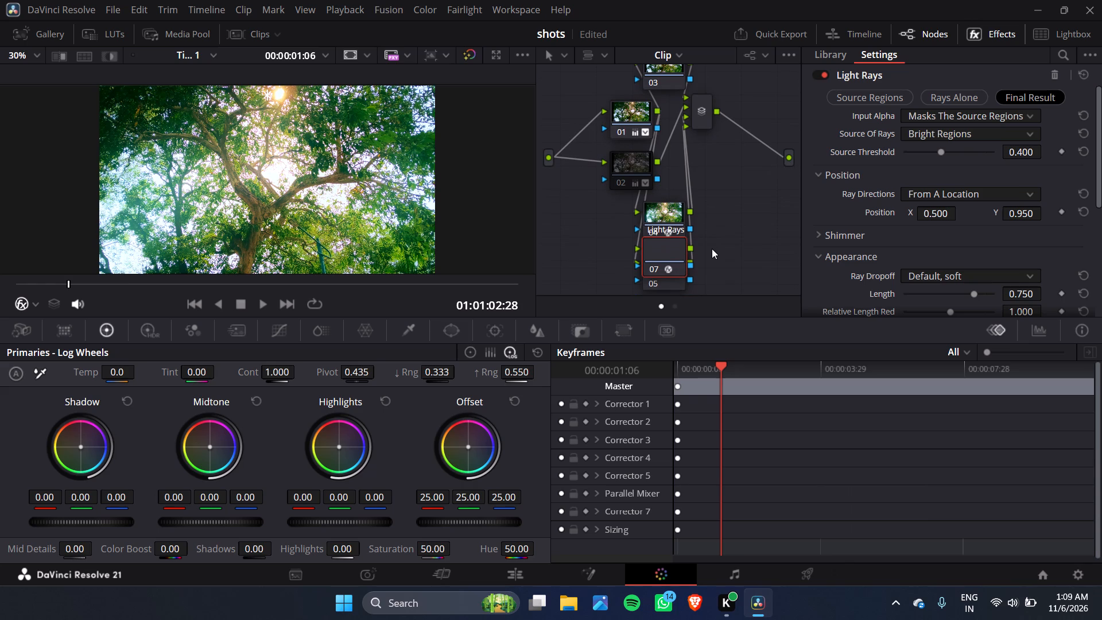
pyautogui.scroll(-1, 712, 249)
pyautogui.click(712, 249)
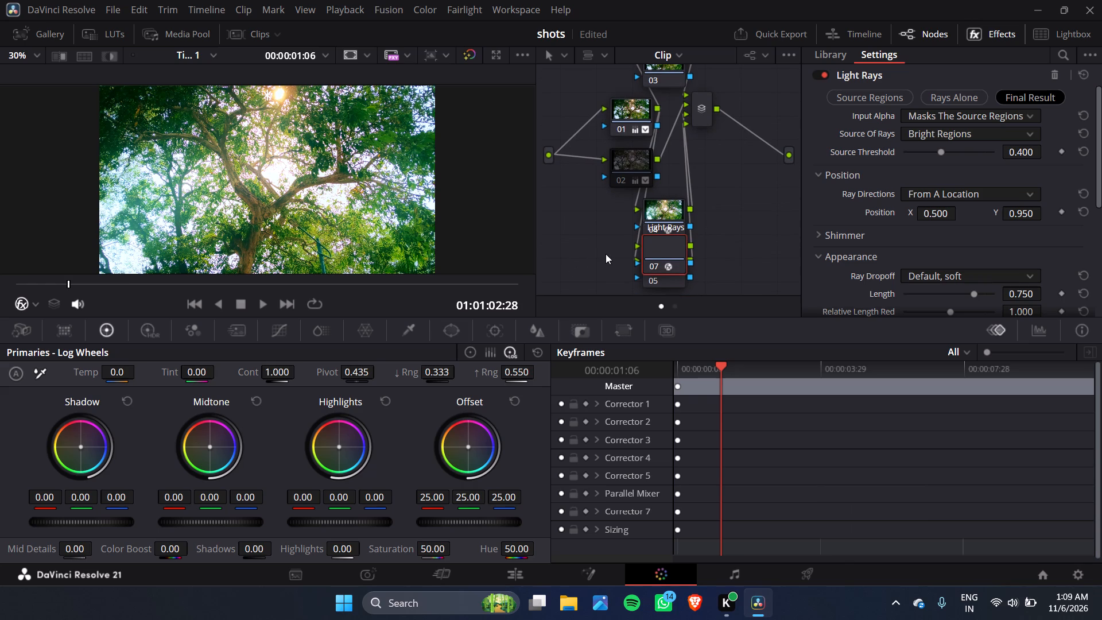
pyautogui.click(606, 254)
pyautogui.click(661, 206)
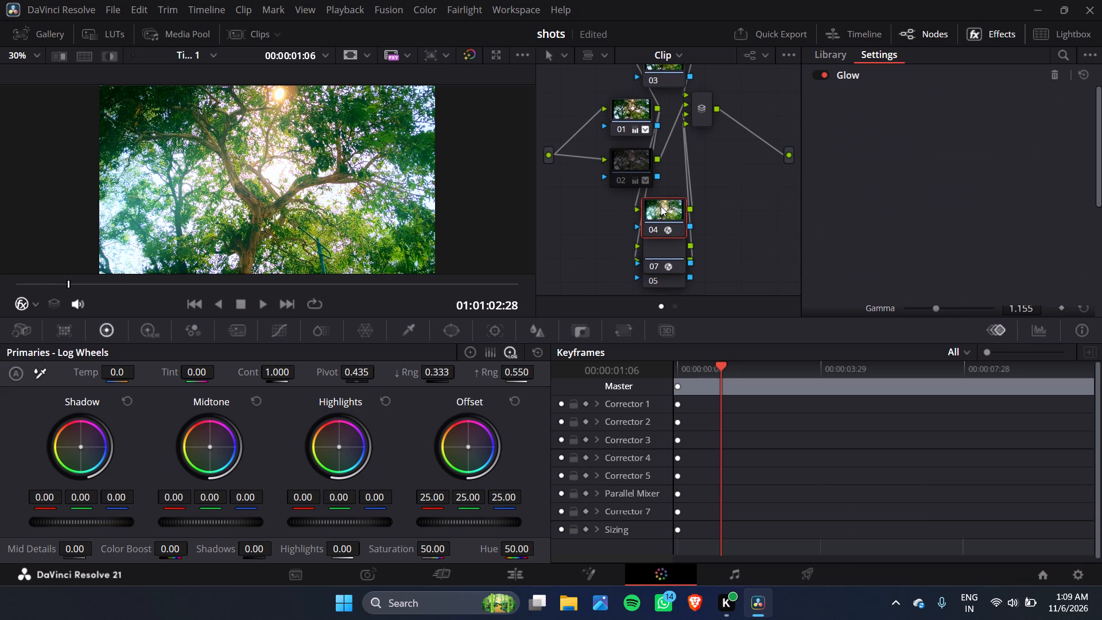
pyautogui.click(662, 250)
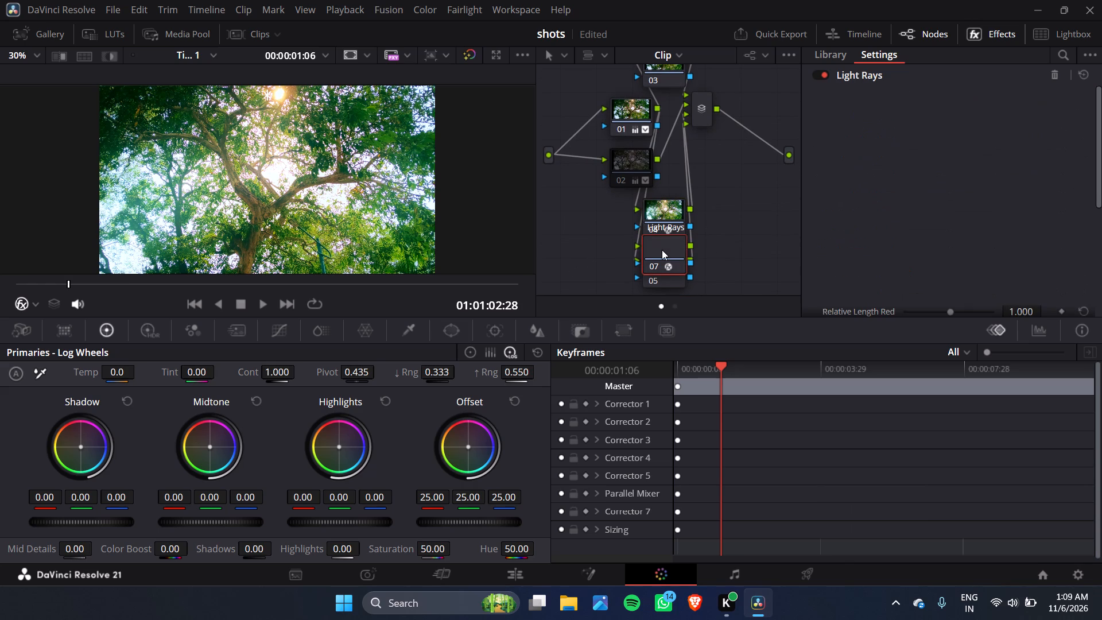
pyautogui.click(651, 265)
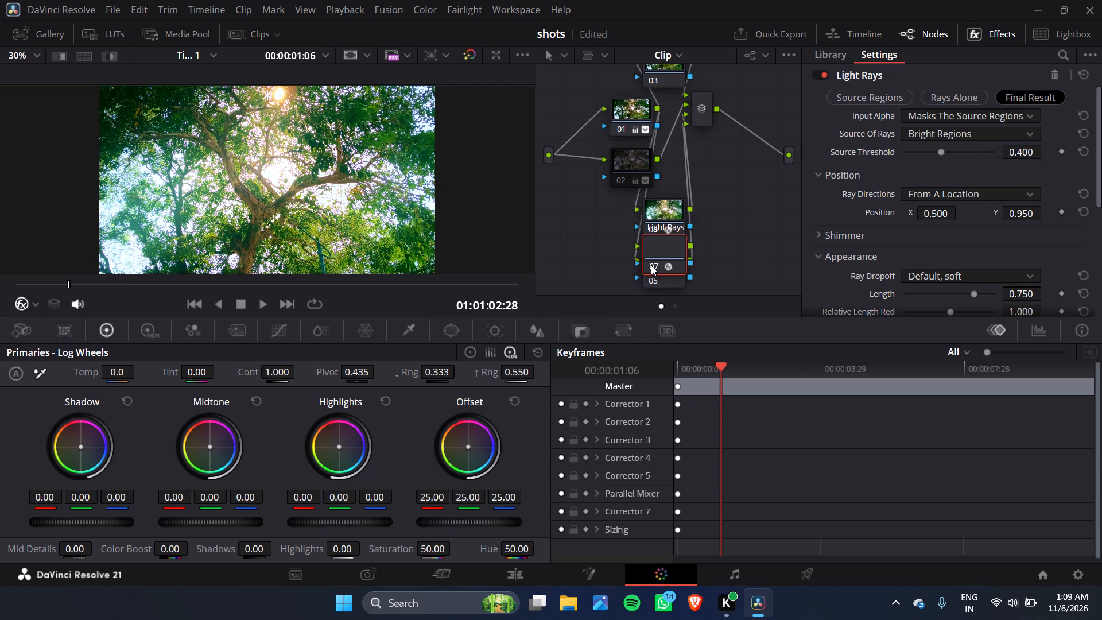
pyautogui.click(651, 265)
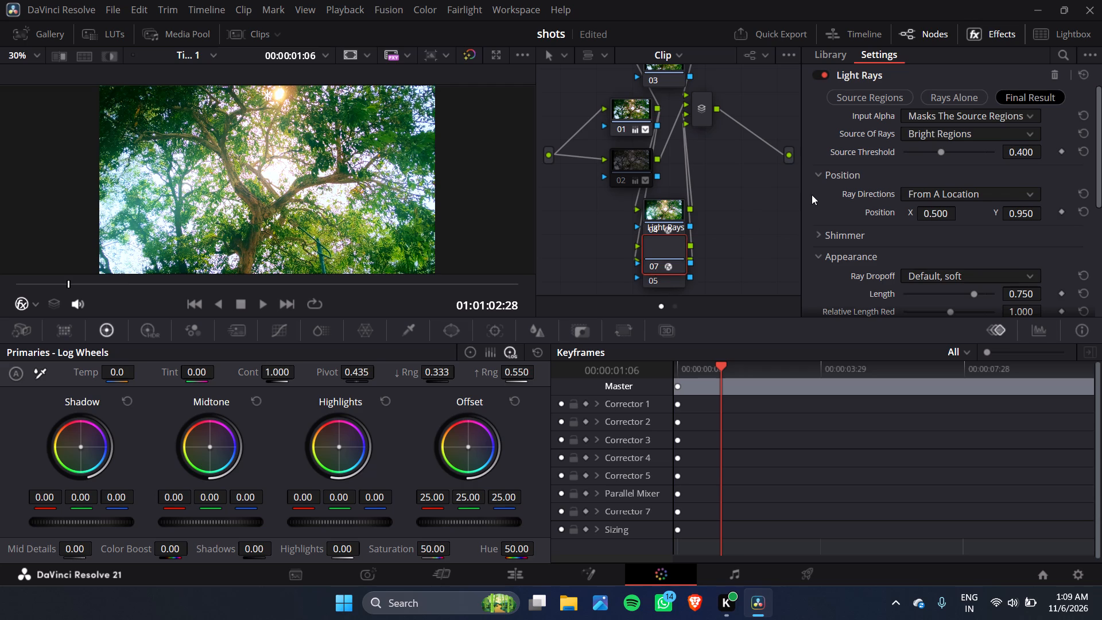
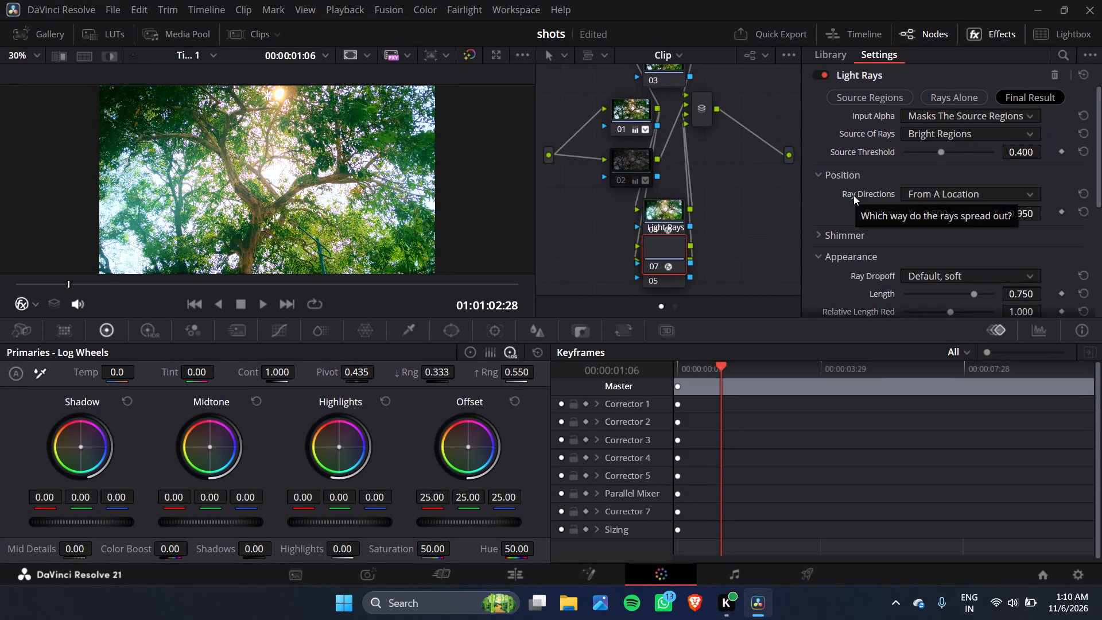
# Delete node 07, the node carrying the Light Rays effect, from the last tree clip's node graph.
pyautogui.scroll(1, 855, 184)
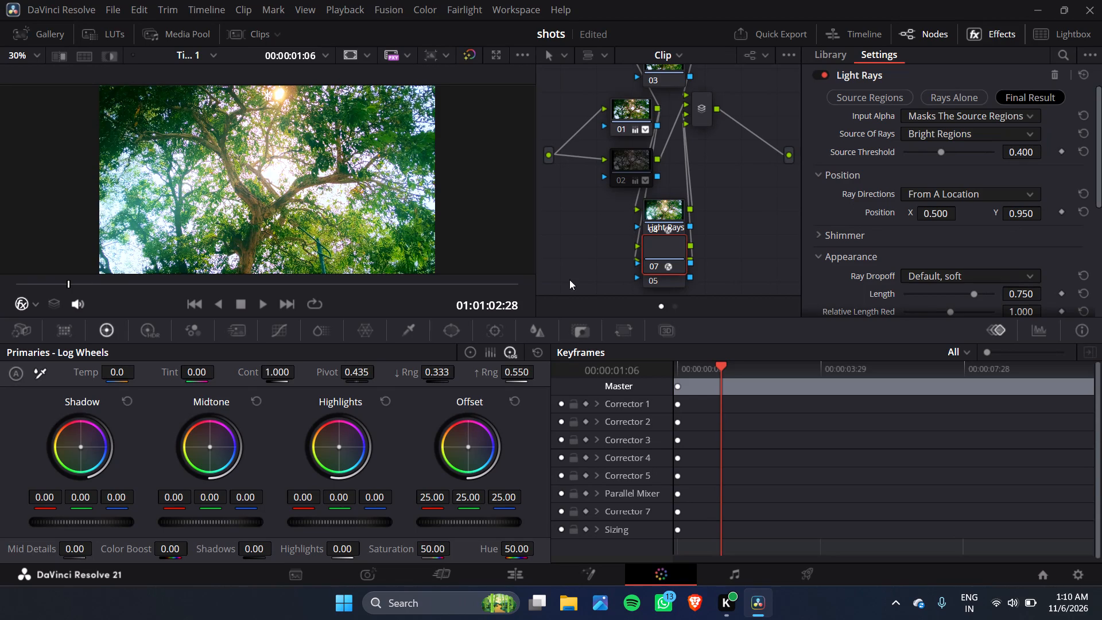
pyautogui.rightClick(672, 251)
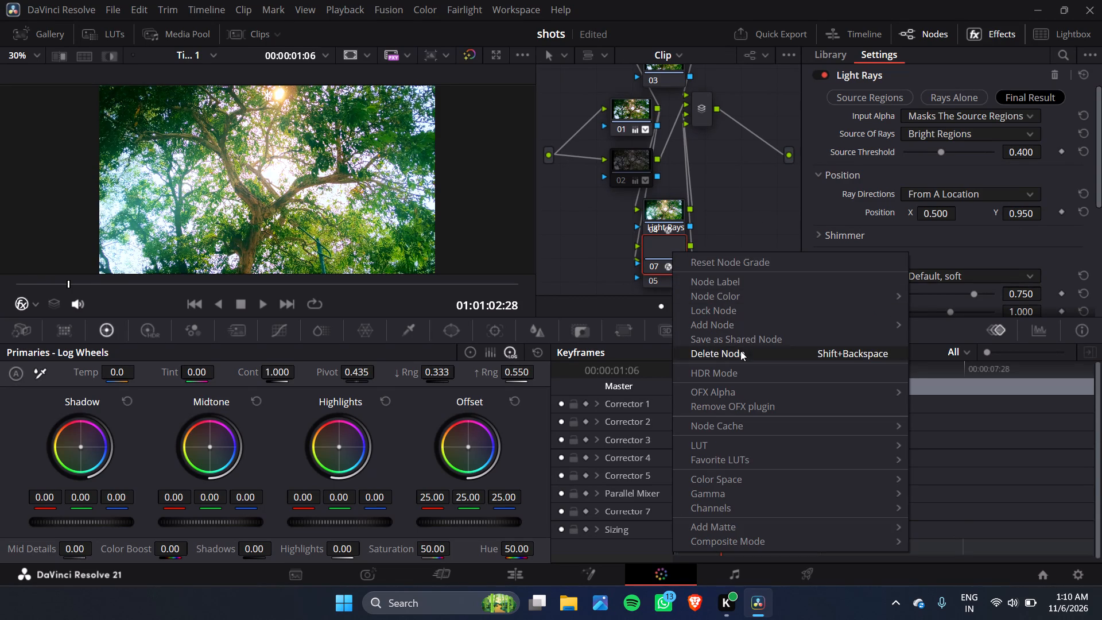
pyautogui.click(740, 351)
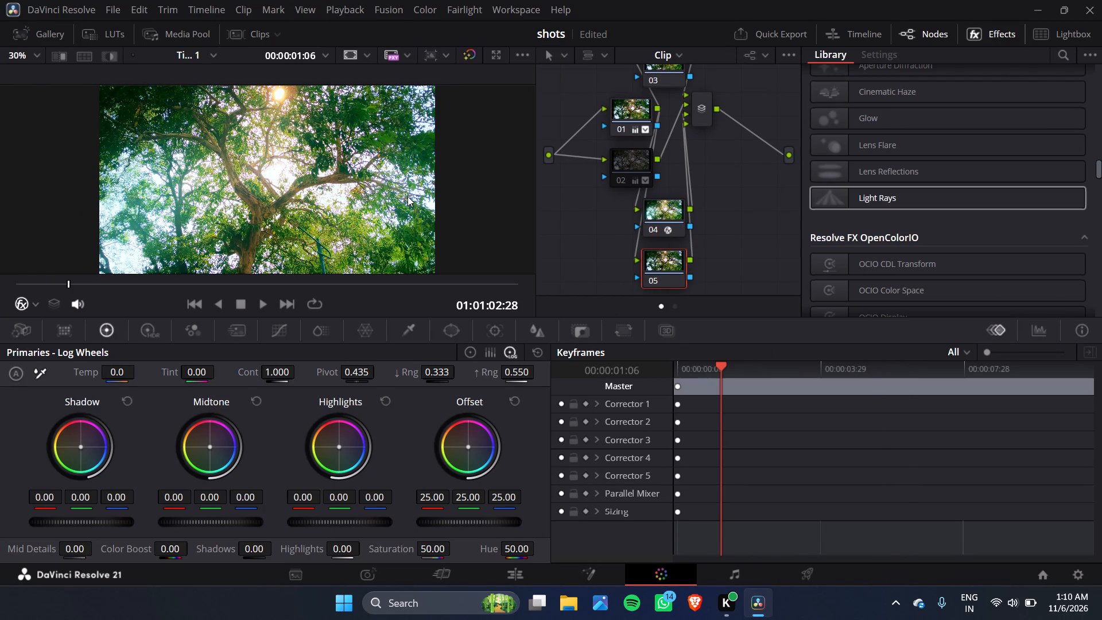
# Examine the last tree clip's graded frame at 01:01:02:28 in the viewer, both up close and as a whole.
pyautogui.scroll(1, 408, 196)
pyautogui.keyDown('ctrl'); pyautogui.scroll(-3, 408, 196); pyautogui.keyUp('ctrl')
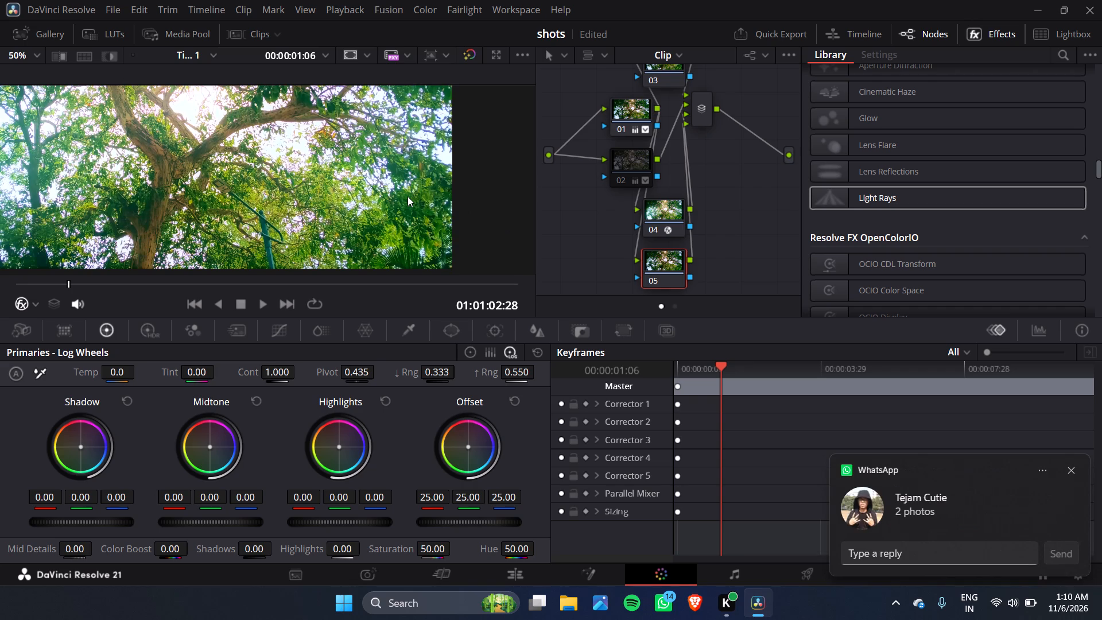
pyautogui.scroll(2, 408, 196)
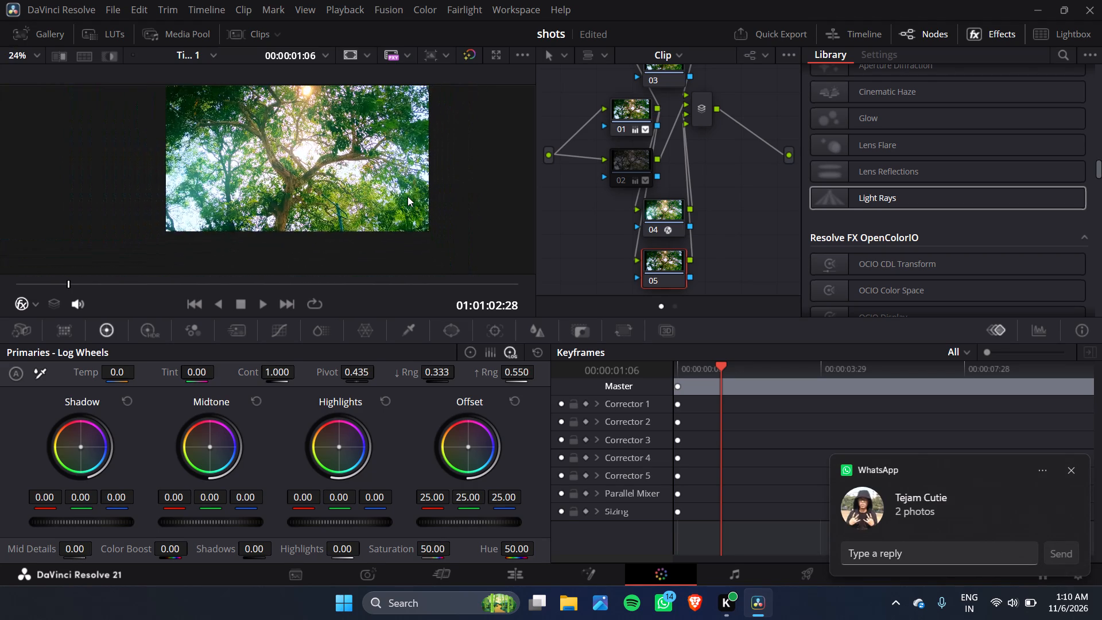
pyautogui.keyDown('ctrl'); pyautogui.scroll(2, 367, 145); pyautogui.keyUp('ctrl')
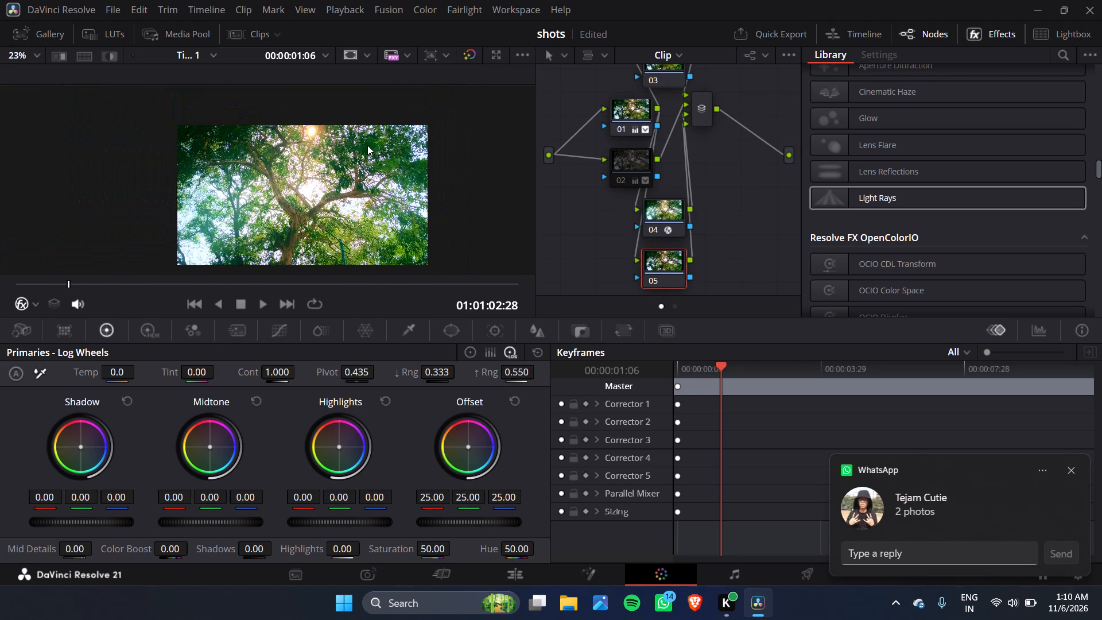
pyautogui.keyDown('ctrl'); pyautogui.scroll(-1, 367, 145); pyautogui.keyUp('ctrl')
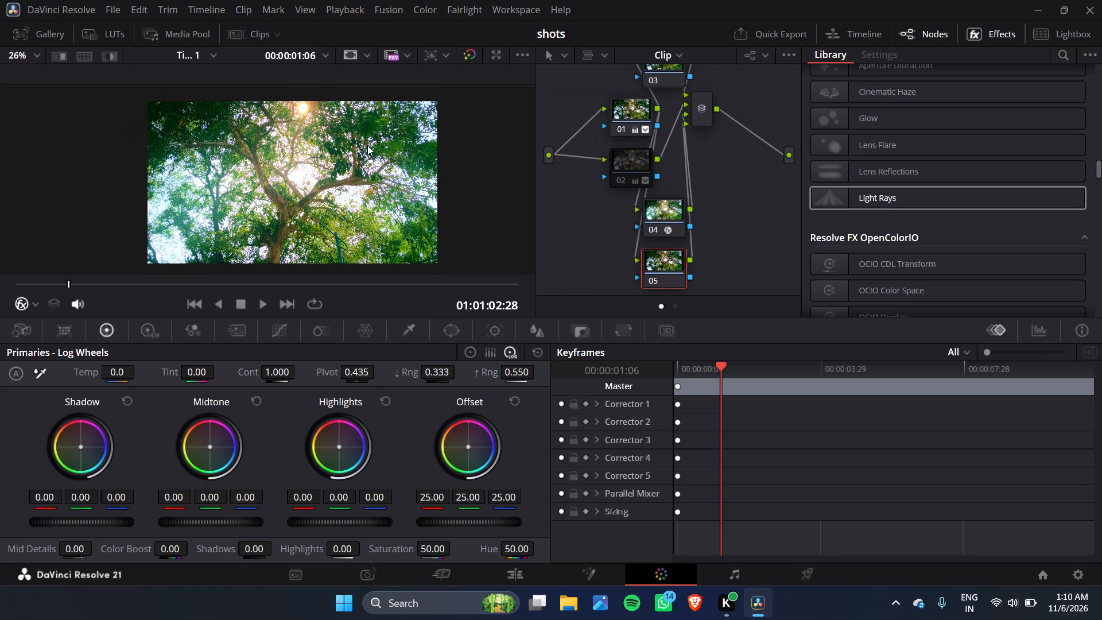
pyautogui.keyDown('ctrl'); pyautogui.scroll(1, 367, 145); pyautogui.keyUp('ctrl')
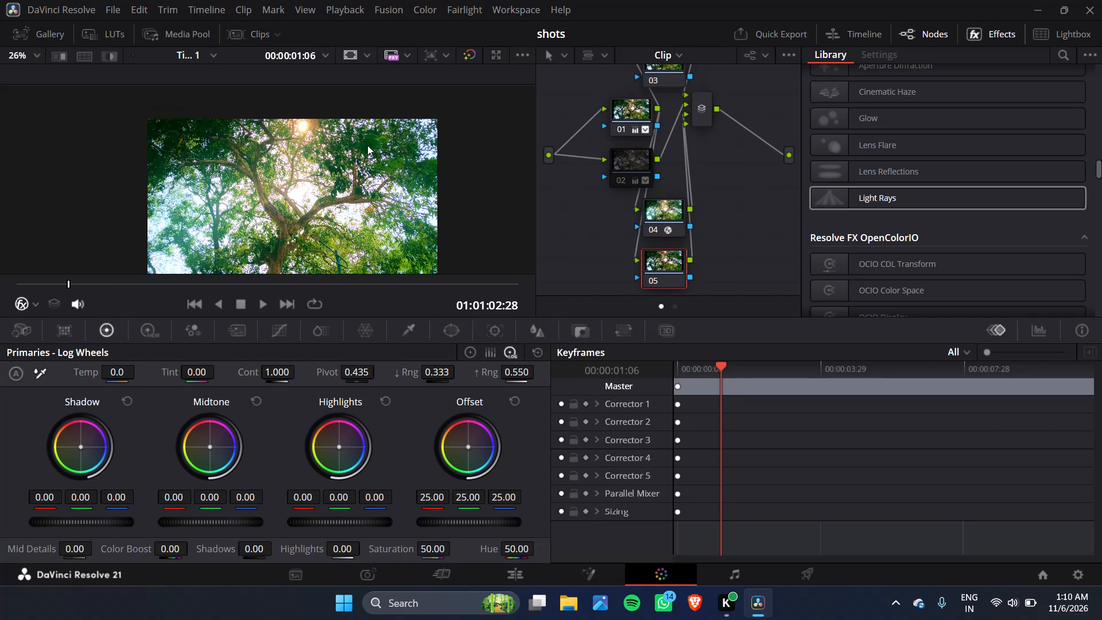
pyautogui.keyDown('ctrl'); pyautogui.scroll(-2, 367, 145); pyautogui.keyUp('ctrl')
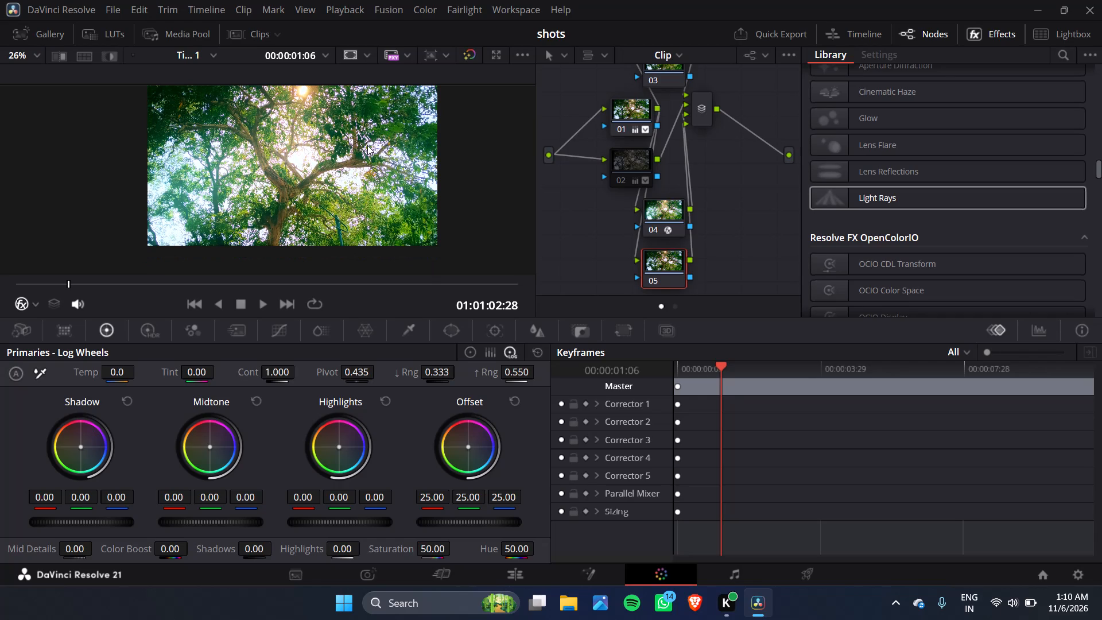
pyautogui.keyDown('ctrl'); pyautogui.scroll(1, 367, 145); pyautogui.keyUp('ctrl')
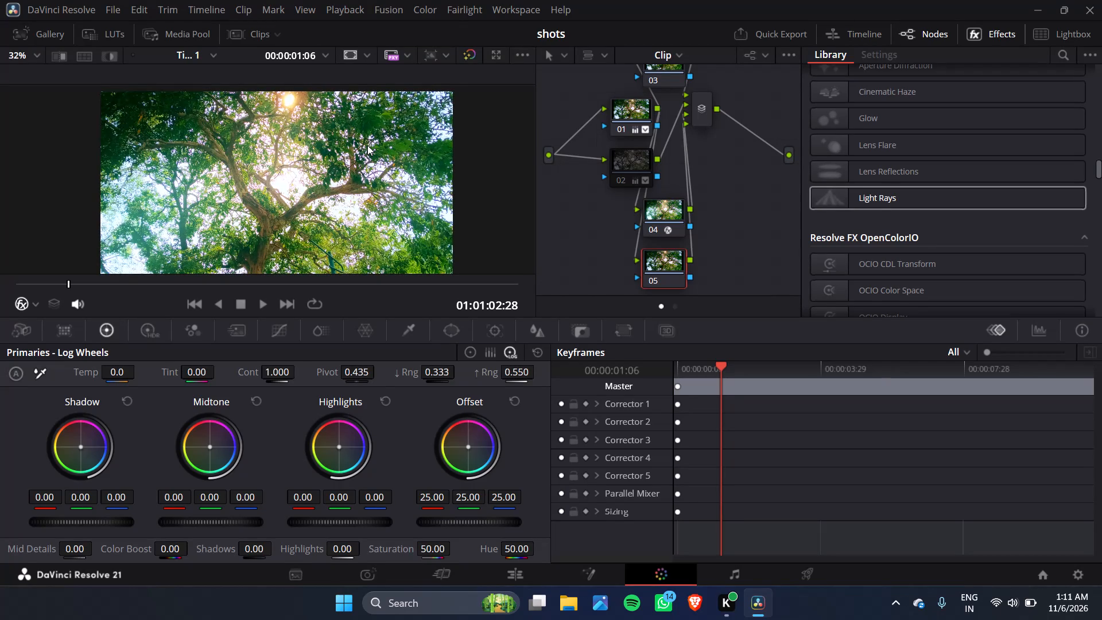
pyautogui.keyDown('ctrl'); pyautogui.scroll(1, 367, 145); pyautogui.keyUp('ctrl')
pyautogui.keyDown('ctrl'); pyautogui.scroll(-2, 367, 145); pyautogui.keyUp('ctrl')
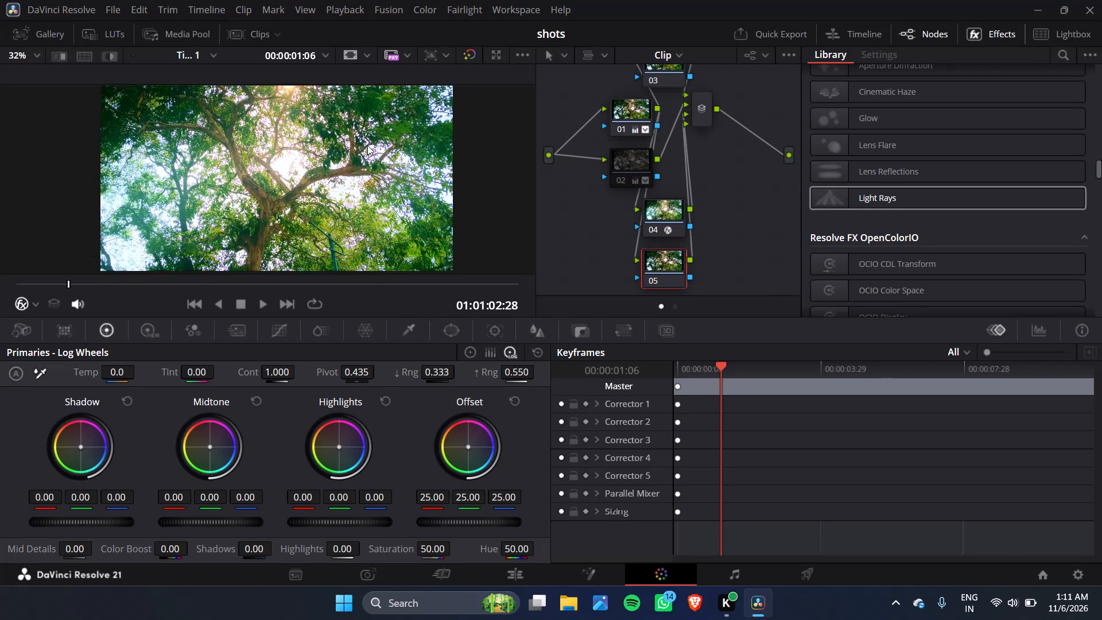
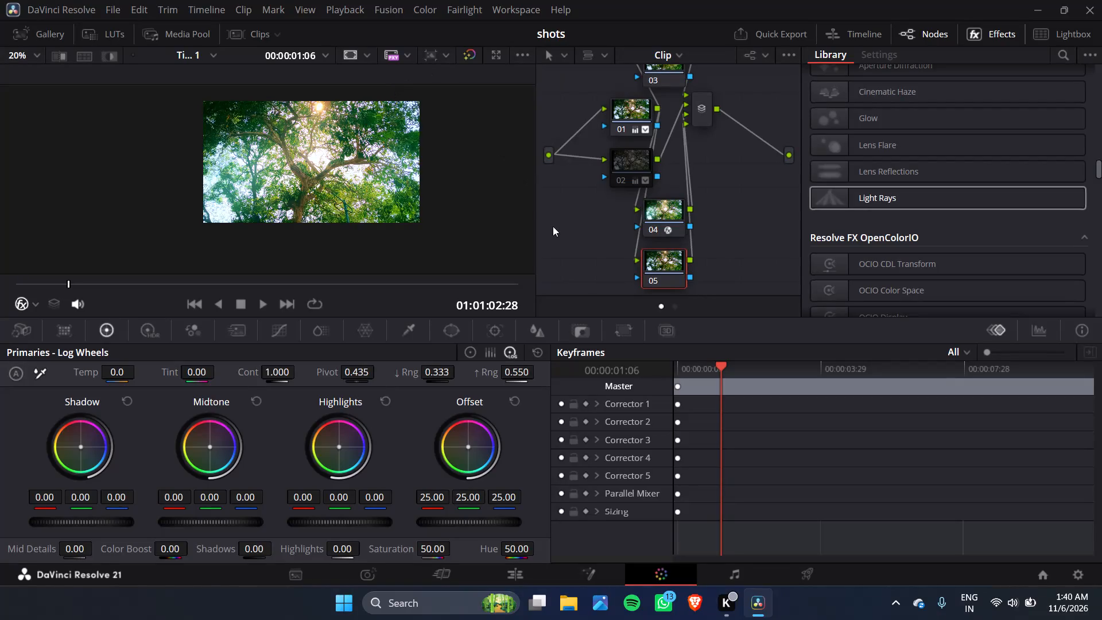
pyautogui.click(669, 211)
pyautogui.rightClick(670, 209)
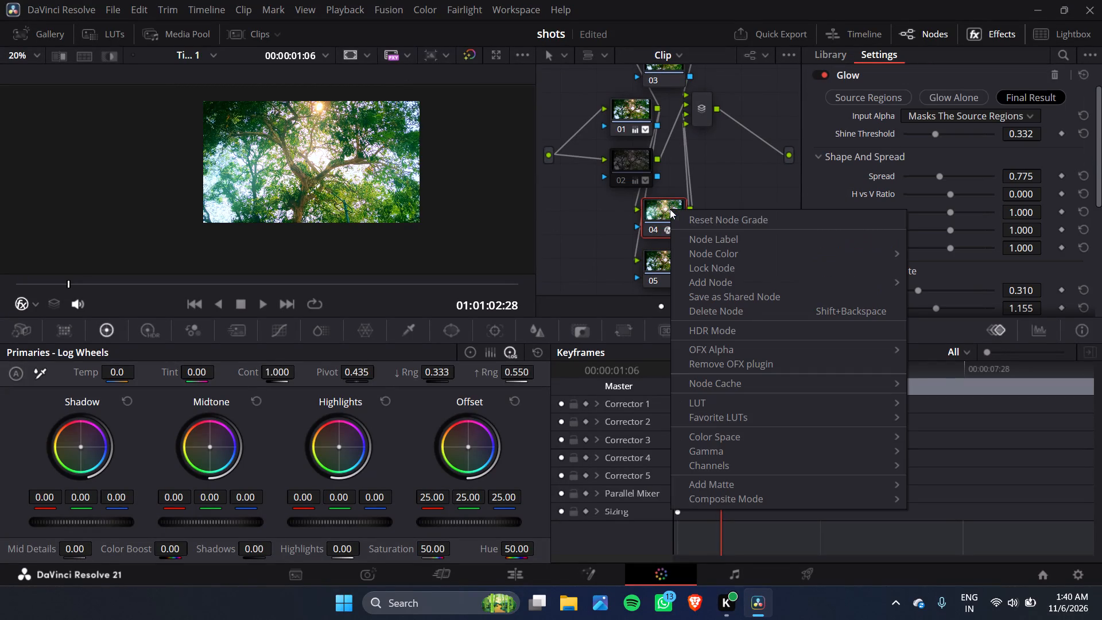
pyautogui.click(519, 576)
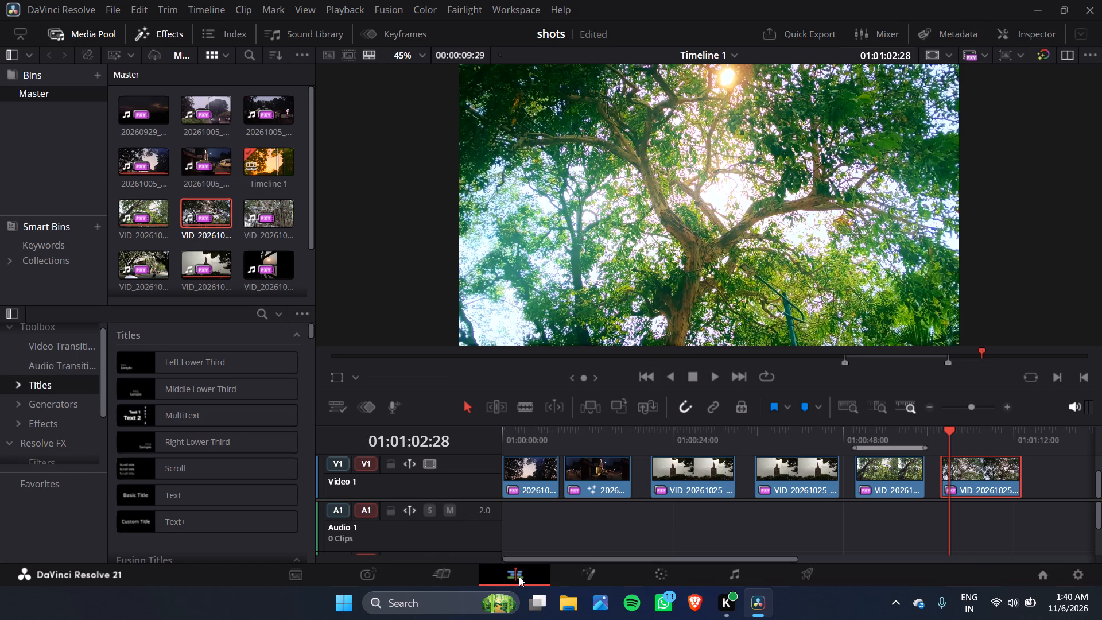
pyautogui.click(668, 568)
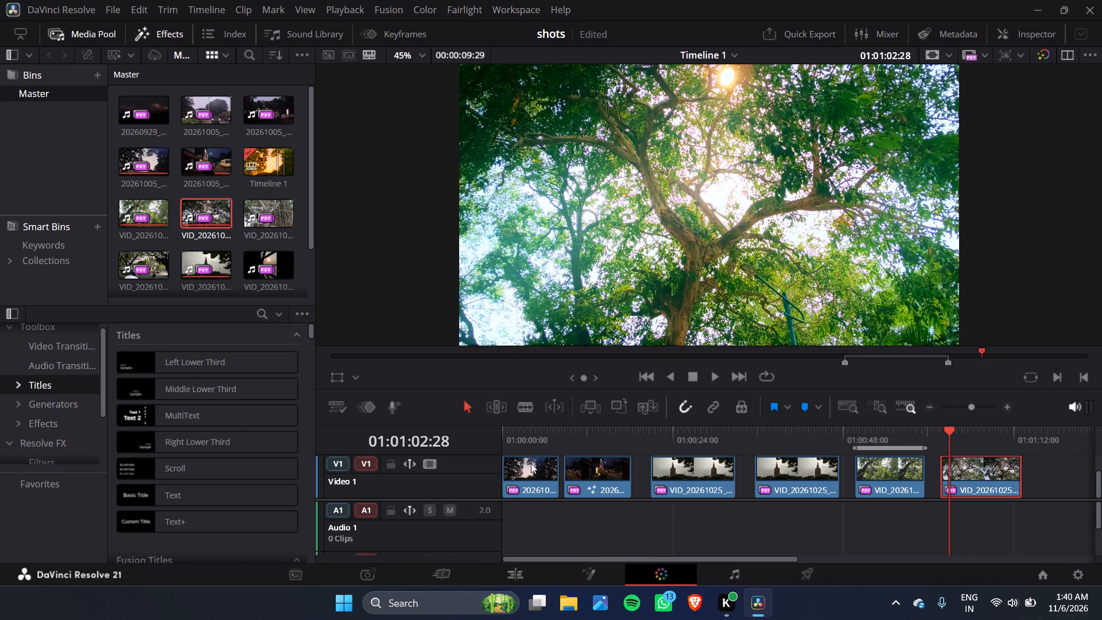
# Warm the Highlights log wheel of node 01 to red -0.08, green 0.05, blue -0.21, and check the frame on the Edit page.
pyautogui.keyDown('ctrl'); pyautogui.scroll(1, 335, 185); pyautogui.keyUp('ctrl')
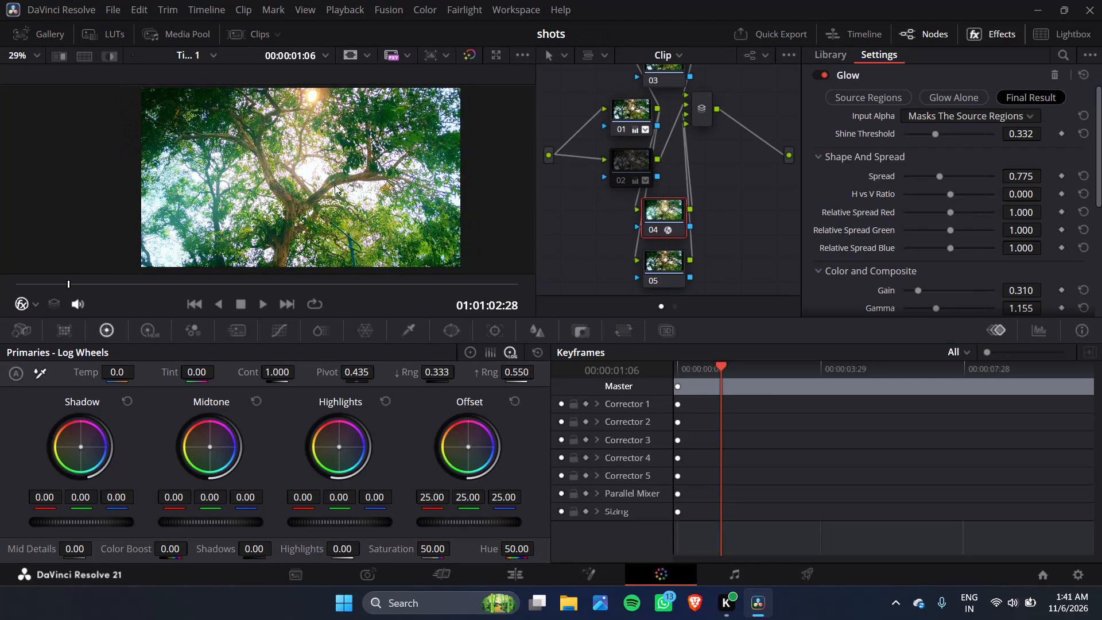
pyautogui.scroll(1, 590, 197)
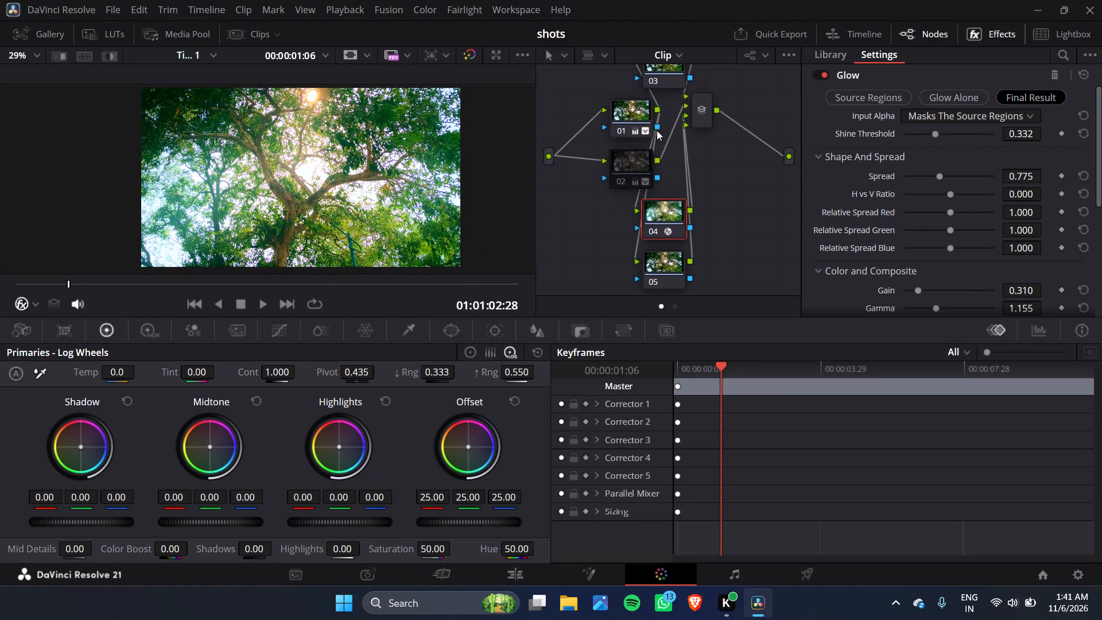
pyautogui.click(629, 111)
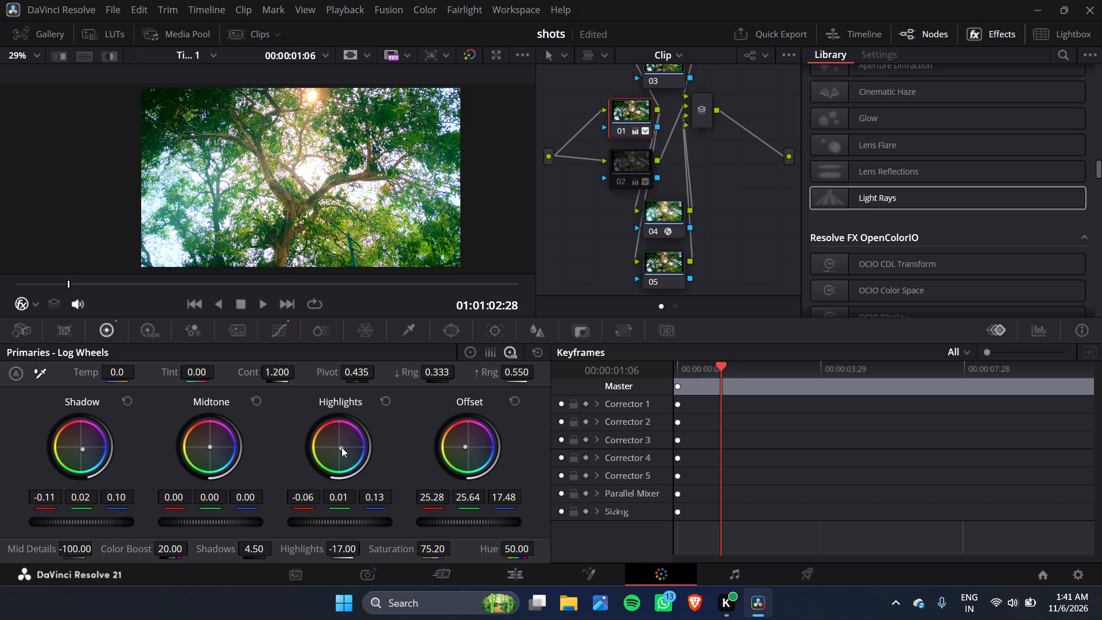
pyautogui.moveTo(342, 447); pyautogui.dragTo(292, 429)
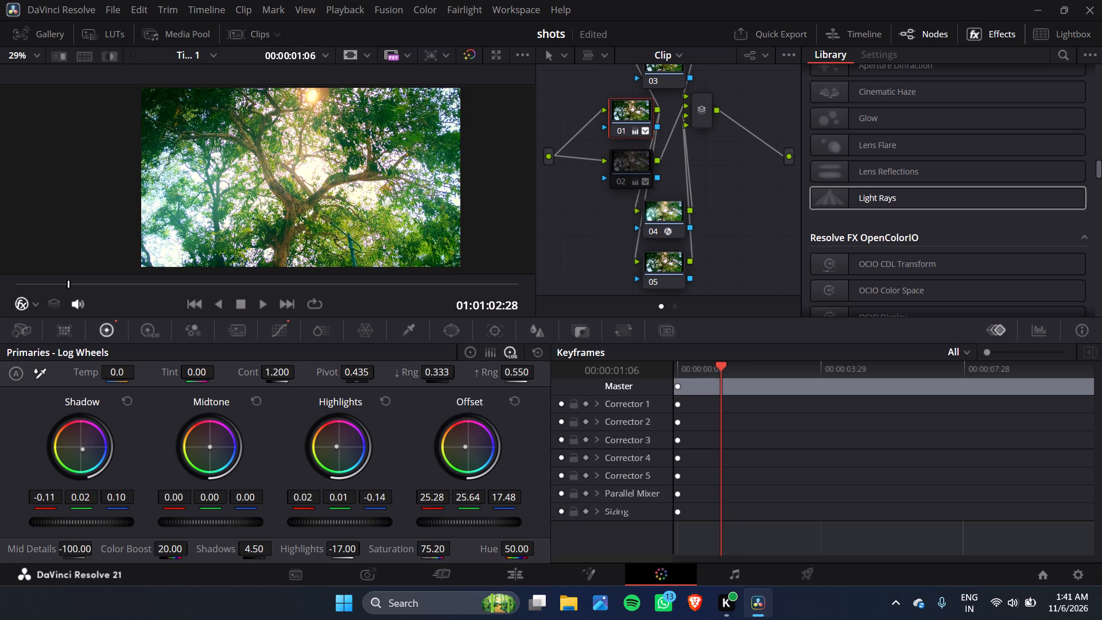
pyautogui.moveTo(292, 429); pyautogui.dragTo(284, 428)
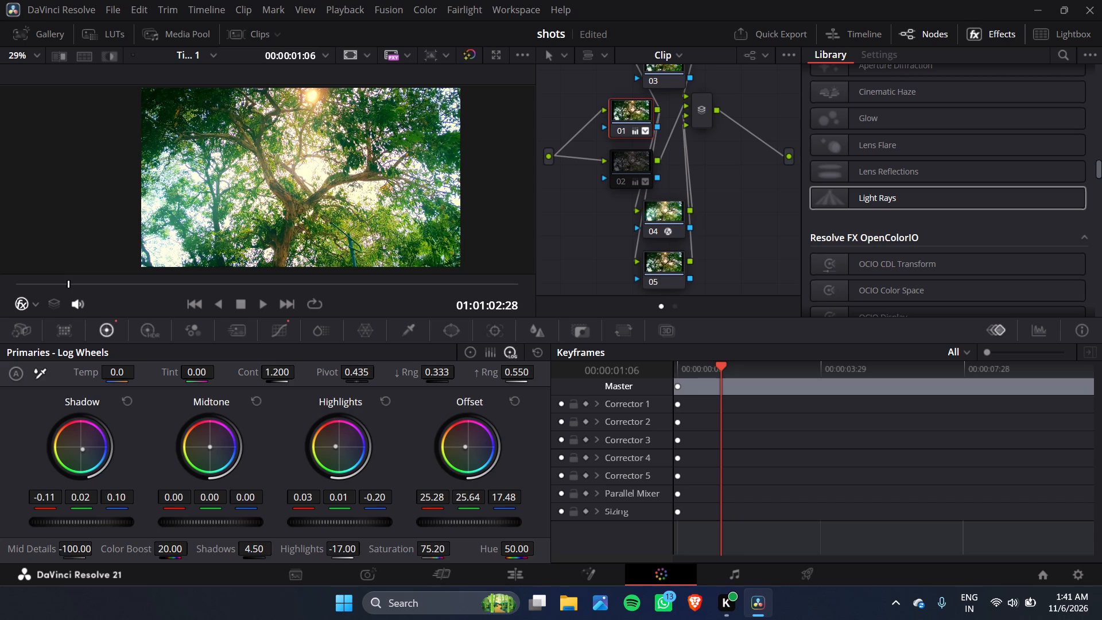
pyautogui.moveTo(284, 428); pyautogui.dragTo(284, 429)
pyautogui.click(516, 576)
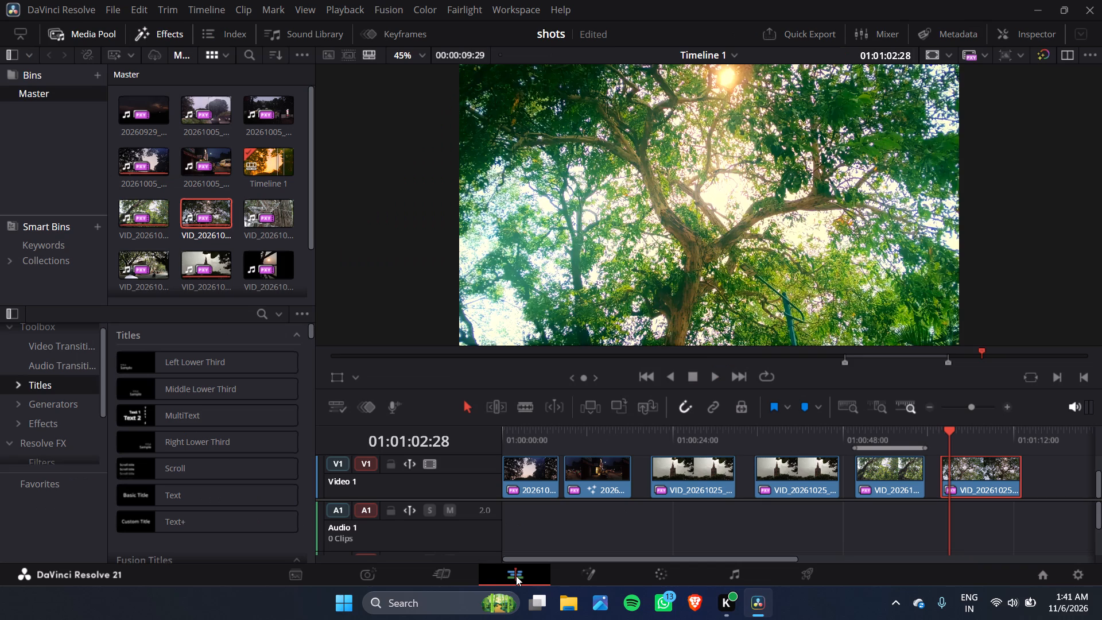
pyautogui.click(661, 571)
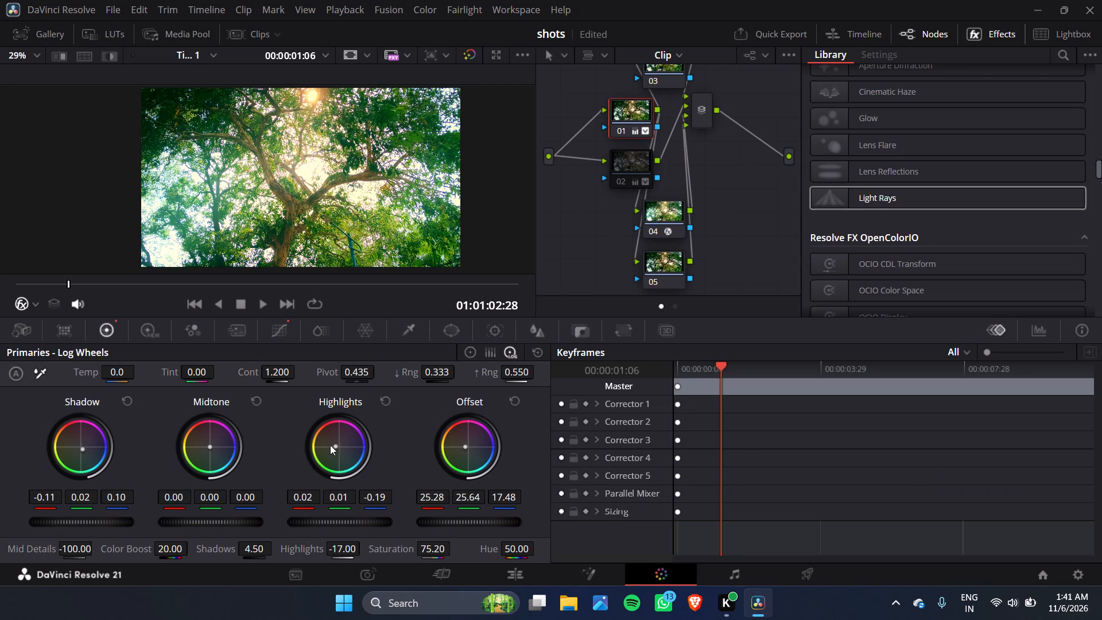
pyautogui.moveTo(334, 442); pyautogui.dragTo(327, 445)
pyautogui.moveTo(327, 445); pyautogui.dragTo(304, 469)
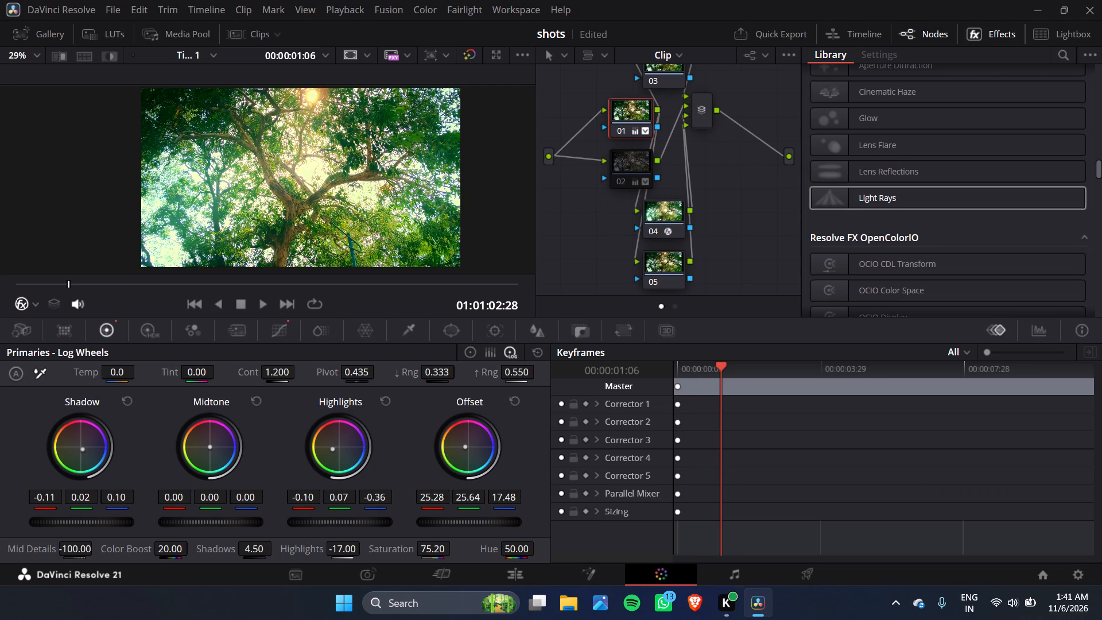
pyautogui.moveTo(304, 469); pyautogui.dragTo(282, 436)
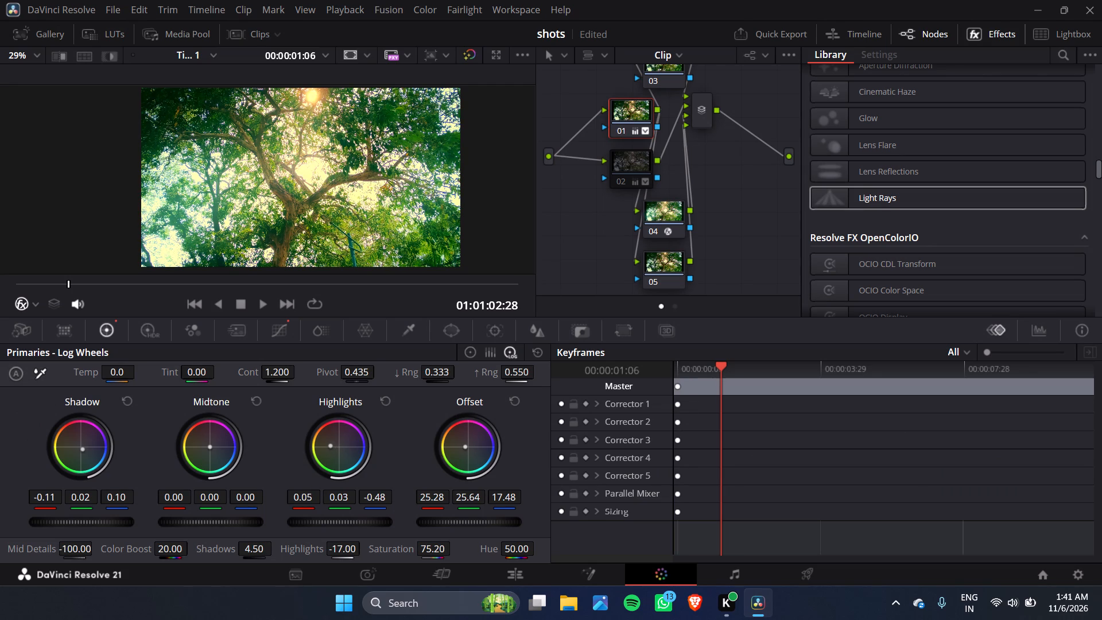
pyautogui.moveTo(282, 436); pyautogui.dragTo(231, 379)
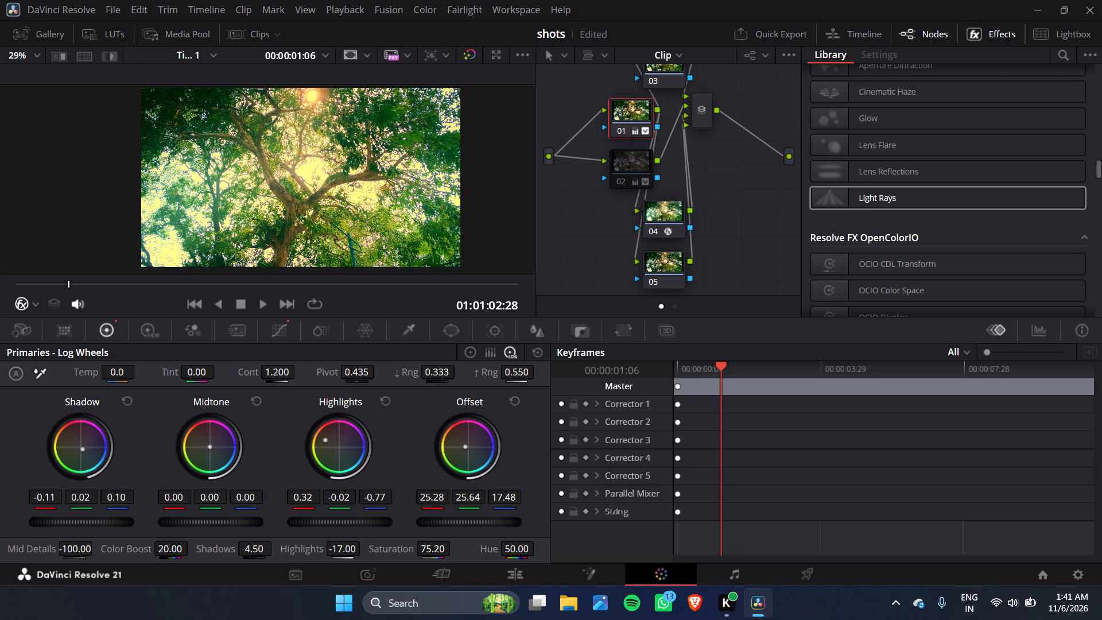
pyautogui.moveTo(231, 379); pyautogui.dragTo(329, 445)
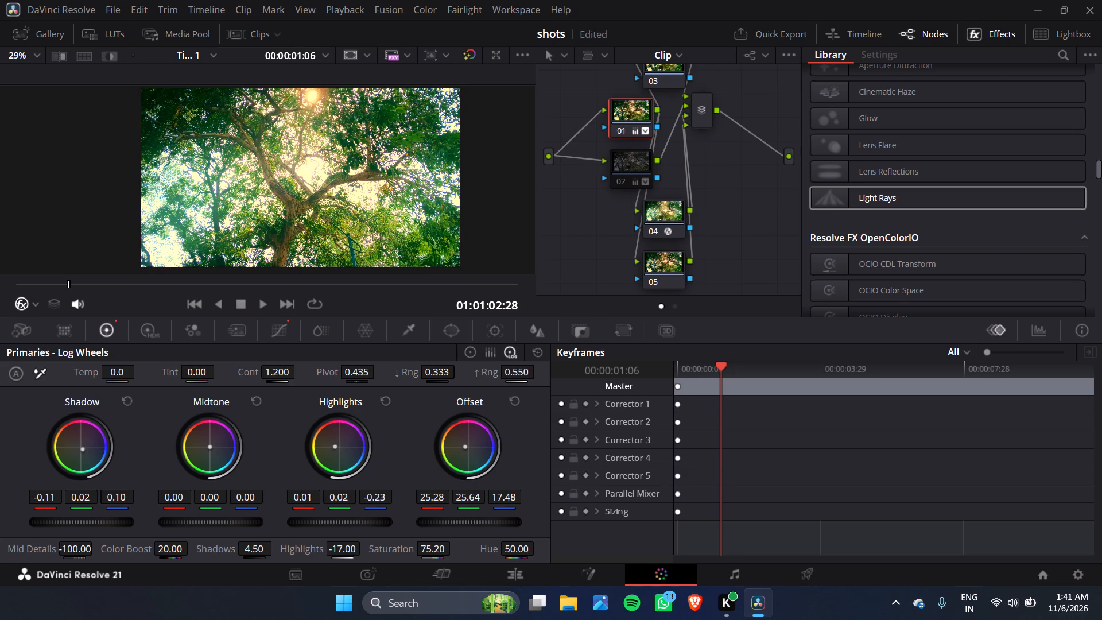
pyautogui.moveTo(329, 445); pyautogui.dragTo(333, 466)
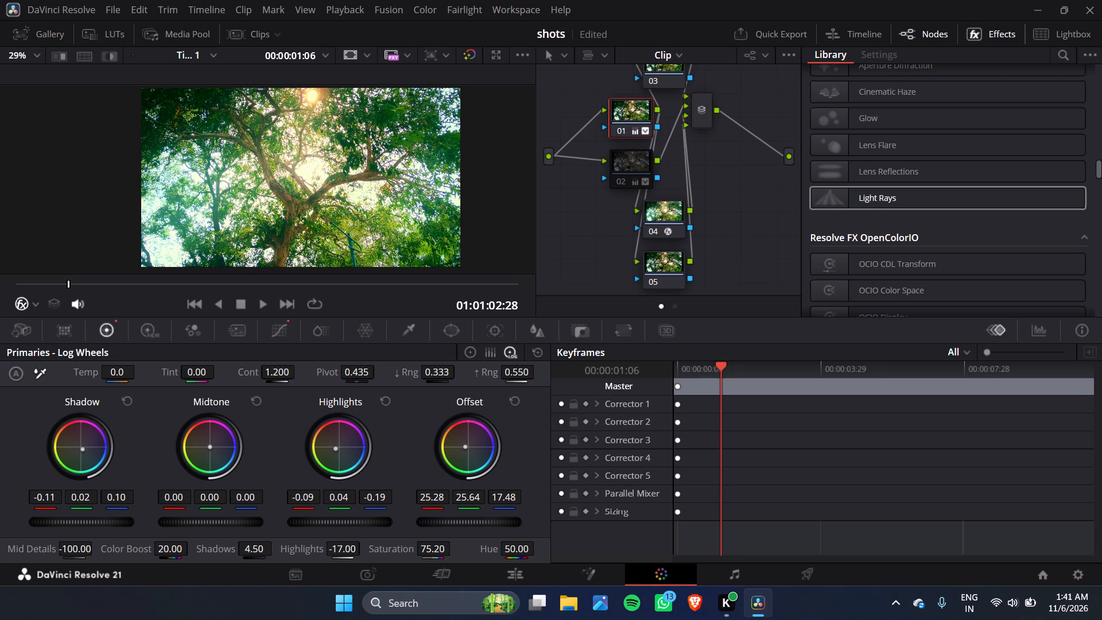
pyautogui.moveTo(333, 466); pyautogui.dragTo(330, 464)
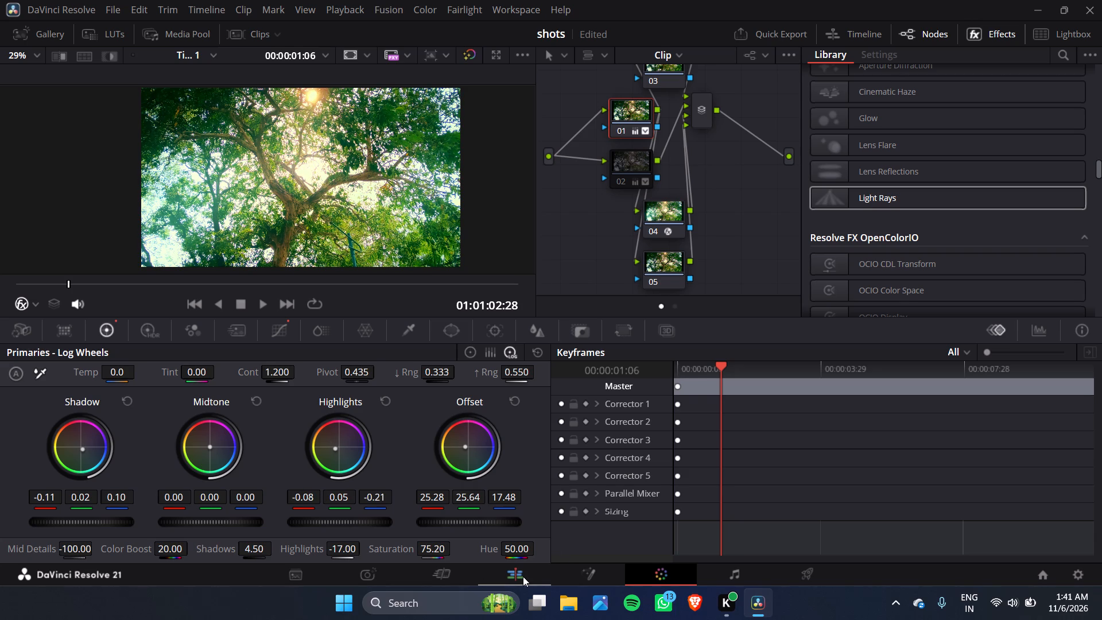
pyautogui.click(522, 576)
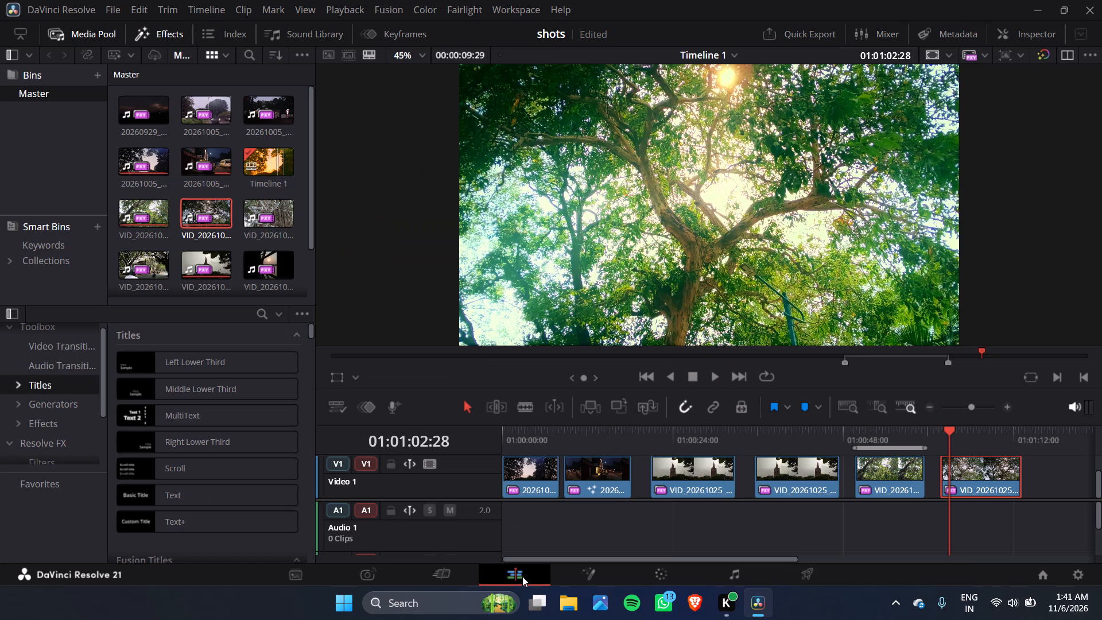
pyautogui.click(672, 577)
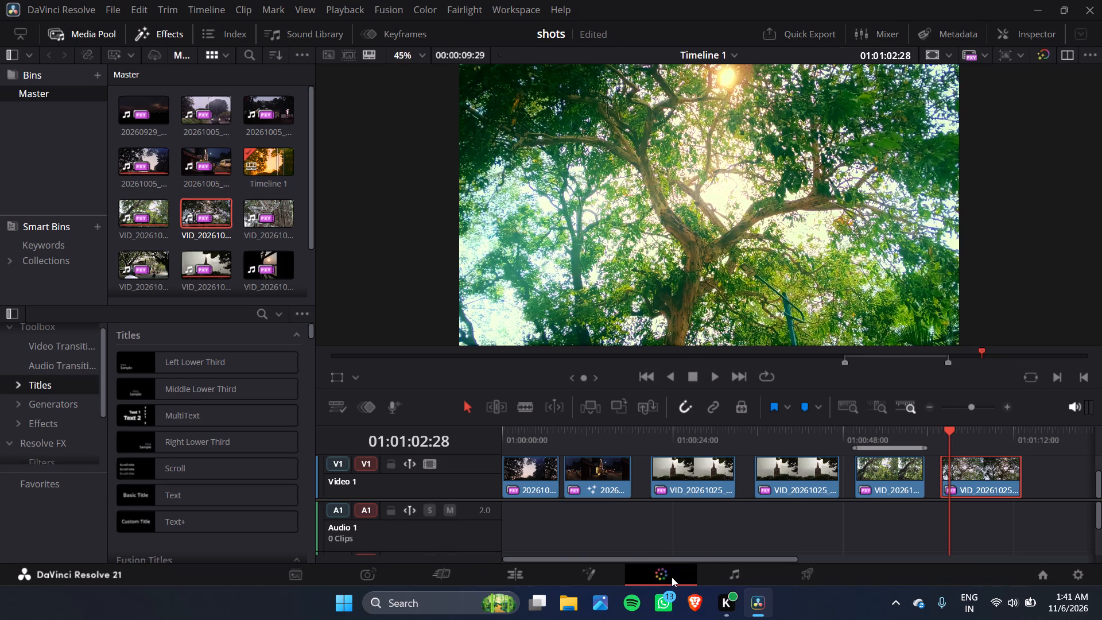
# Show the Color and Composite settings of the Glow effect on node 04.
pyautogui.click(667, 211)
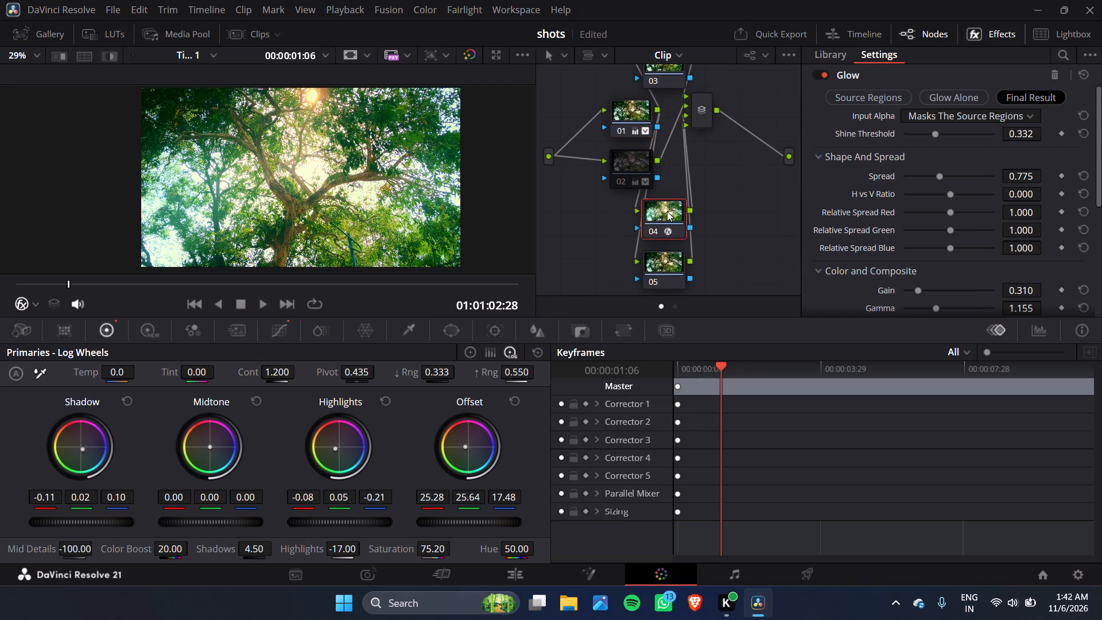
pyautogui.scroll(-2, 898, 189)
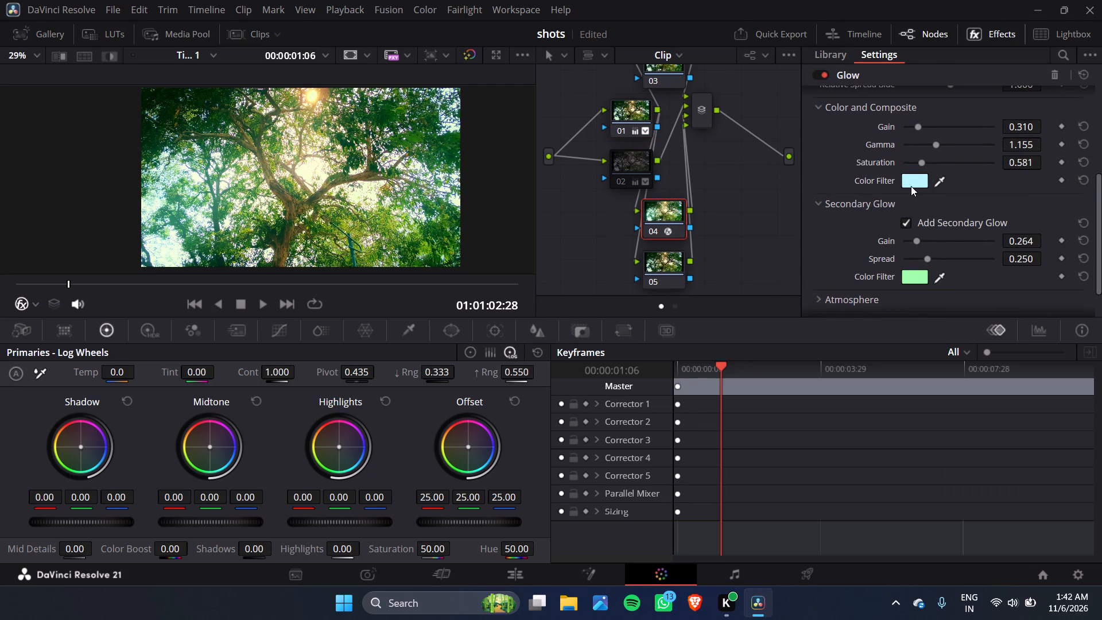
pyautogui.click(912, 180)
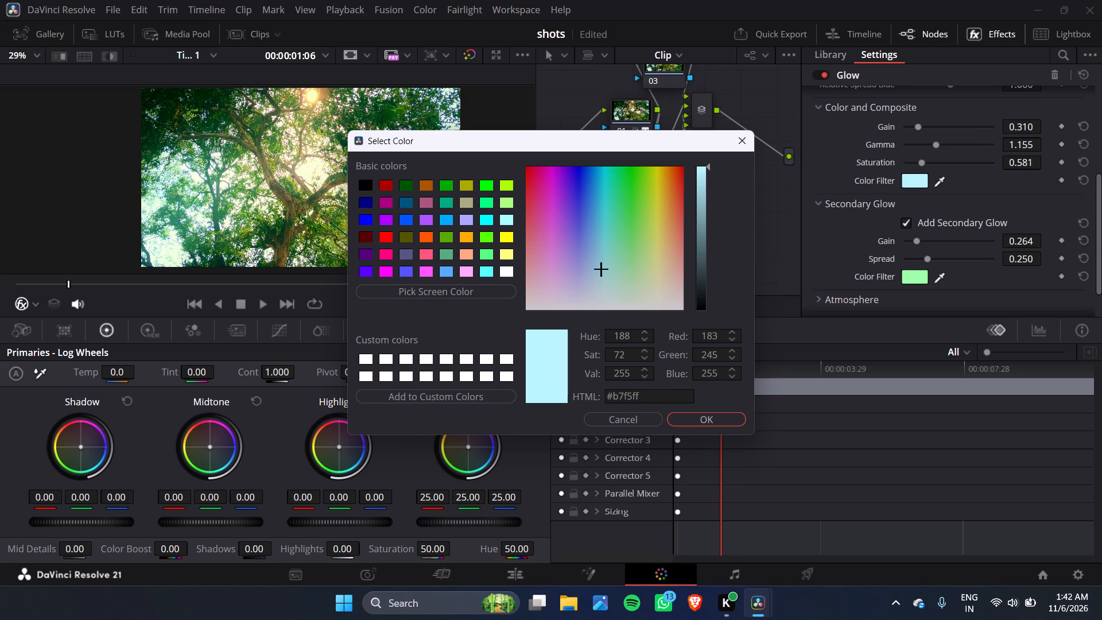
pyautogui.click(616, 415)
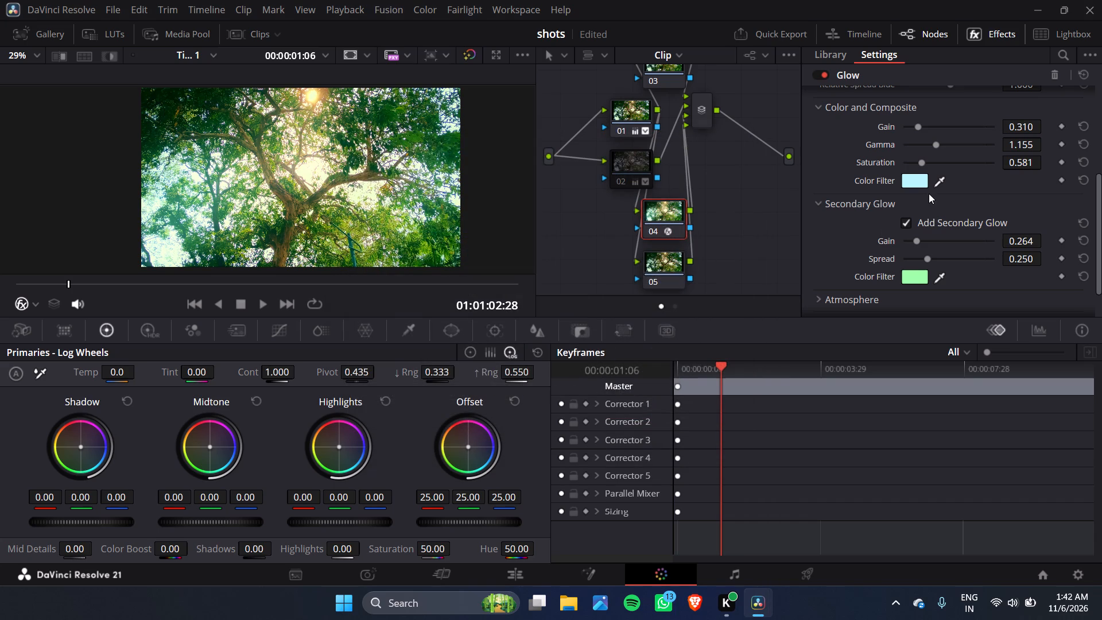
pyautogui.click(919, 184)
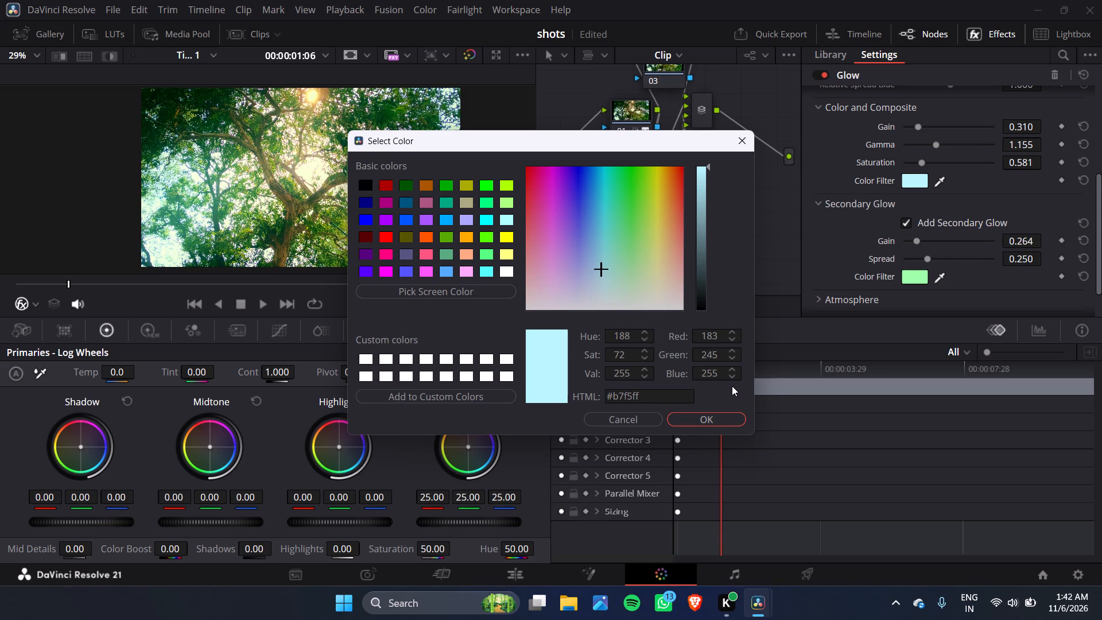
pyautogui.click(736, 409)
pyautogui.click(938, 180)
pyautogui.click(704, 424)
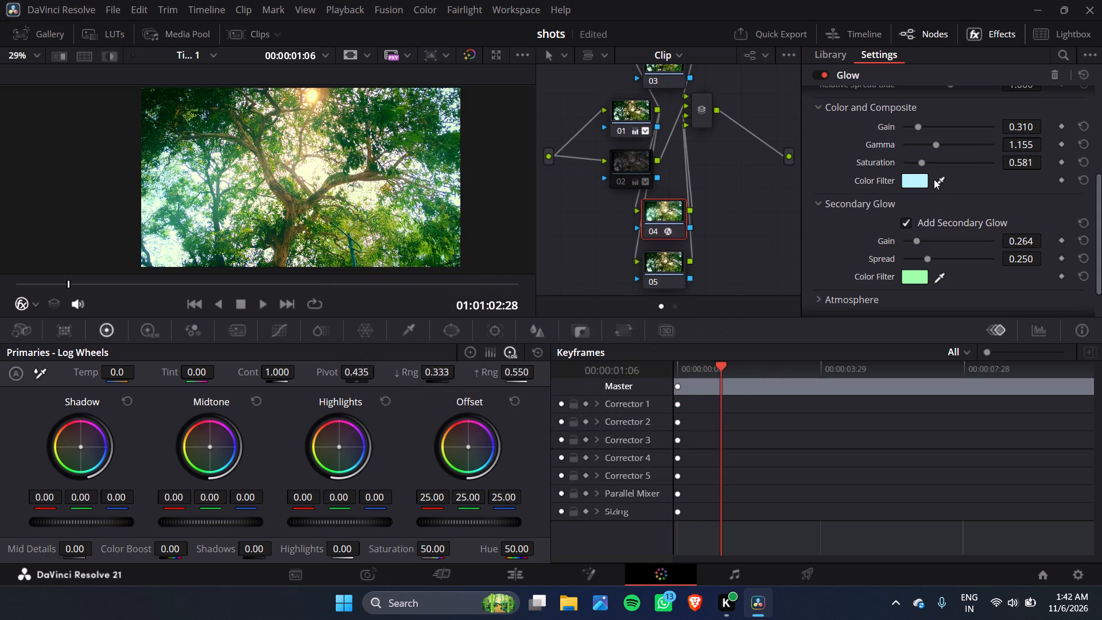
# Sample the sun's warm yellow from the frame as the Glow's main Color Filter, and check the frame on the Edit page.
pyautogui.click(938, 179)
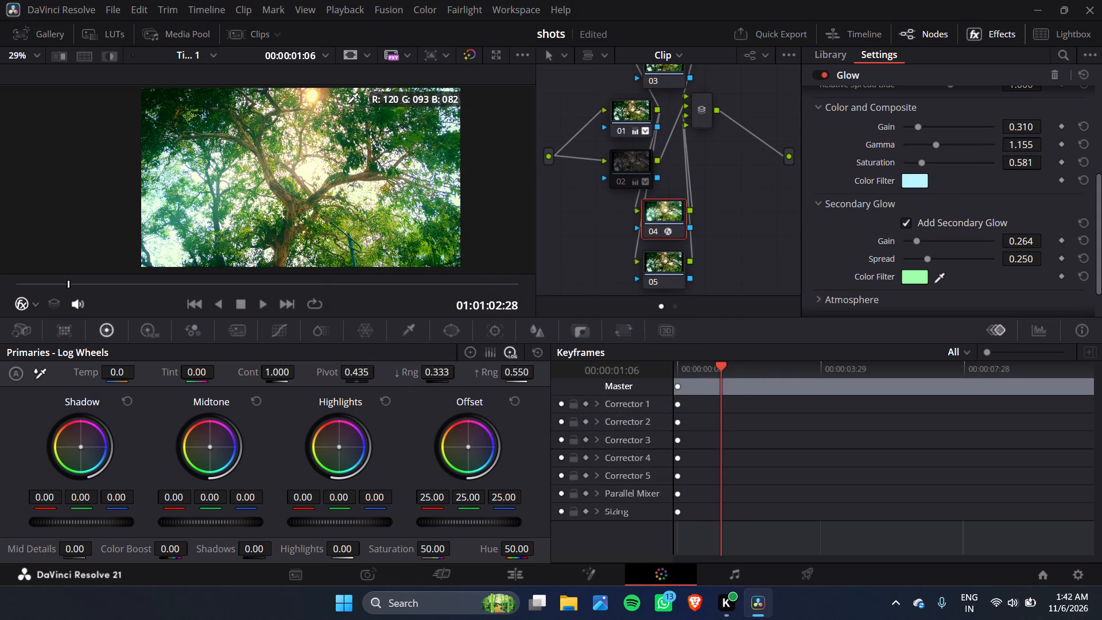
pyautogui.click(315, 99)
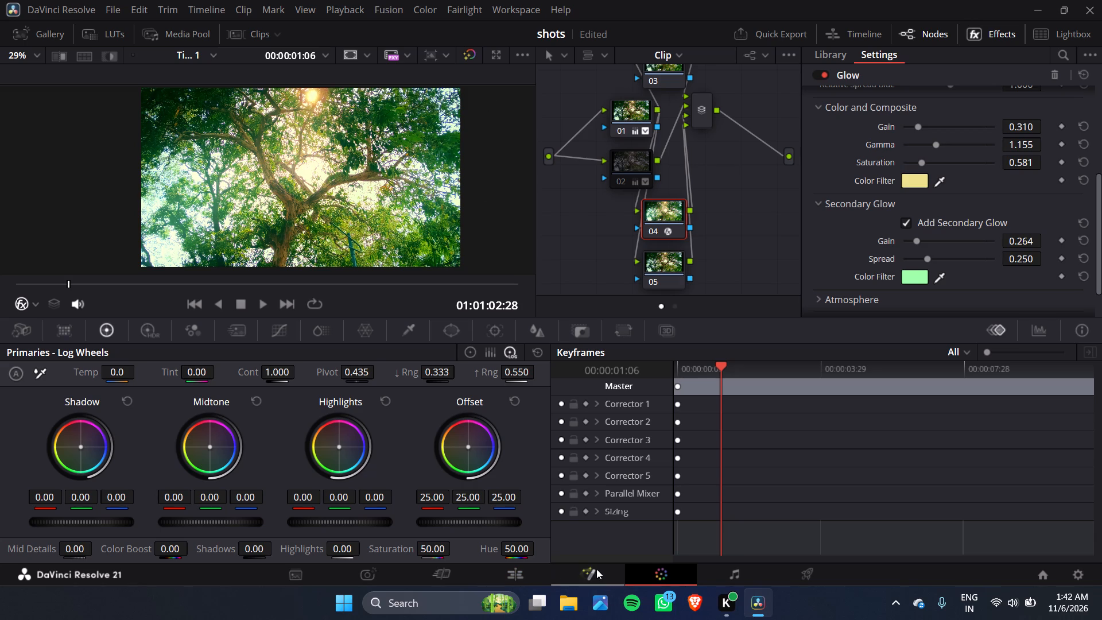
pyautogui.click(533, 571)
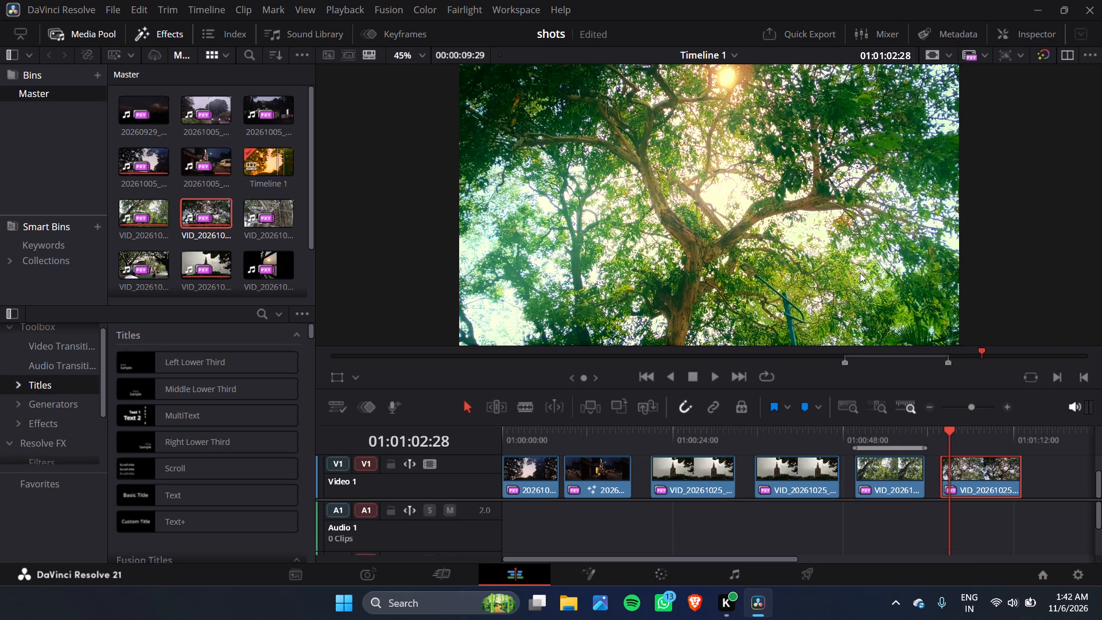
pyautogui.click(655, 578)
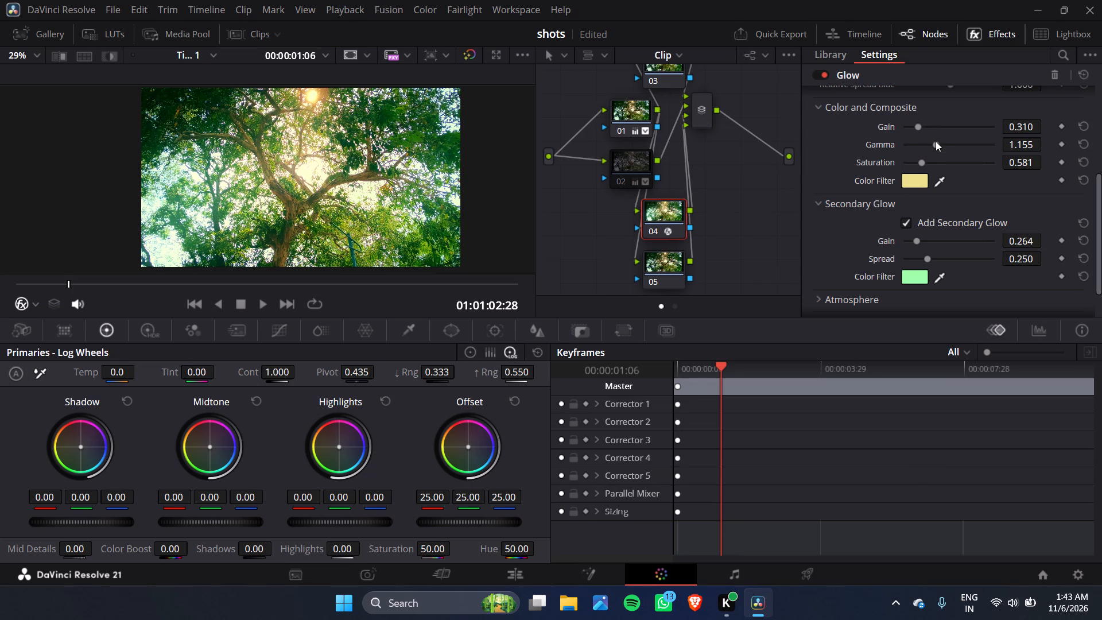
# Raise the Glow's Color and Composite gamma to 1.633 and its gain to 0.419.
pyautogui.moveTo(936, 143); pyautogui.dragTo(968, 145)
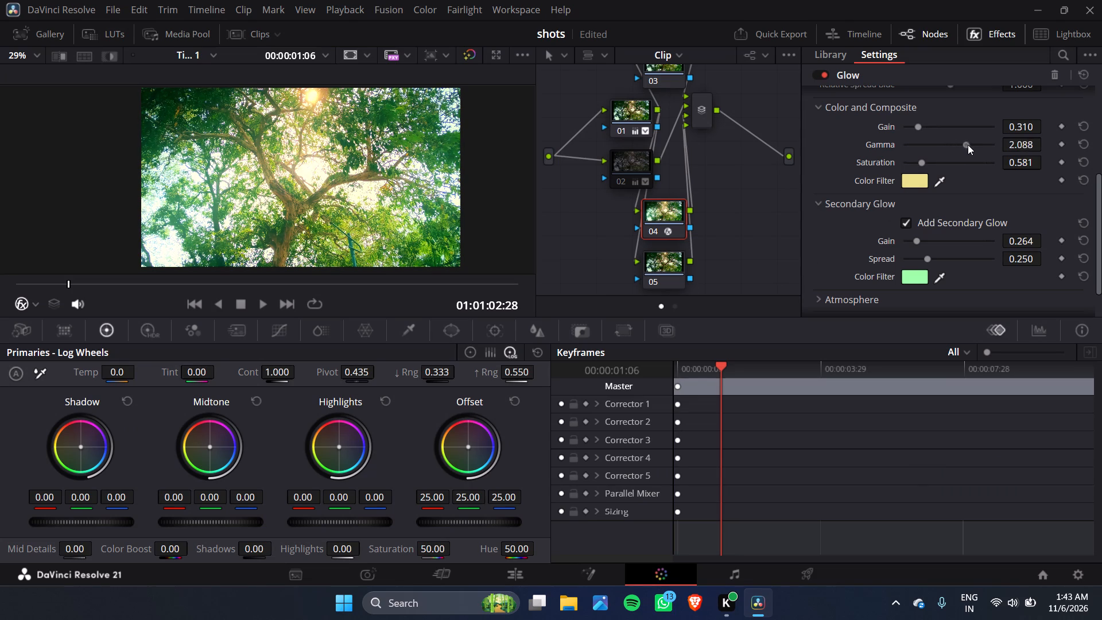
pyautogui.moveTo(968, 145); pyautogui.dragTo(952, 147)
pyautogui.click(932, 124)
pyautogui.doubleClick(932, 124)
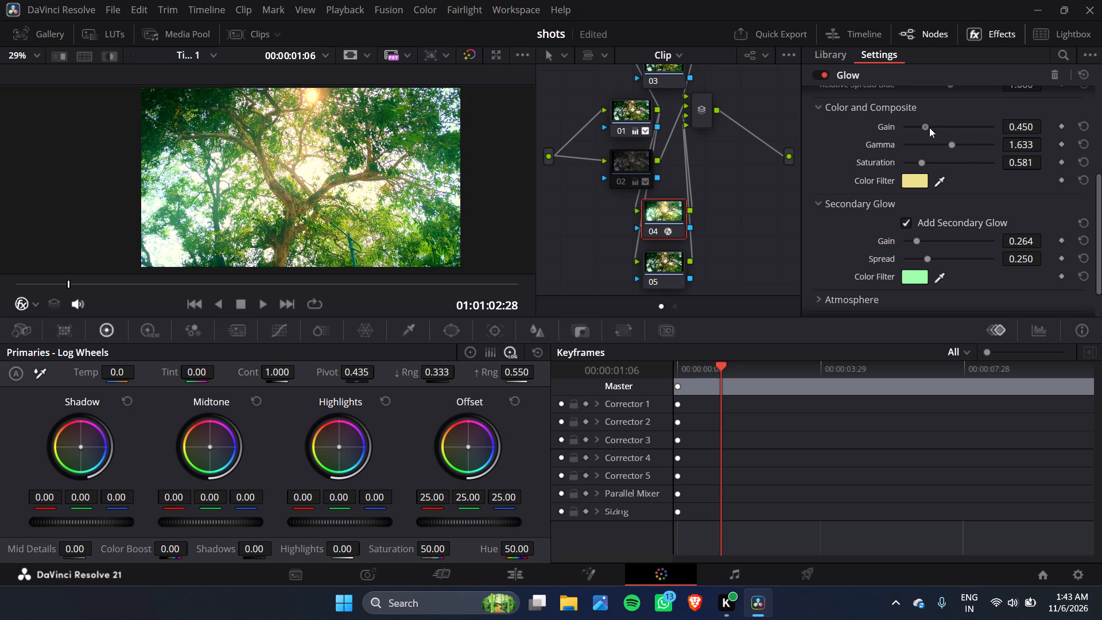
pyautogui.click(923, 127)
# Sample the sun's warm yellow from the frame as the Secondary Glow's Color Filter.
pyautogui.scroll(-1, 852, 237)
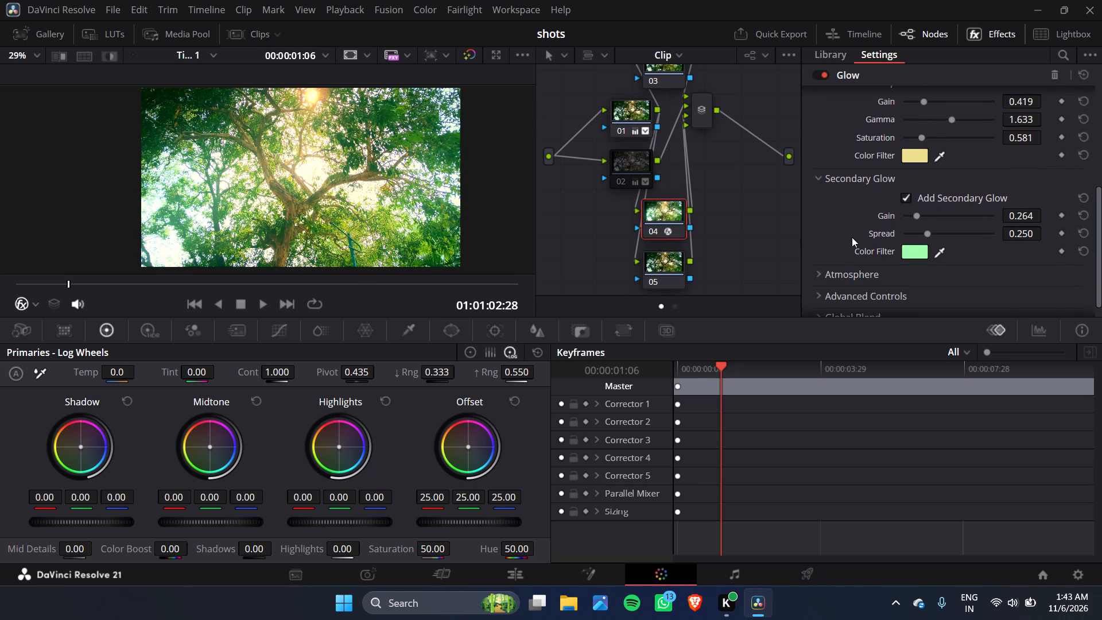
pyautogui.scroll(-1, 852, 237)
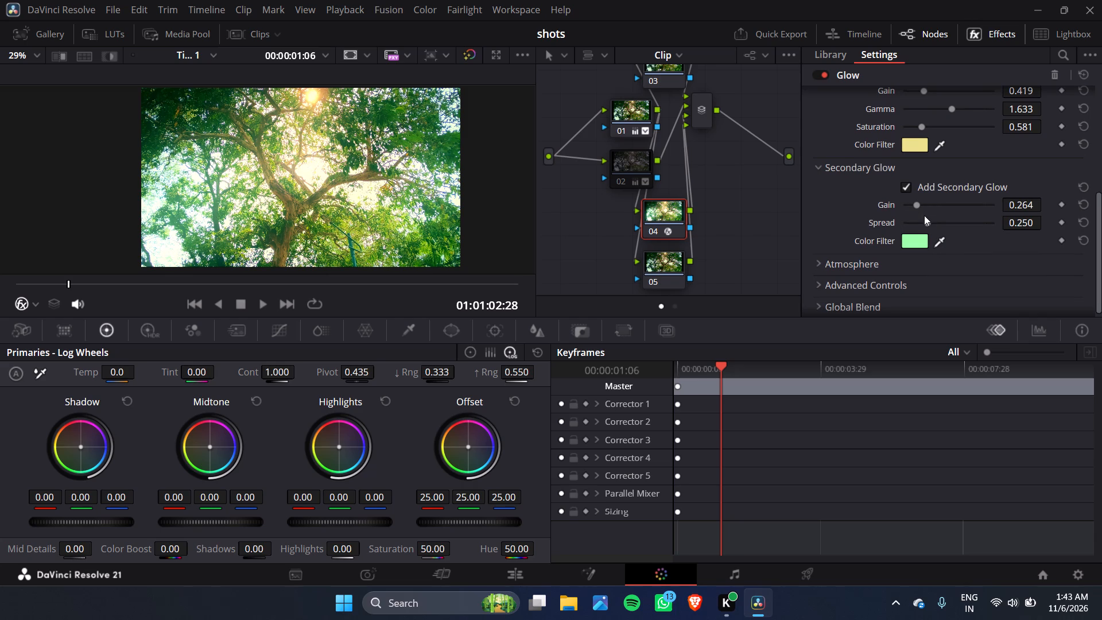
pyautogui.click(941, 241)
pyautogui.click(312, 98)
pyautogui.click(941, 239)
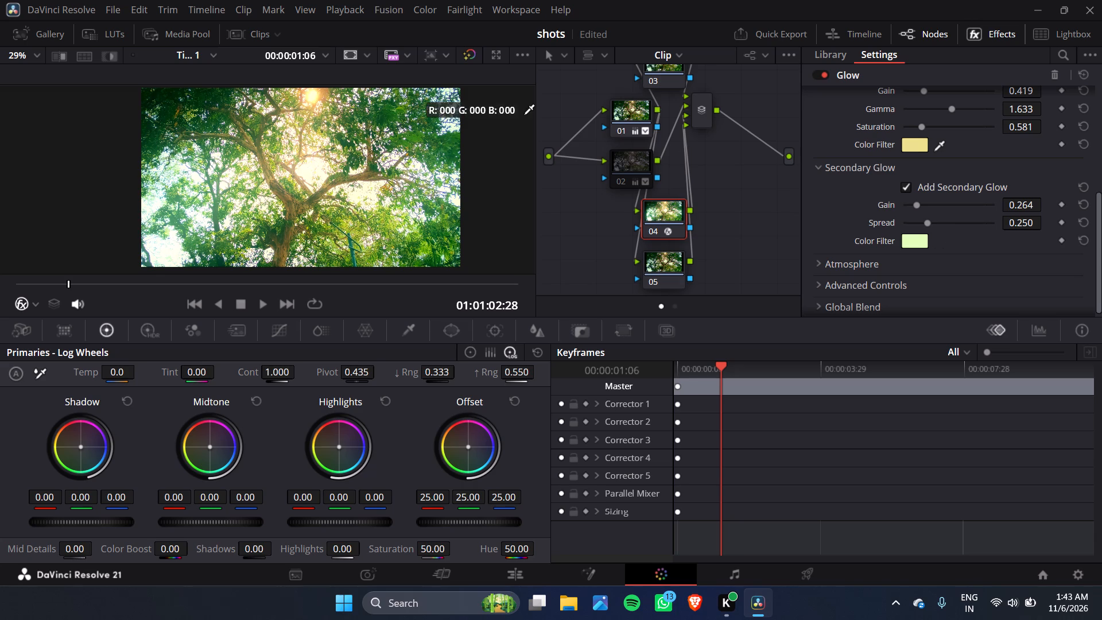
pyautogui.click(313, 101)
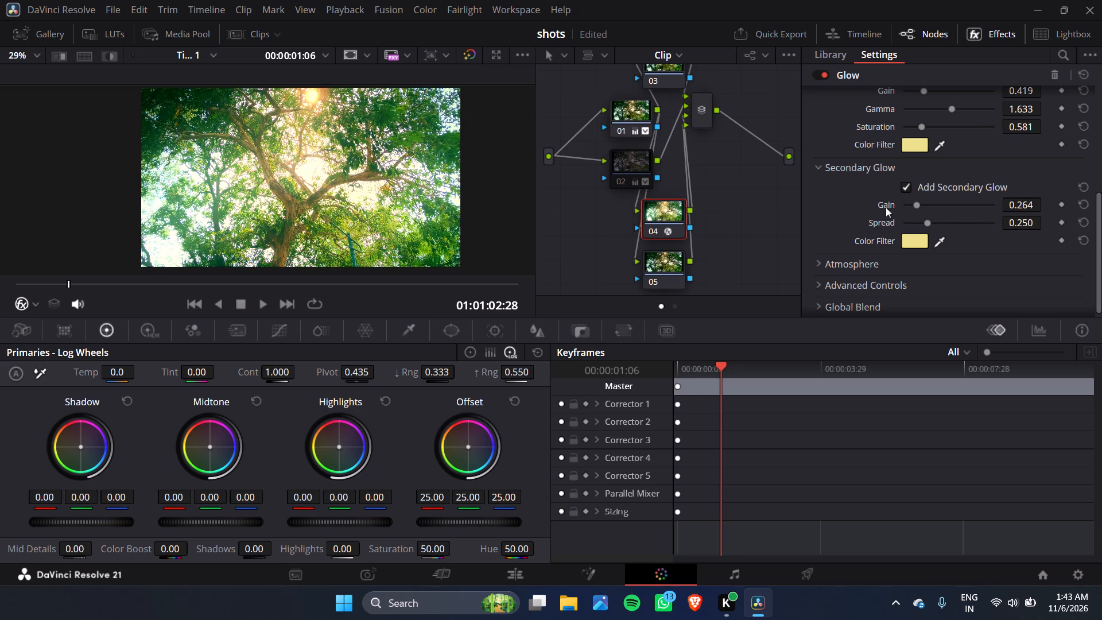
# Set the Secondary Glow's Color Filter to the pale green #baecba.
pyautogui.click(922, 241)
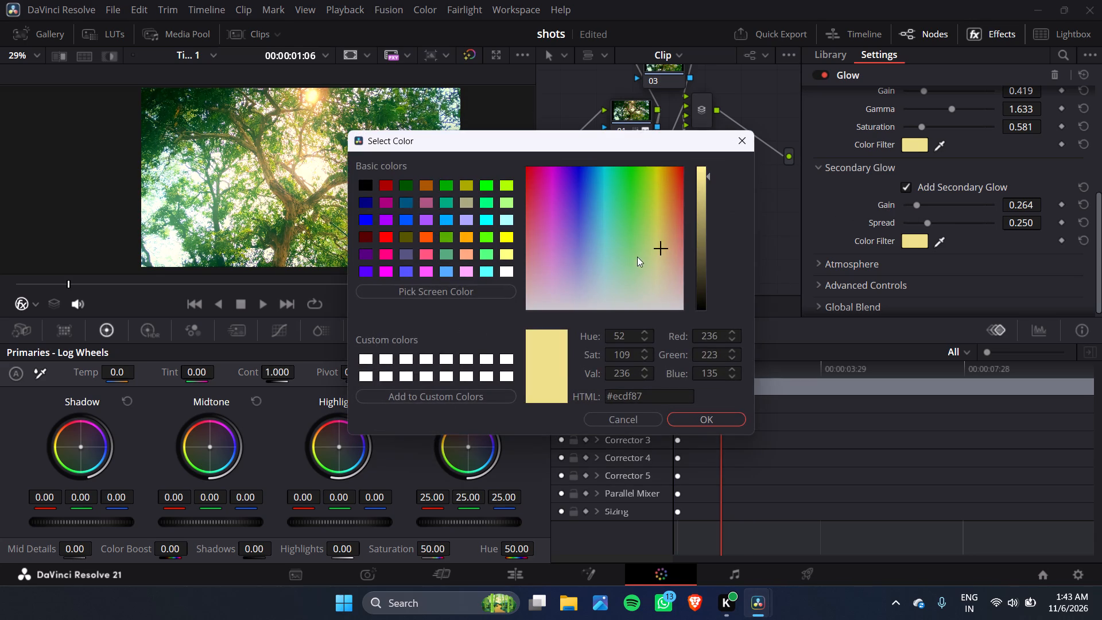
pyautogui.click(608, 282)
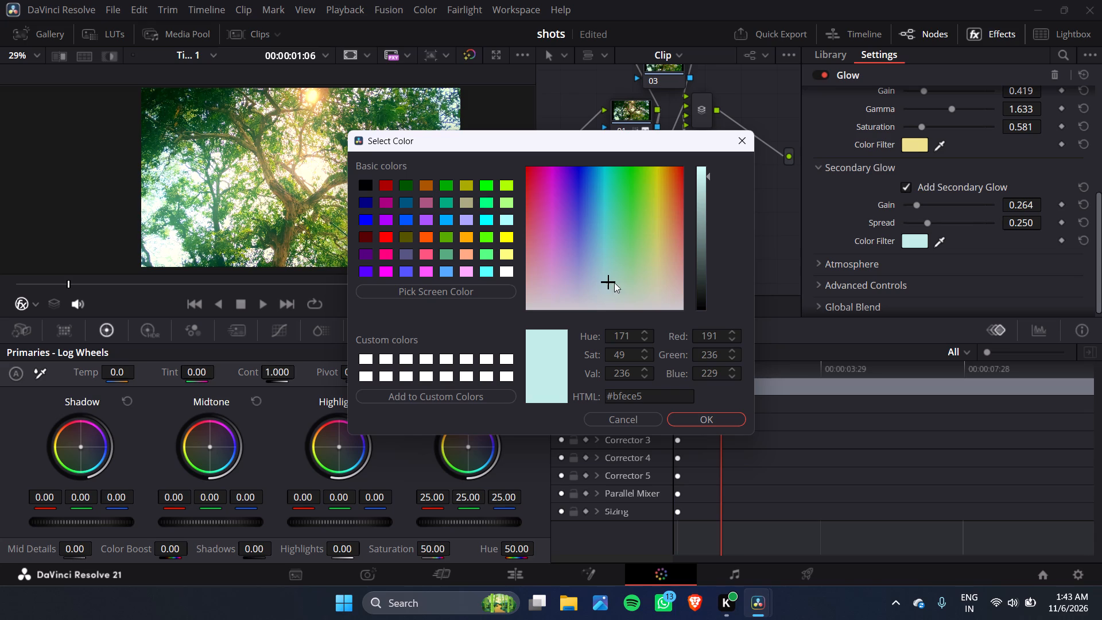
pyautogui.click(622, 282)
pyautogui.click(630, 280)
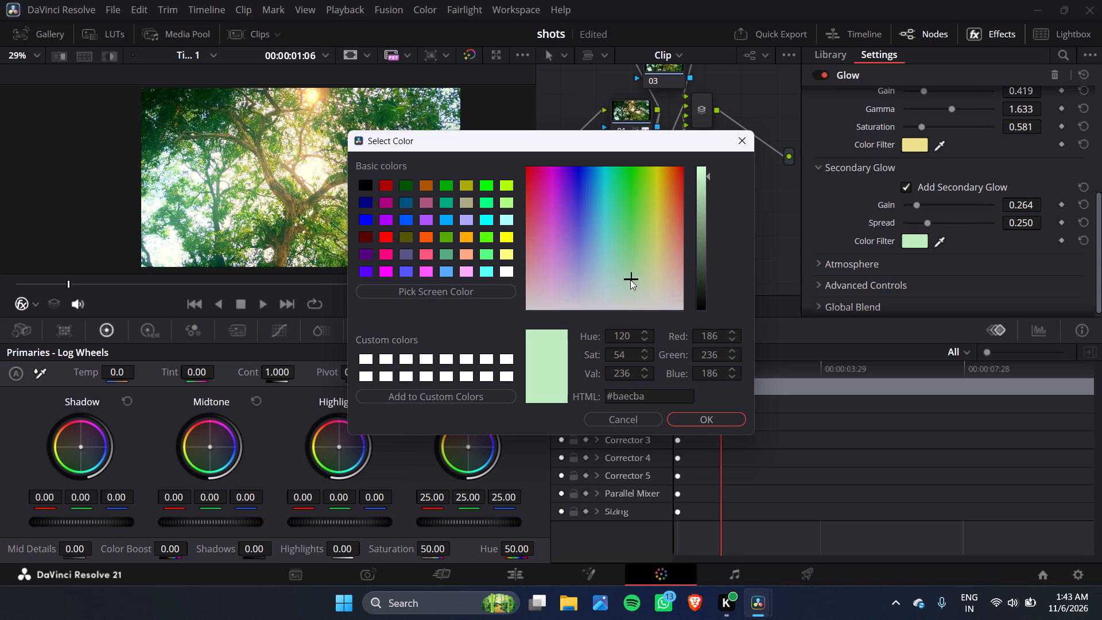
pyautogui.click(701, 413)
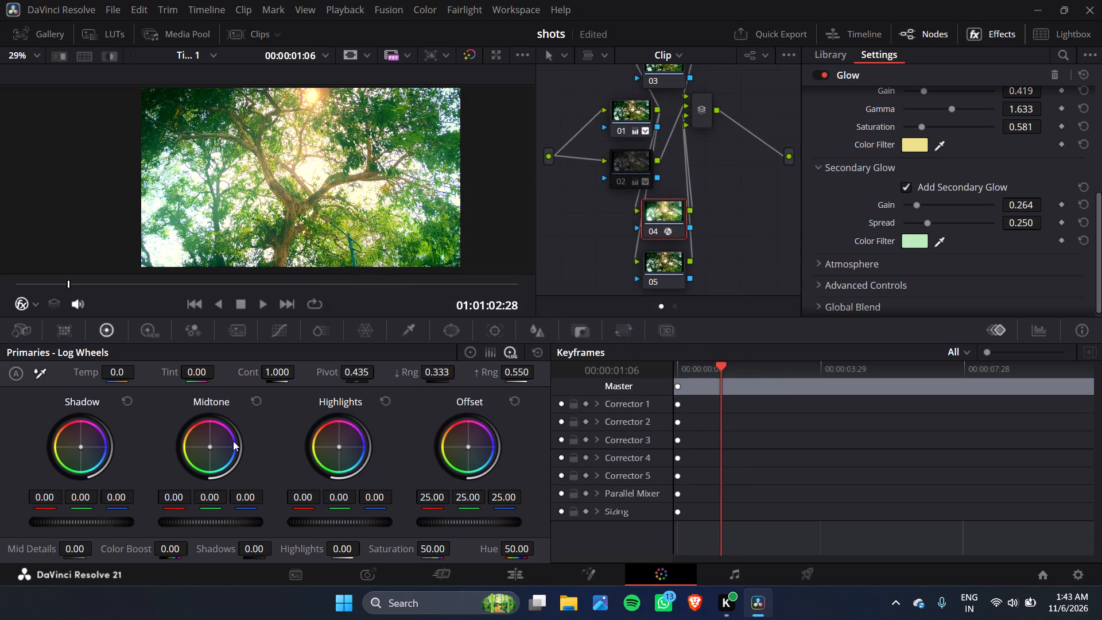
# Raise the colour temperature of node 01 to 400.
pyautogui.click(627, 108)
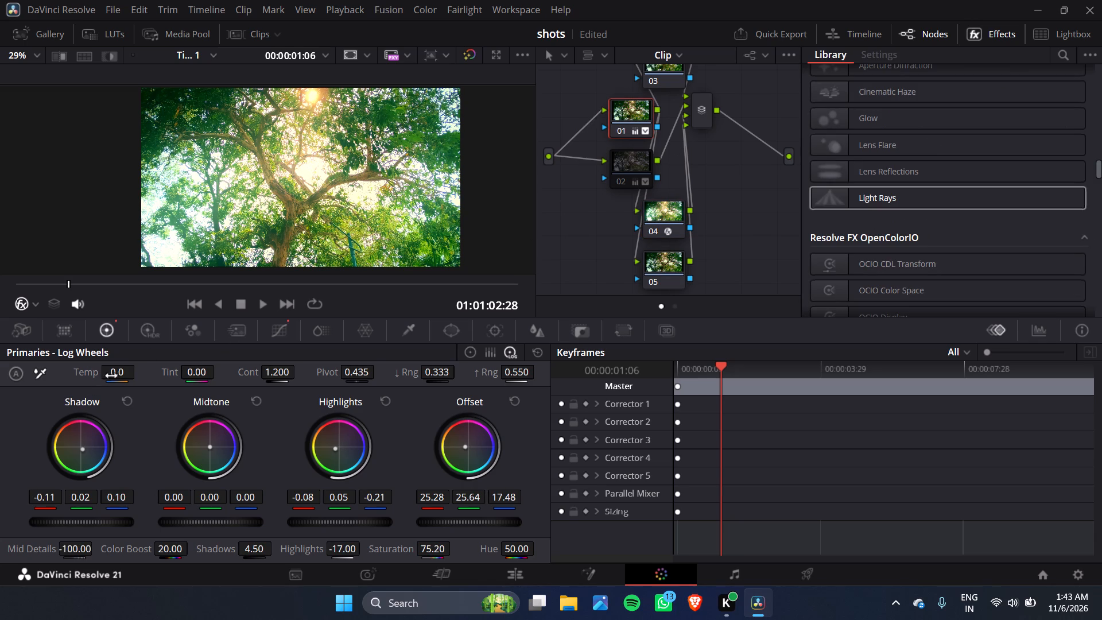
pyautogui.moveTo(118, 375); pyautogui.dragTo(143, 378)
pyautogui.moveTo(143, 378); pyautogui.dragTo(145, 379)
pyautogui.moveTo(145, 379); pyautogui.dragTo(147, 381)
# Play back the last tree clip from its start on the Edit page to review the grade, and return to the Color page.
pyautogui.click(516, 577)
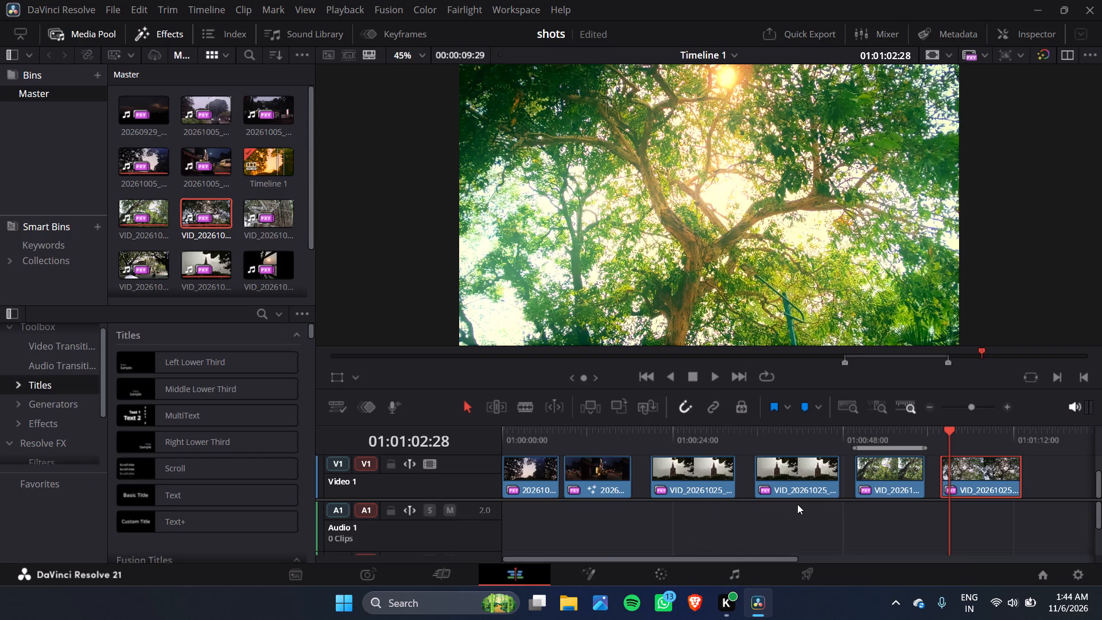
pyautogui.press('space')
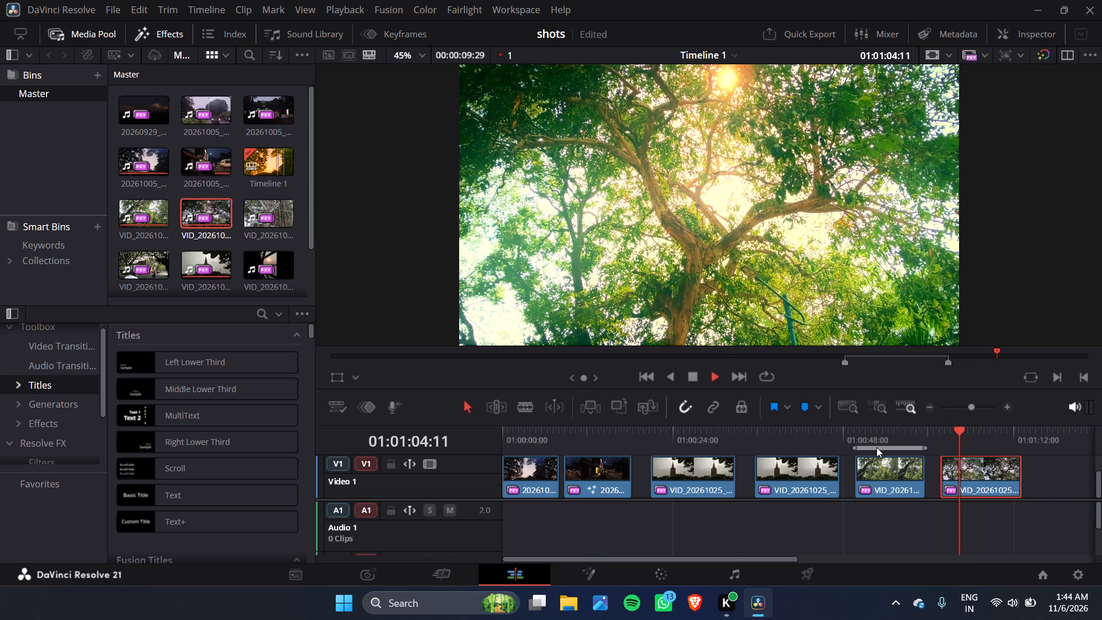
pyautogui.doubleClick(946, 435)
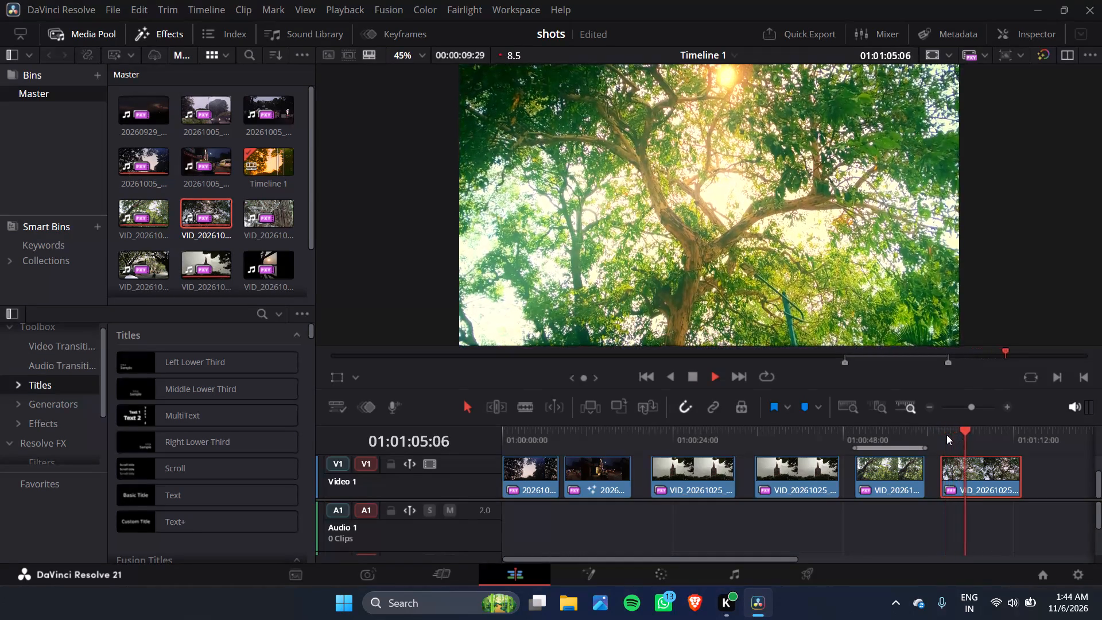
pyautogui.click(946, 435)
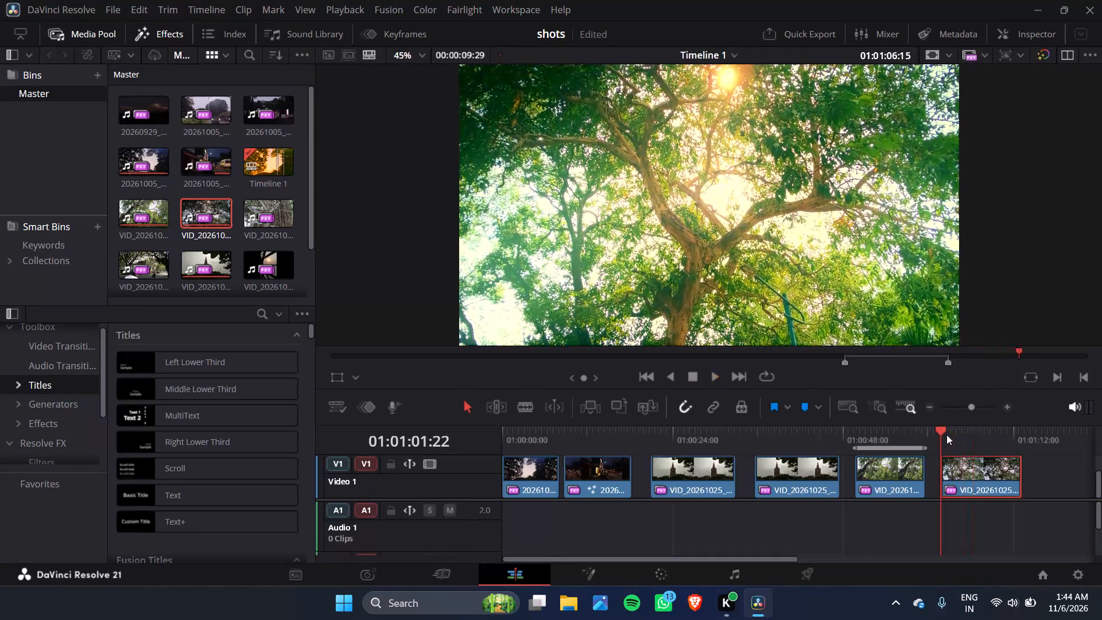
pyautogui.doubleClick(946, 435)
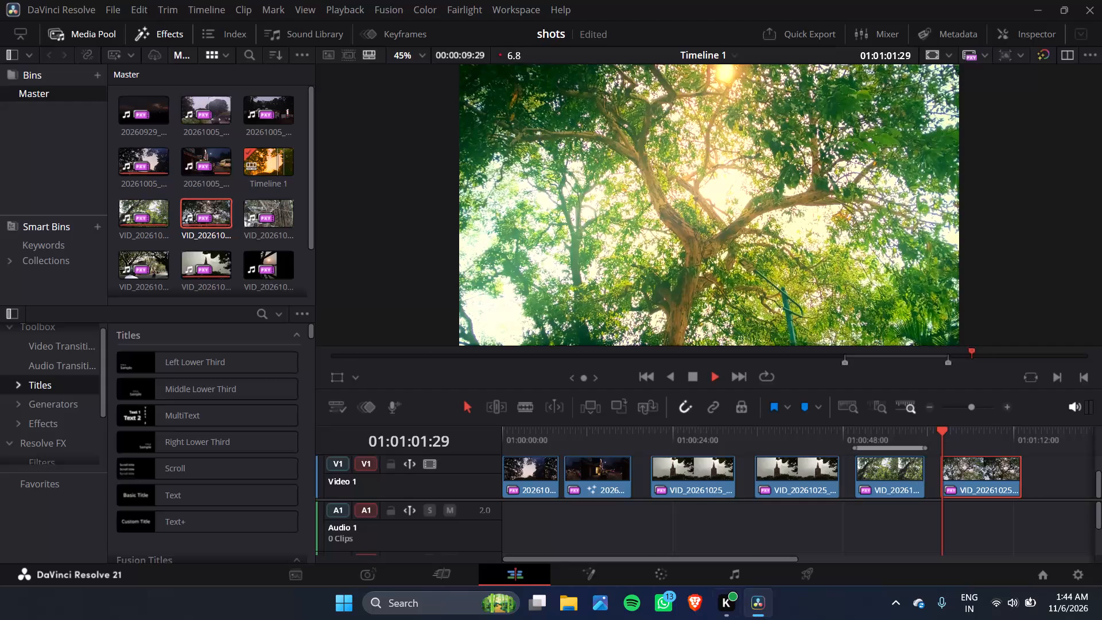
pyautogui.click(677, 572)
pyautogui.press('space')
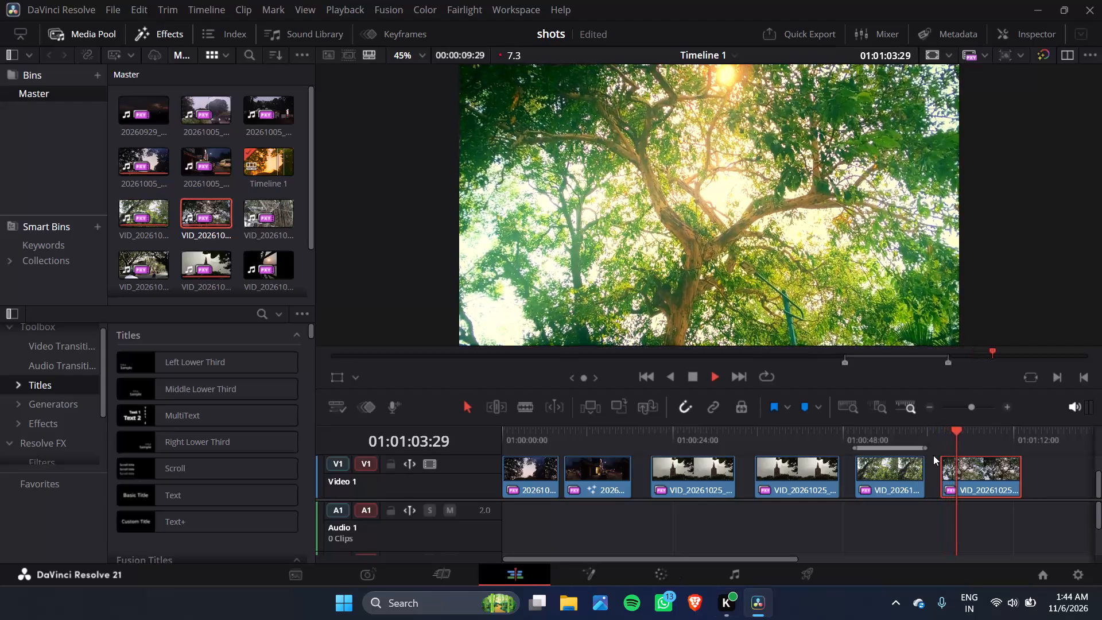
pyautogui.click(665, 570)
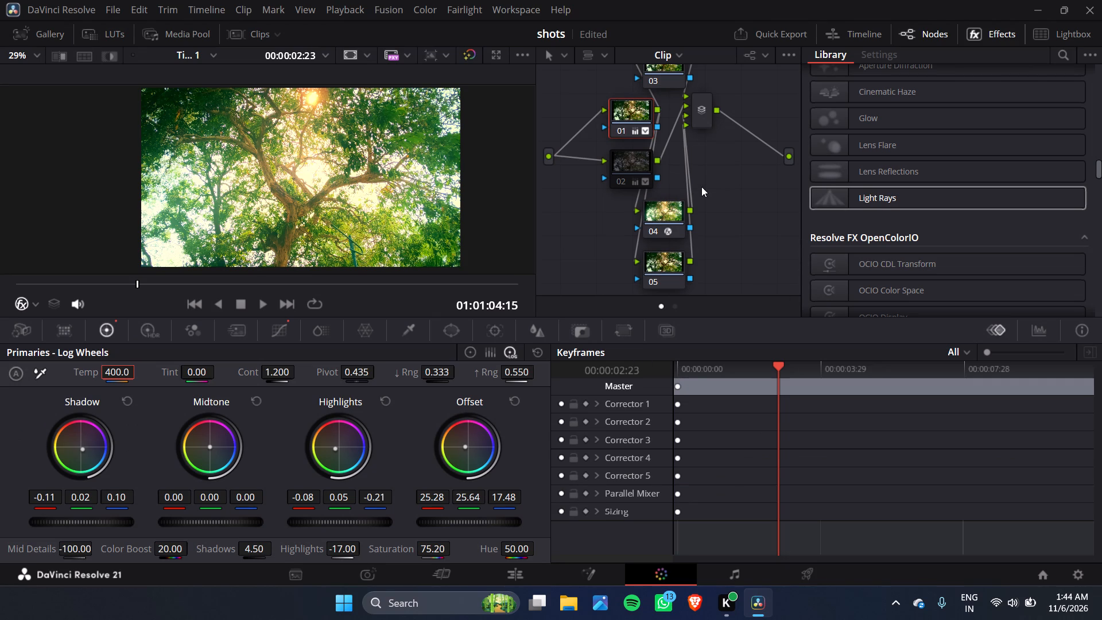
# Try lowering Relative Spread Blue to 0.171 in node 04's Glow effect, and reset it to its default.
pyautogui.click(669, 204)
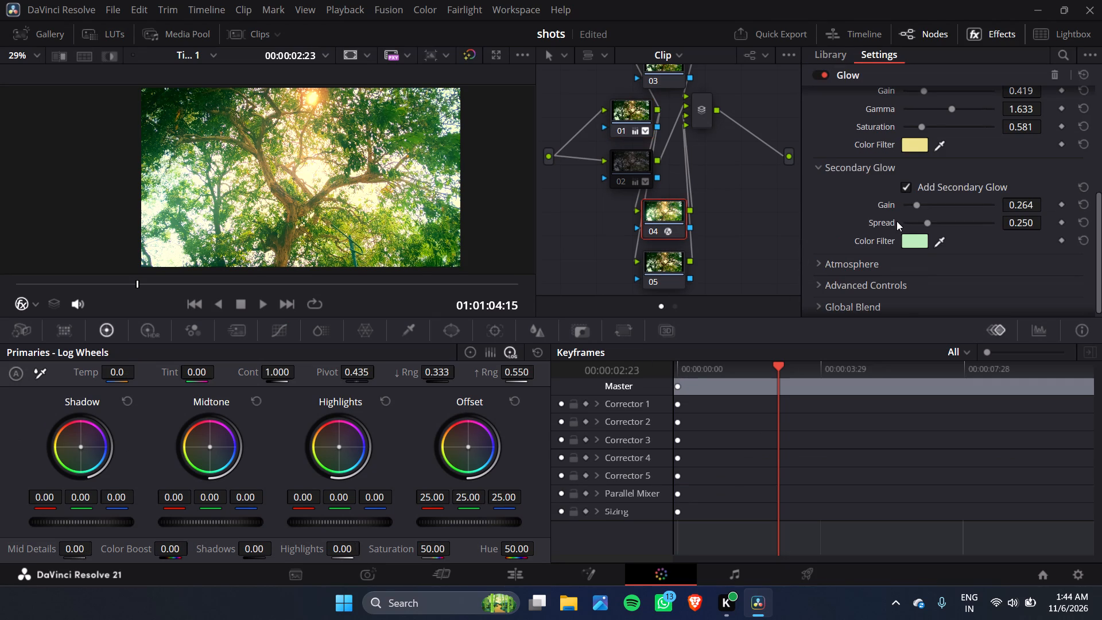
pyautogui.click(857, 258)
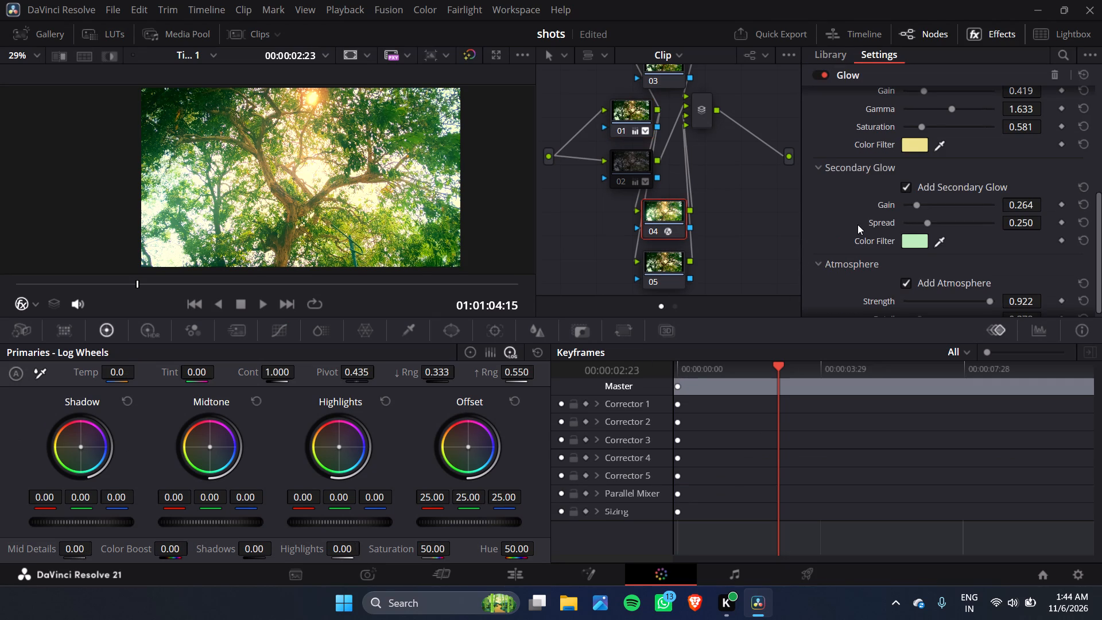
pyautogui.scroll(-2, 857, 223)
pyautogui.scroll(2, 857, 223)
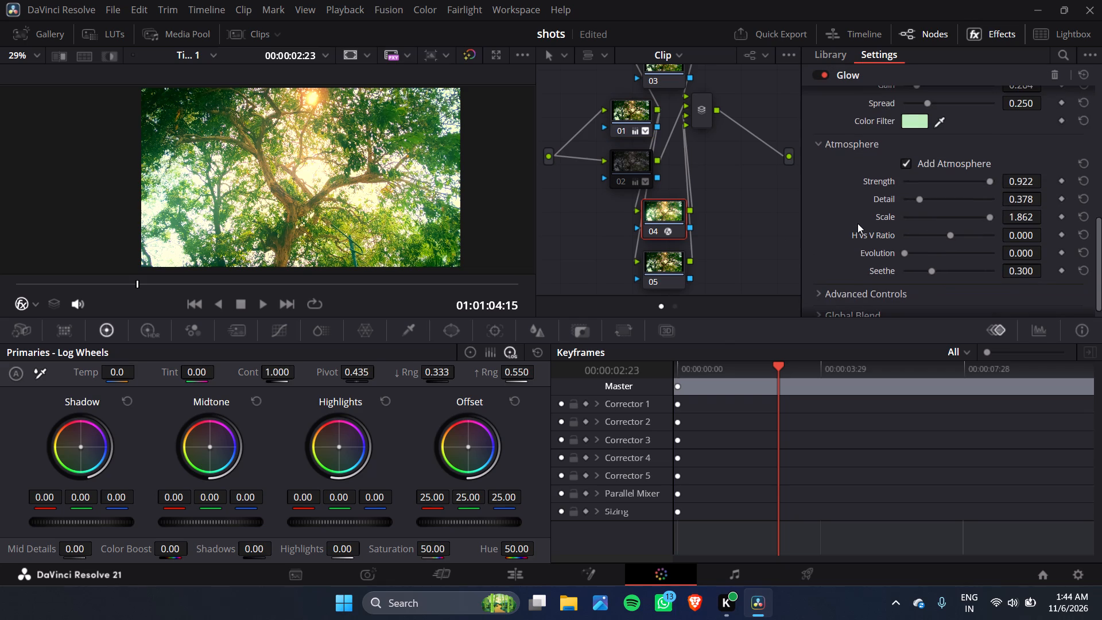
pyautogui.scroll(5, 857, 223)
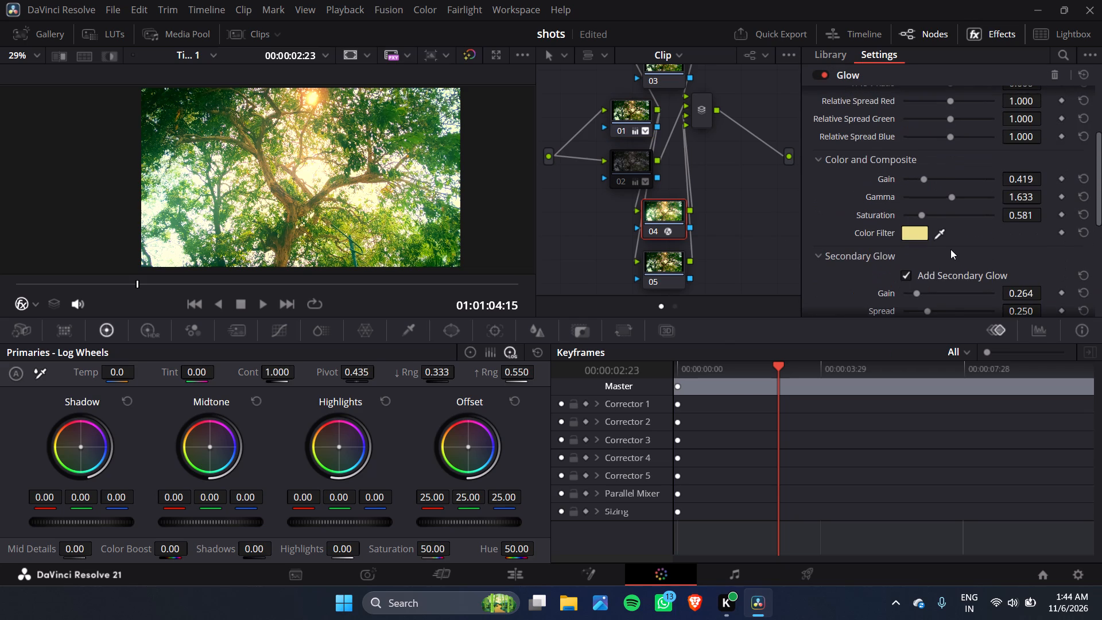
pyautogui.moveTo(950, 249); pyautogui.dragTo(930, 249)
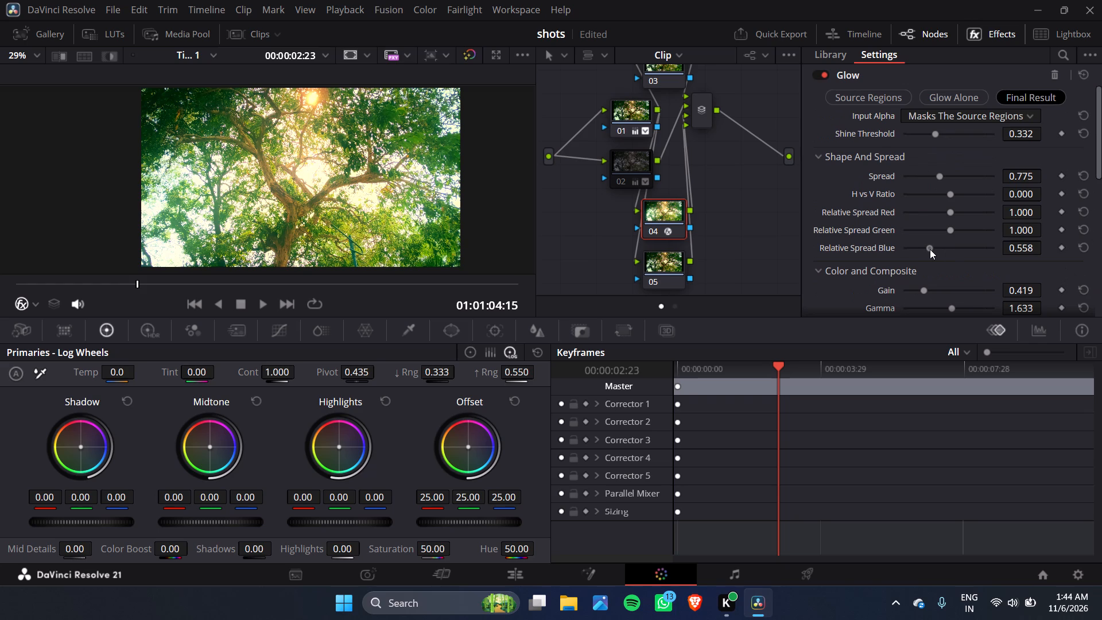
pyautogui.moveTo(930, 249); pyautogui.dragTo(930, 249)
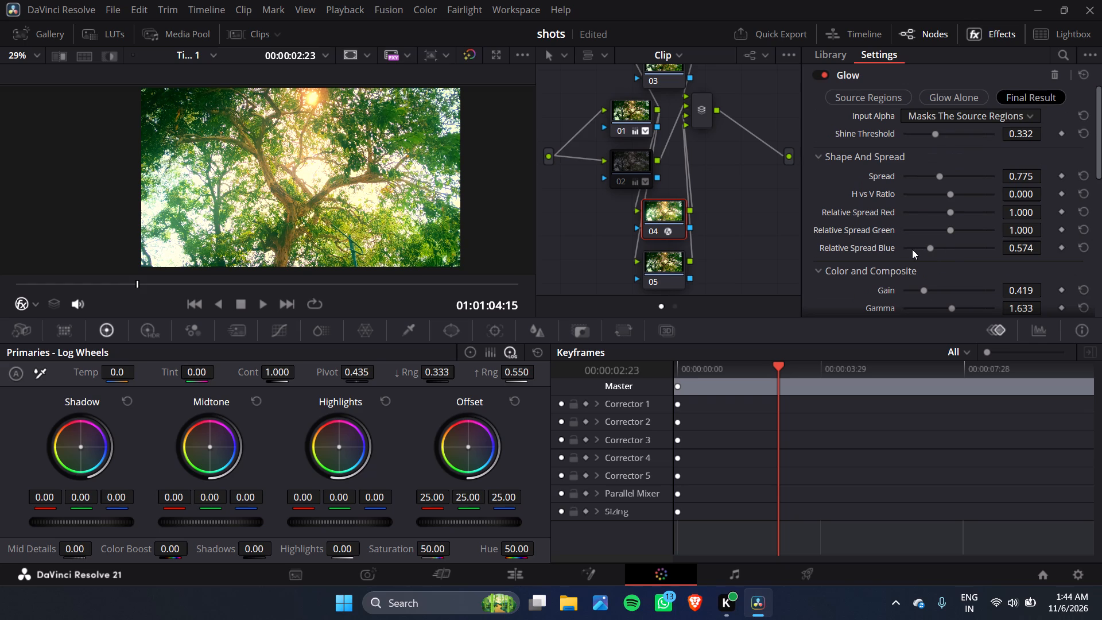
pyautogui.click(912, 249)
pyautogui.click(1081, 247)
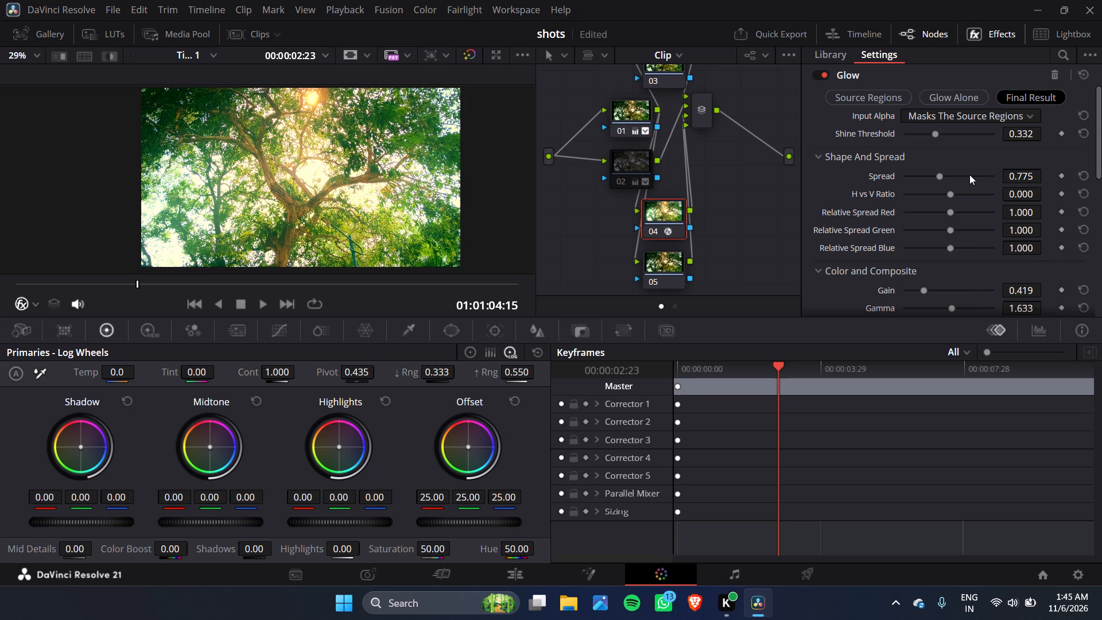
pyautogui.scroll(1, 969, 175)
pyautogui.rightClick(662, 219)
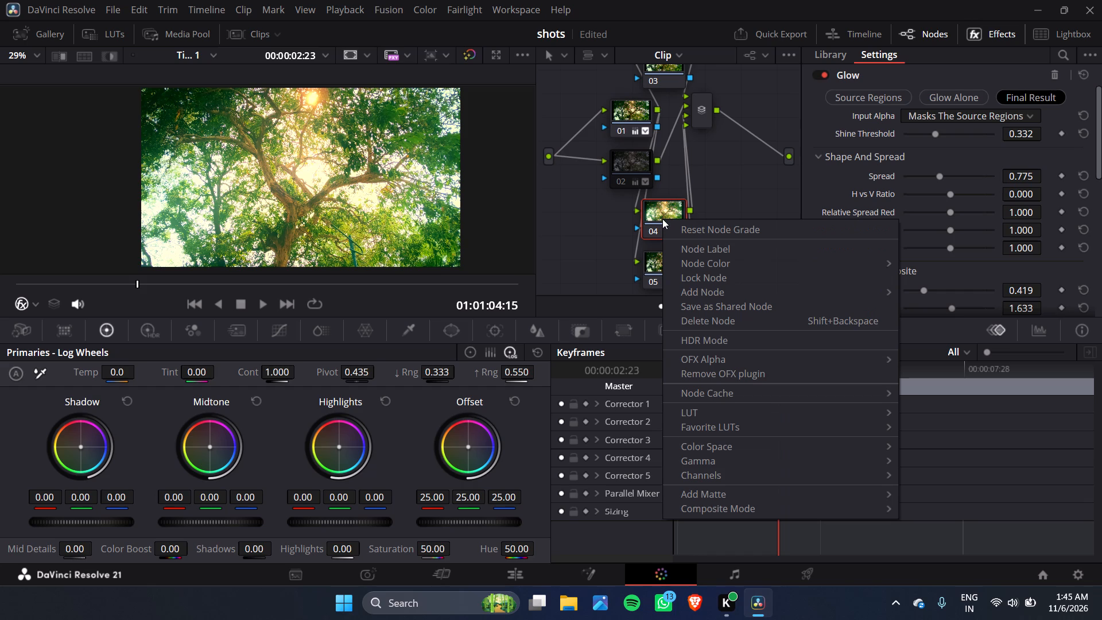
# Apply the Light Rays effect to node 05.
pyautogui.click(657, 255)
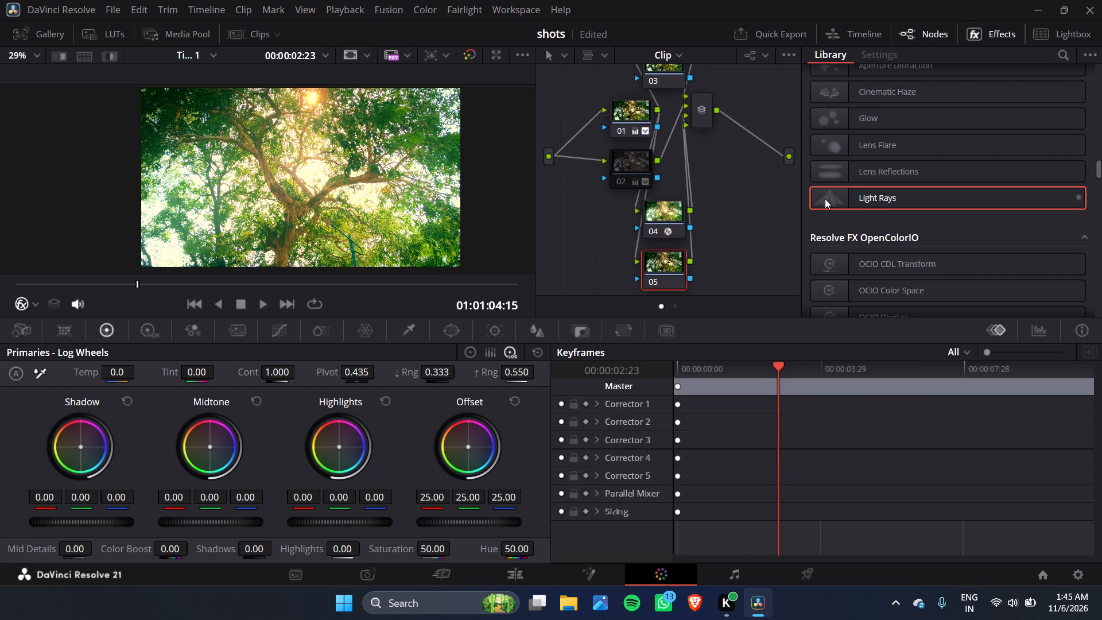
pyautogui.click(850, 197)
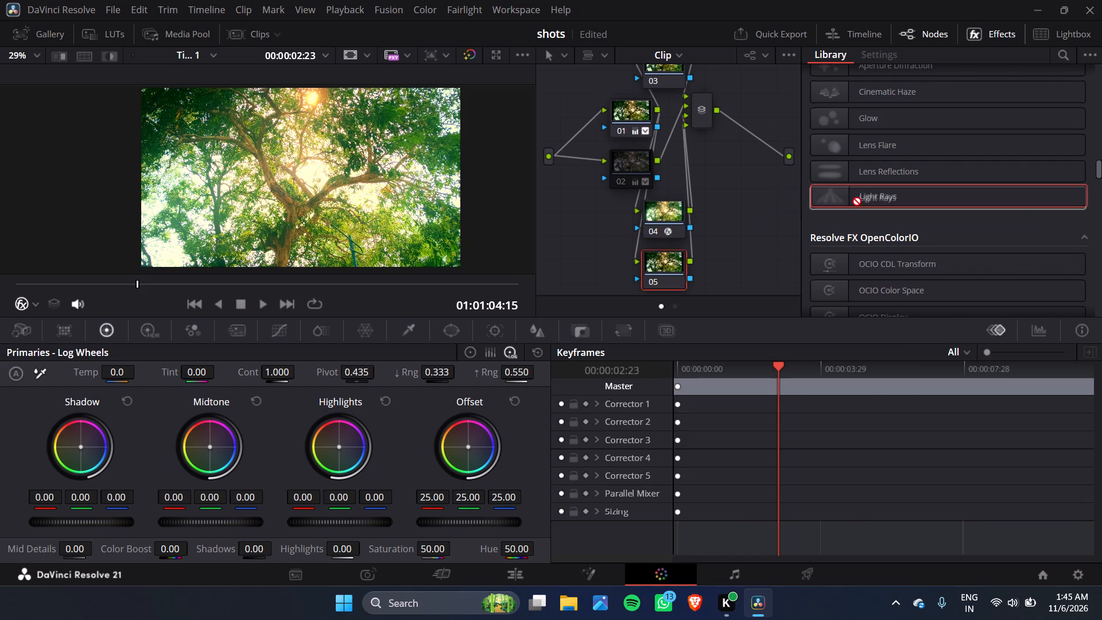
pyautogui.moveTo(852, 197); pyautogui.dragTo(808, 213)
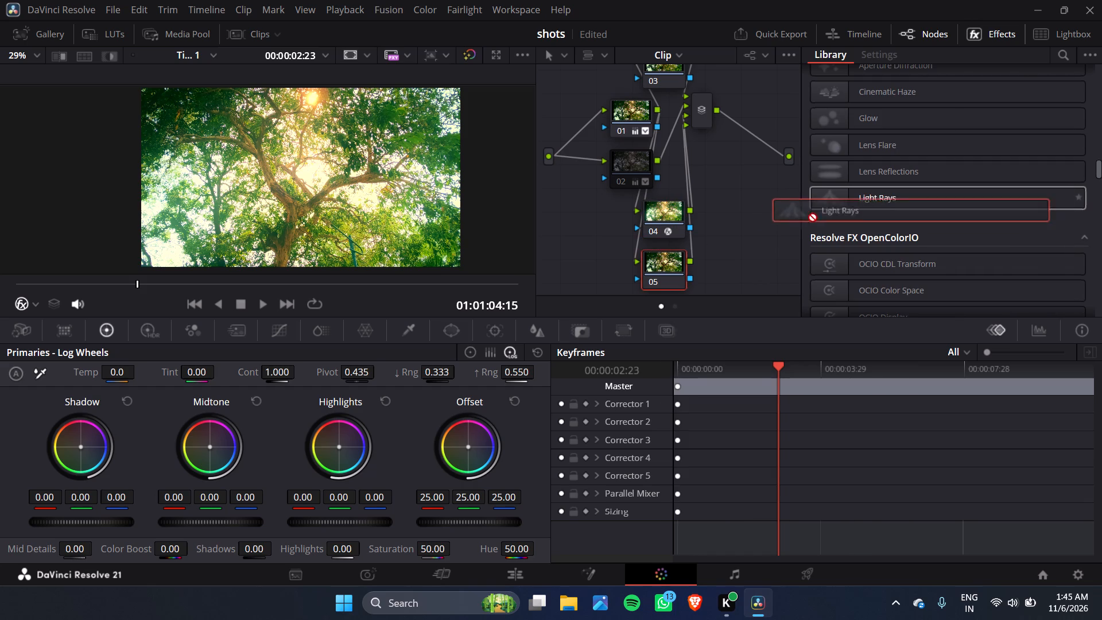
pyautogui.moveTo(808, 213); pyautogui.dragTo(658, 267)
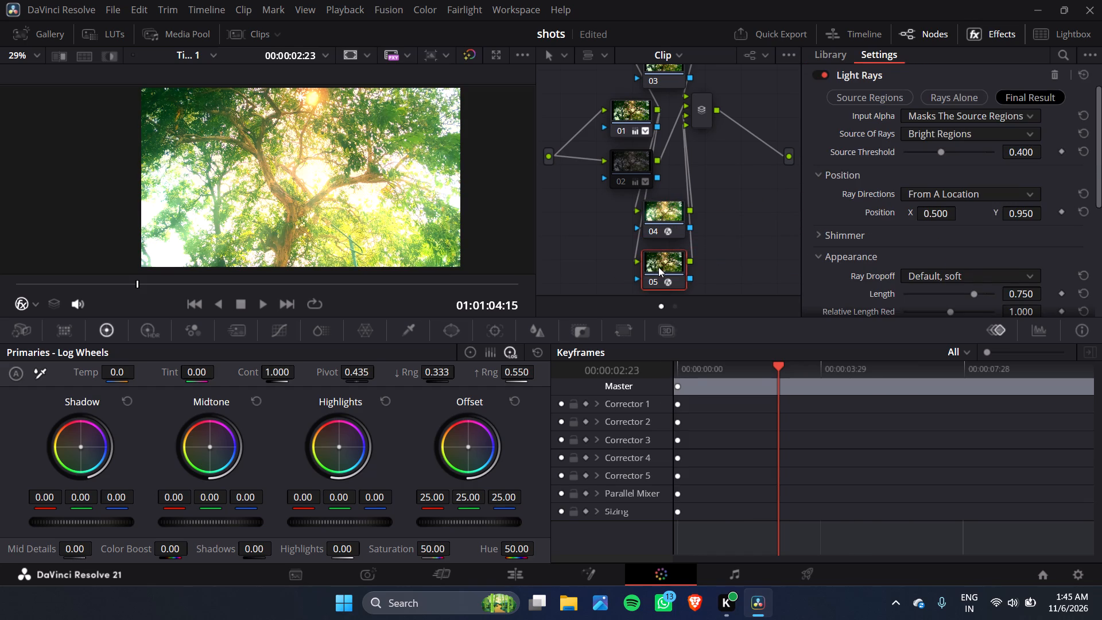
# Raise the Source Threshold of node 05's Light Rays effect to 0.868.
pyautogui.scroll(1, 913, 146)
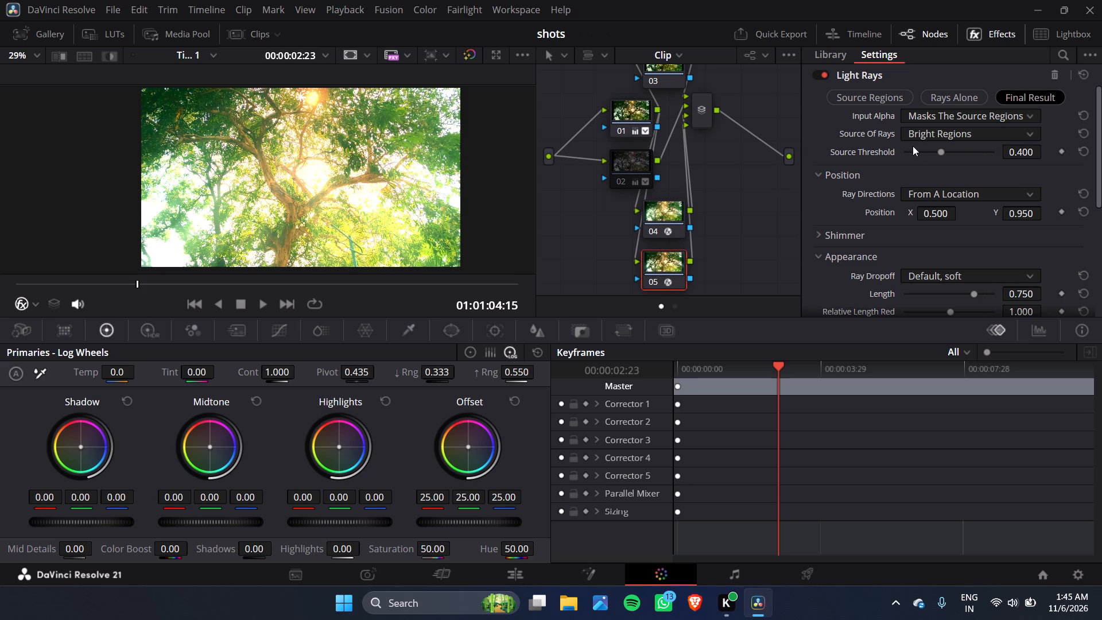
pyautogui.click(923, 152)
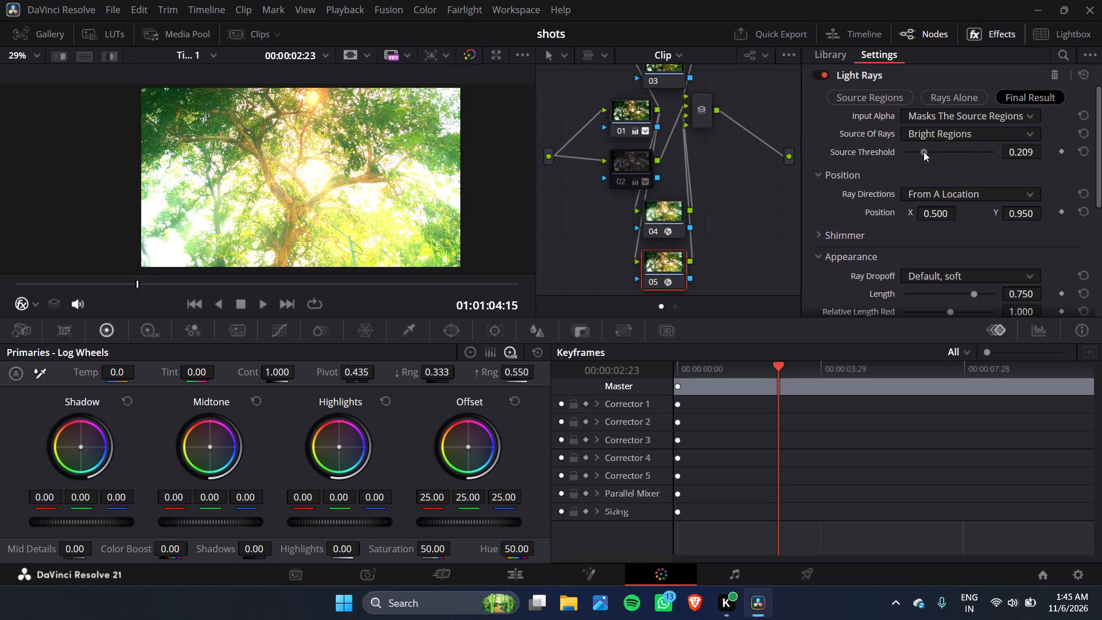
pyautogui.click(972, 149)
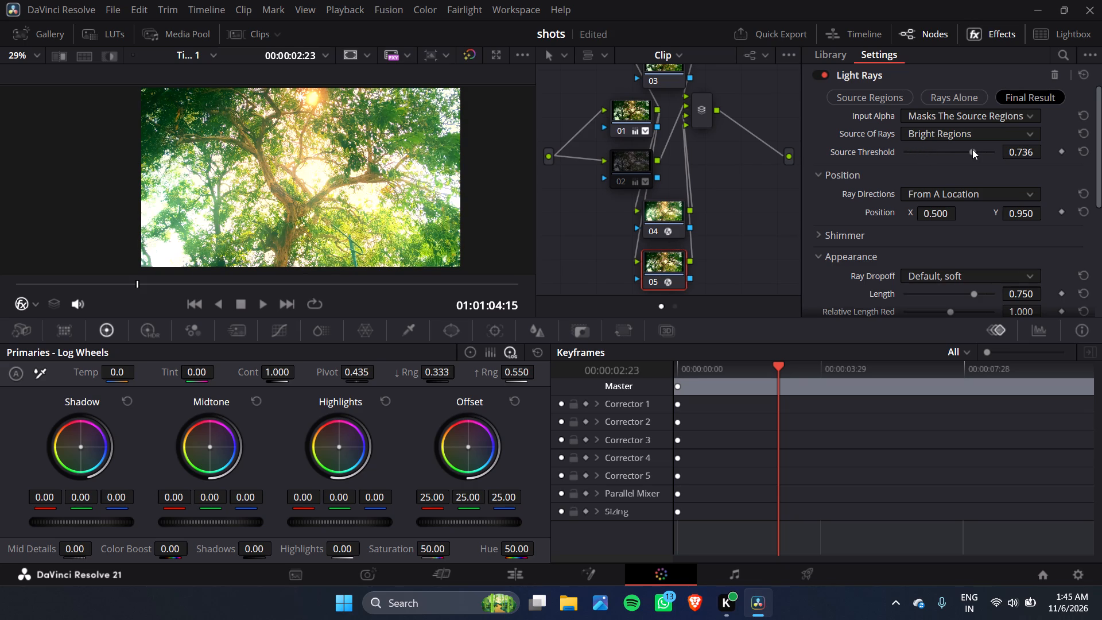
pyautogui.click(984, 151)
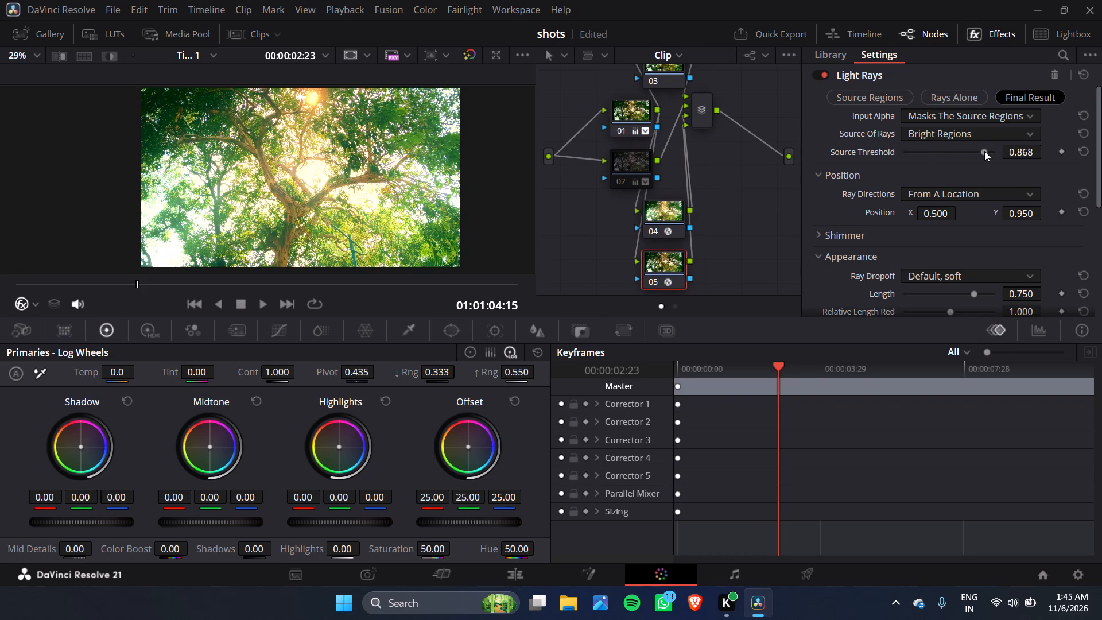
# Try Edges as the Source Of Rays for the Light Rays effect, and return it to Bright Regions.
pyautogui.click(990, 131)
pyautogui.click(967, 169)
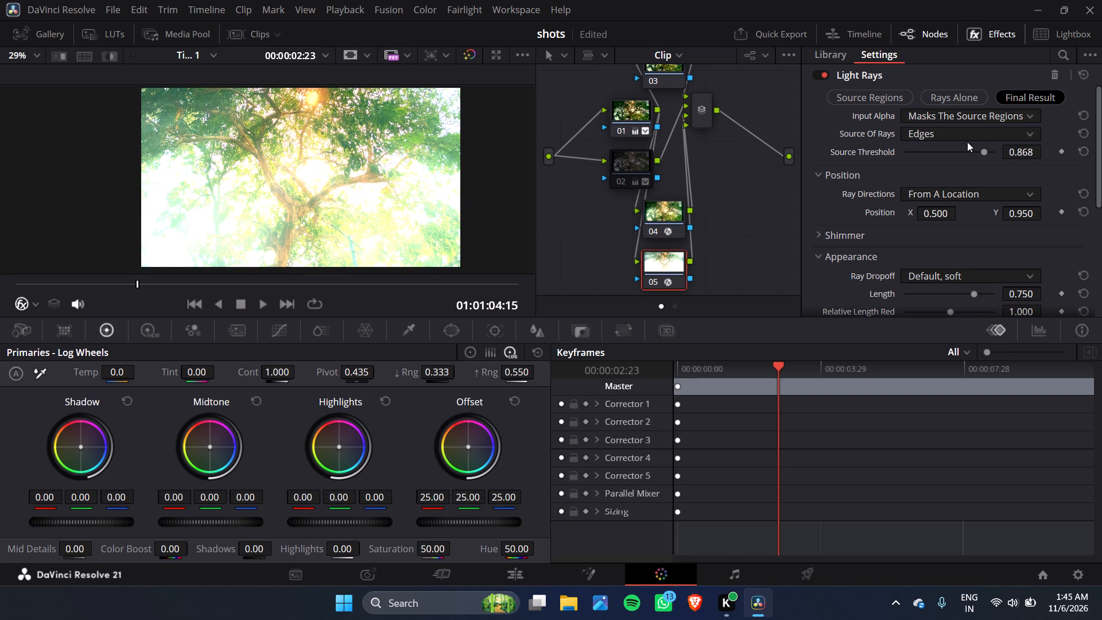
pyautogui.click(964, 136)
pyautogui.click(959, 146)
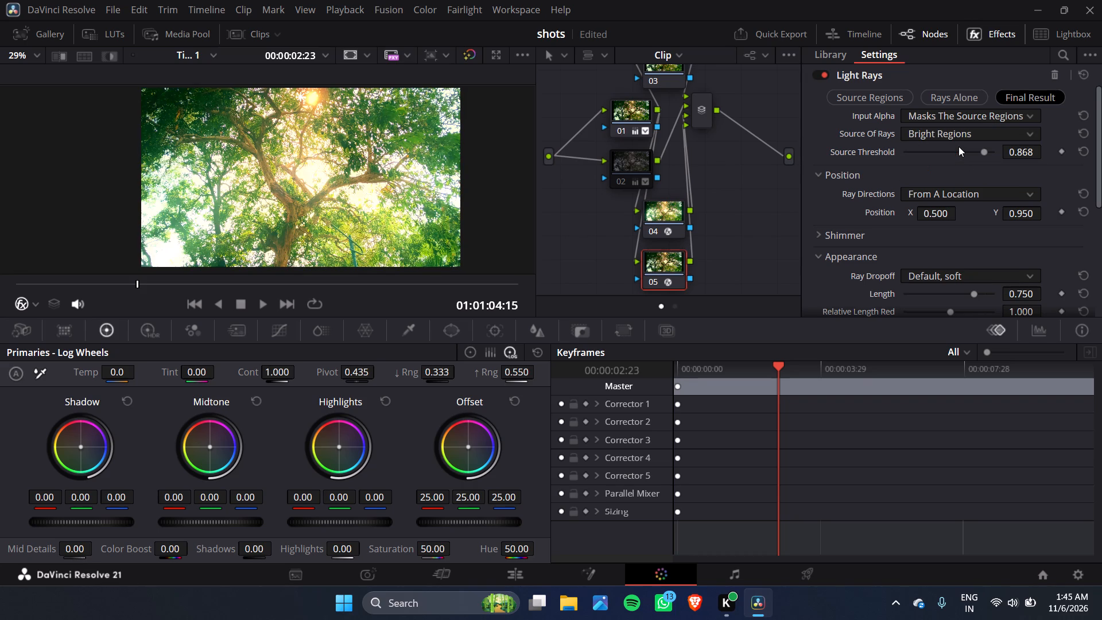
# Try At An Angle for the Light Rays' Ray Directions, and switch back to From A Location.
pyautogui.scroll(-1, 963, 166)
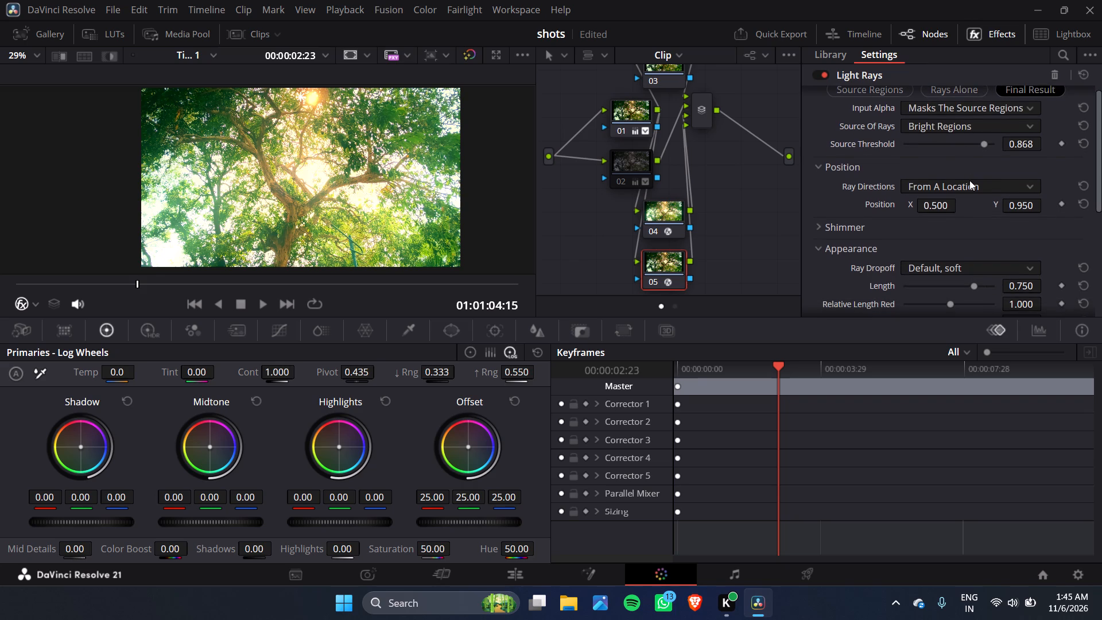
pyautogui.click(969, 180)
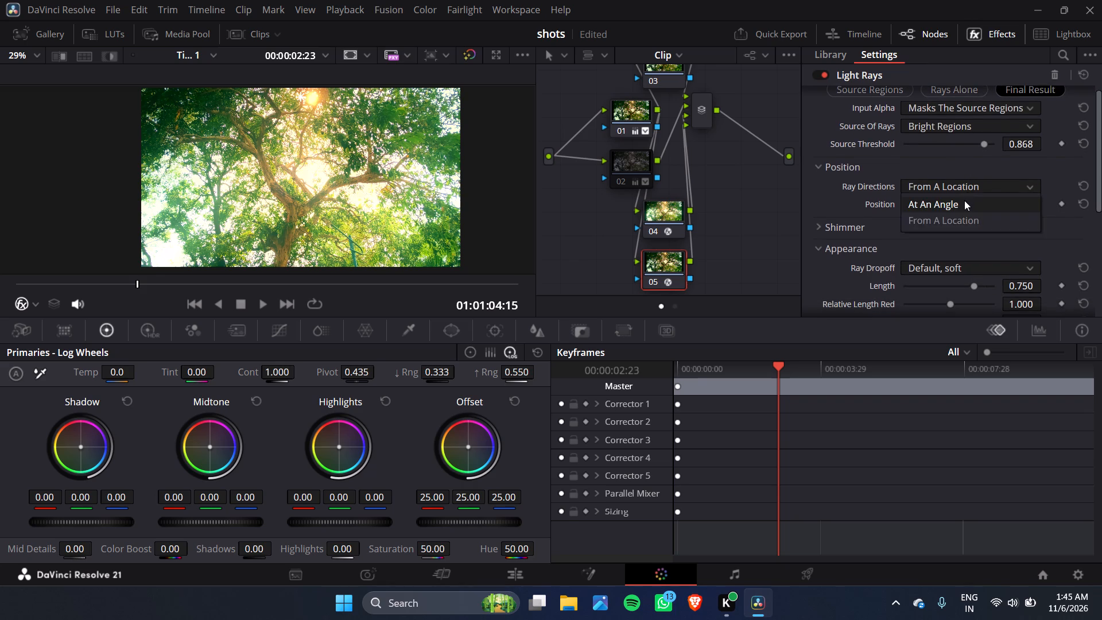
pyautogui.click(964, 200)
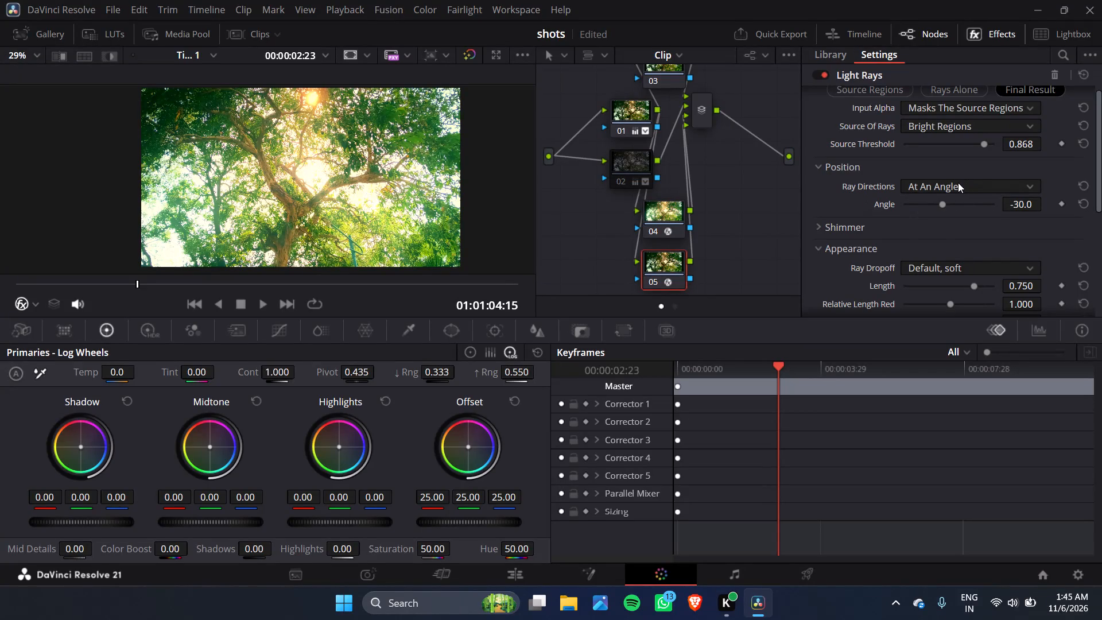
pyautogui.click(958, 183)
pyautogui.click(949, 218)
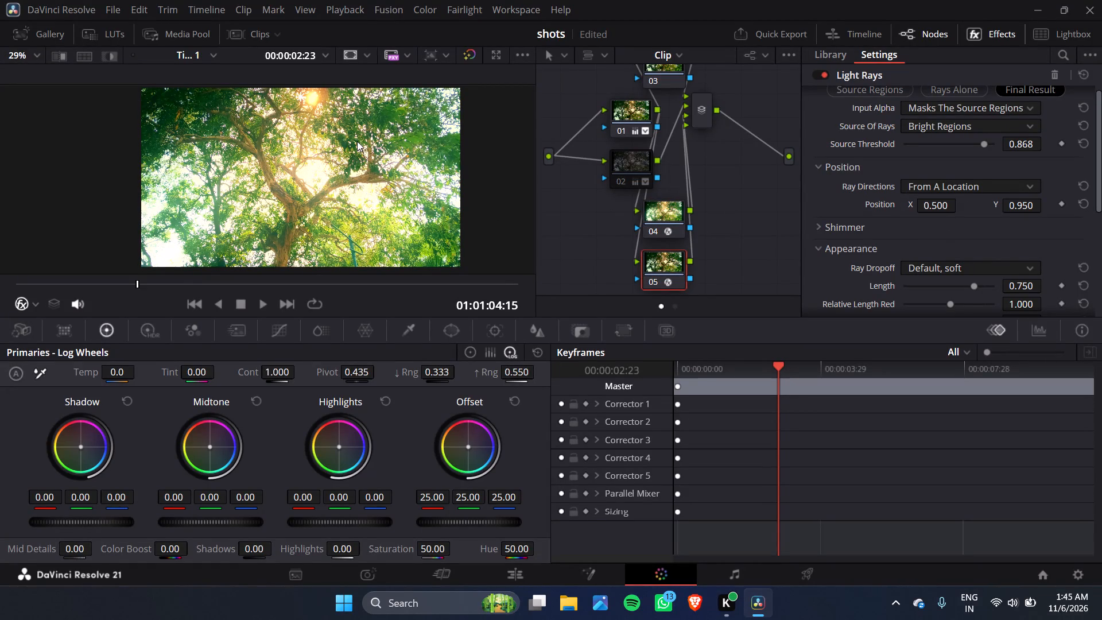
# Move the light rays' origin onto the sun at the top of the image, at about X 0.534, Y 0.960.
pyautogui.moveTo(302, 98); pyautogui.dragTo(313, 96)
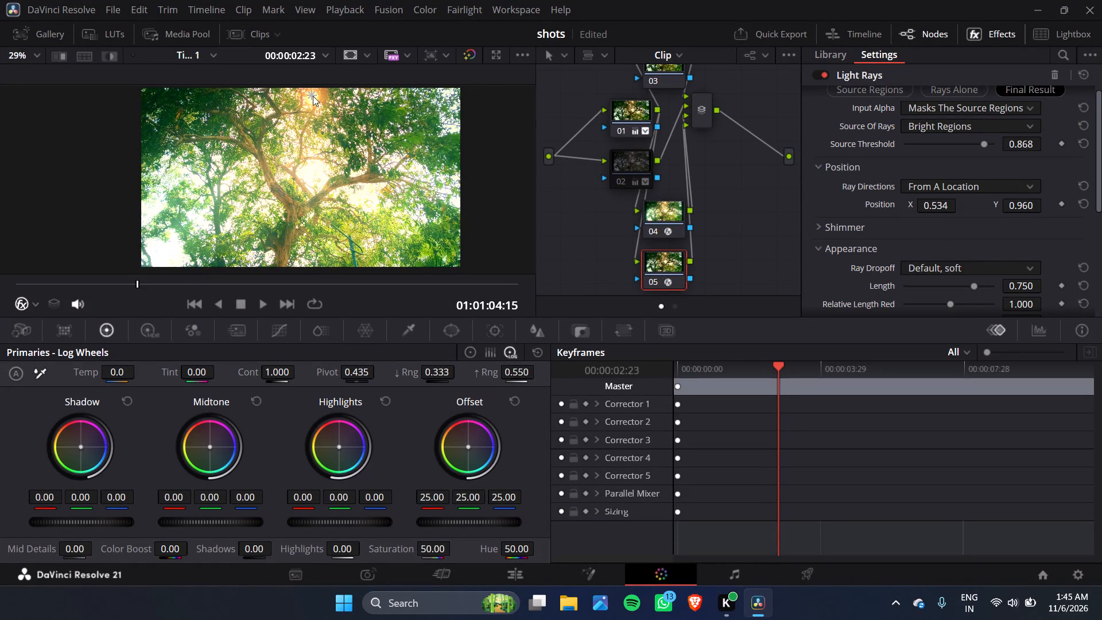
pyautogui.click(313, 96)
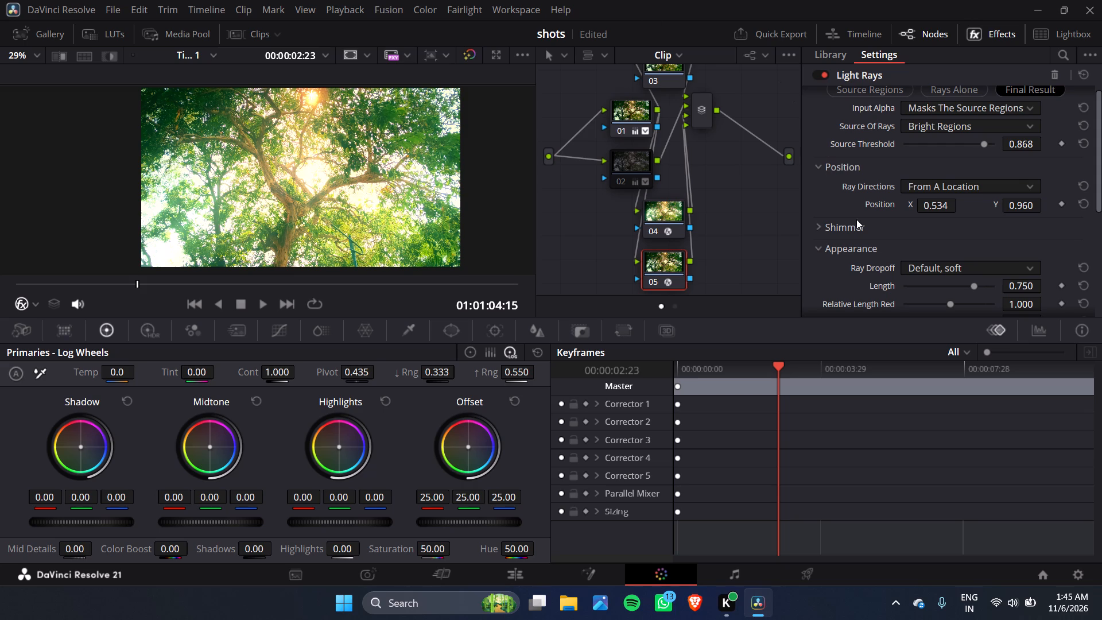
# Set the Light Rays' Ray Dropoff to Keep Shape Of Source, trying CCD Bloom Harsh for comparison.
pyautogui.scroll(-1, 914, 215)
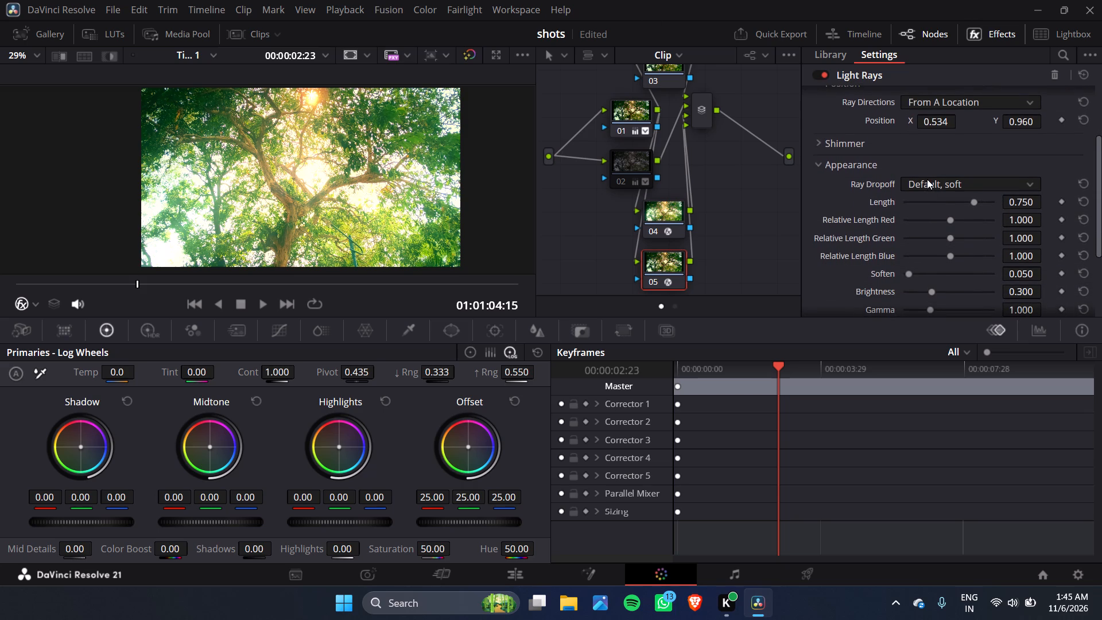
pyautogui.click(927, 179)
pyautogui.click(933, 218)
pyautogui.click(937, 175)
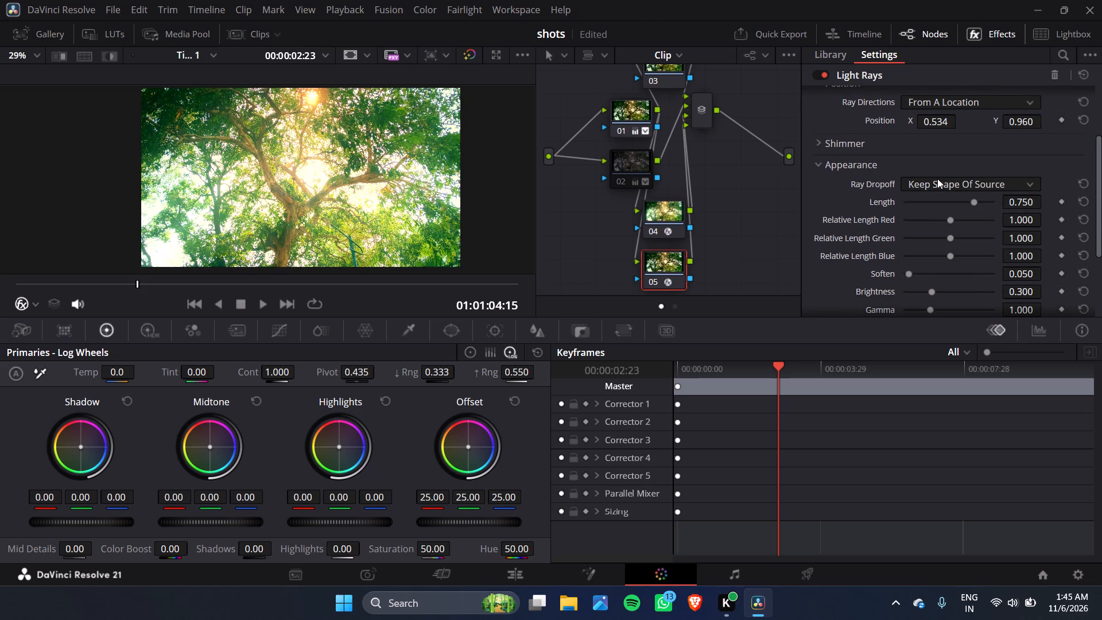
pyautogui.click(937, 179)
pyautogui.click(942, 236)
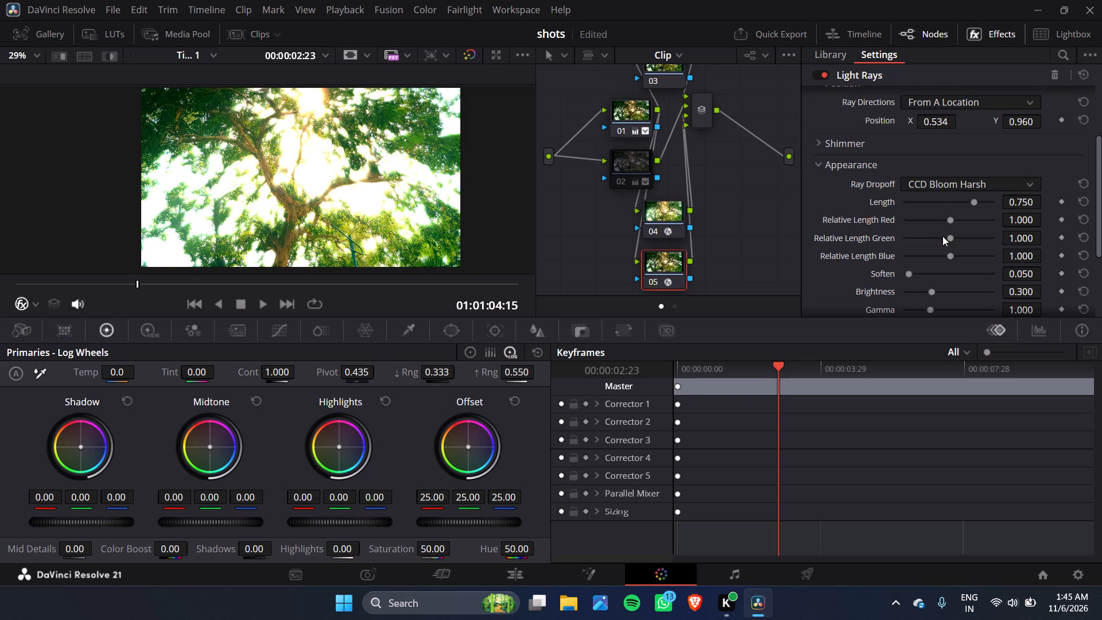
pyautogui.click(936, 183)
pyautogui.click(948, 218)
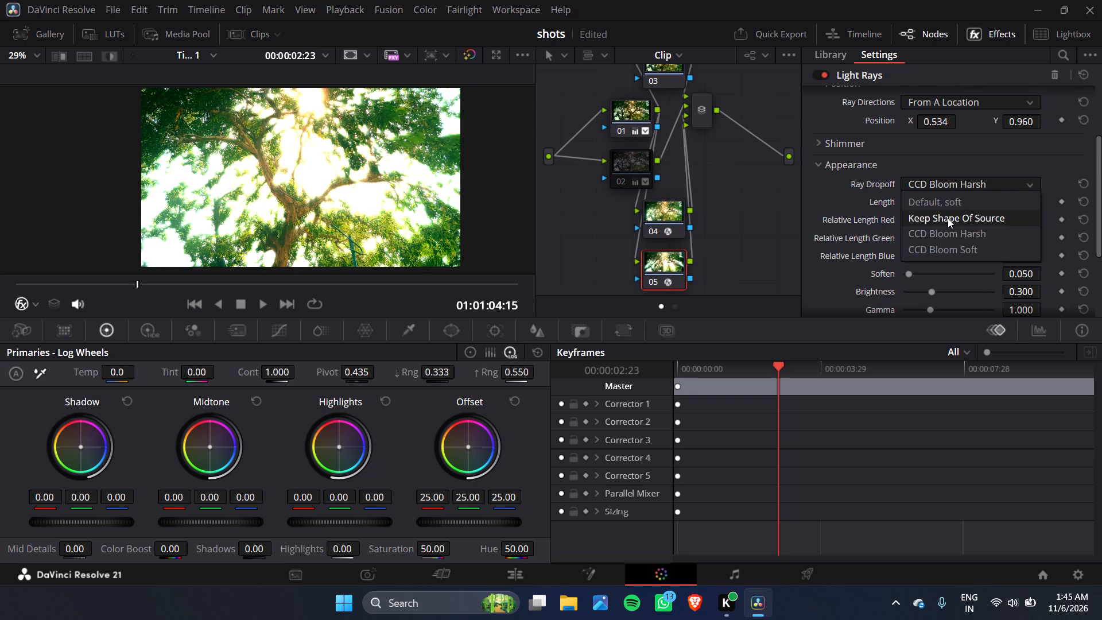
# Adjust the Length of the light rays, trying longer and shorter values and settling on 0.225.
pyautogui.moveTo(977, 203); pyautogui.dragTo(987, 203)
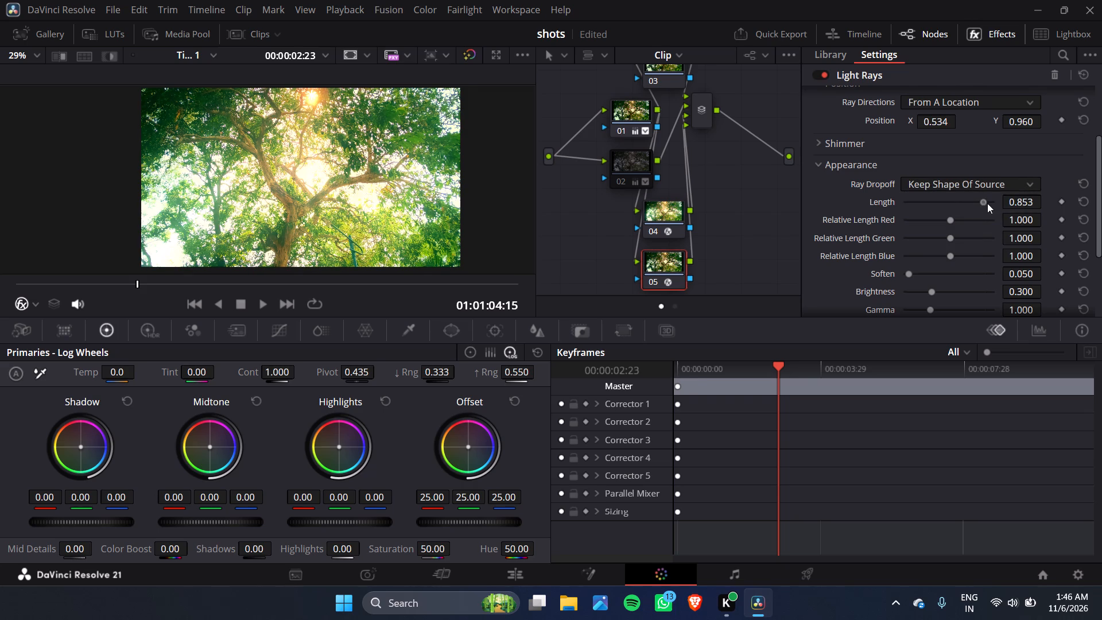
pyautogui.moveTo(987, 203); pyautogui.dragTo(933, 207)
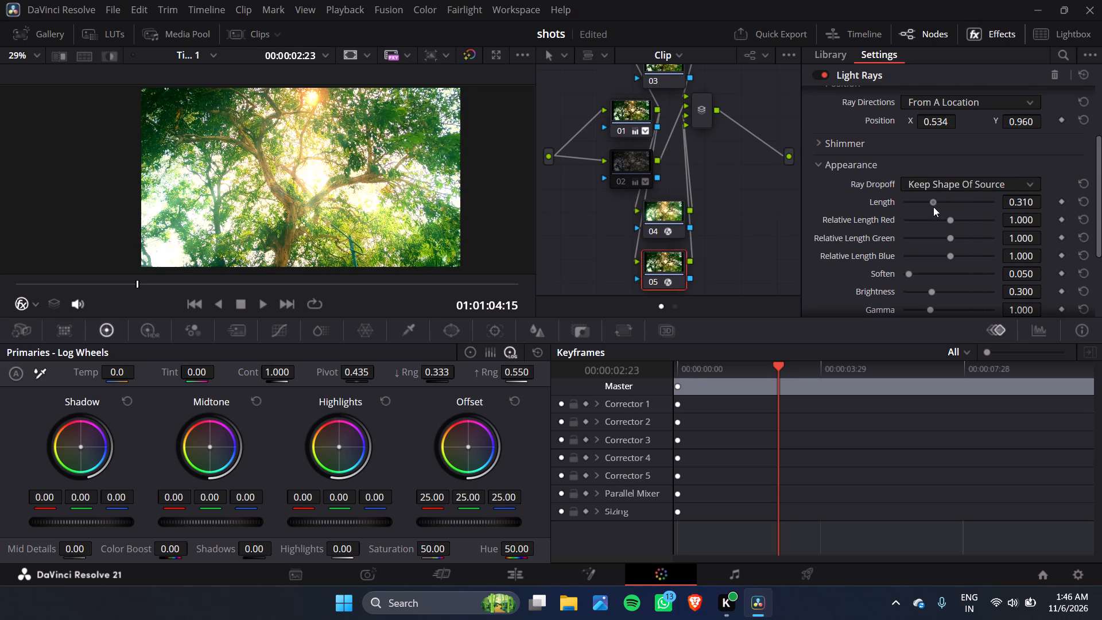
pyautogui.moveTo(933, 207); pyautogui.dragTo(913, 214)
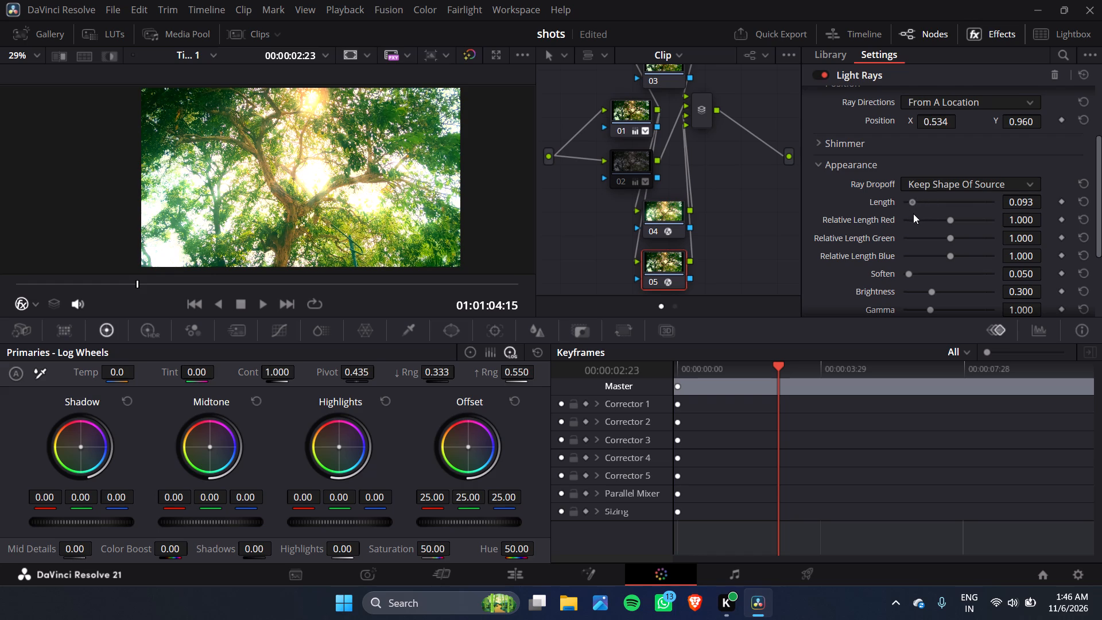
pyautogui.moveTo(913, 214); pyautogui.dragTo(926, 214)
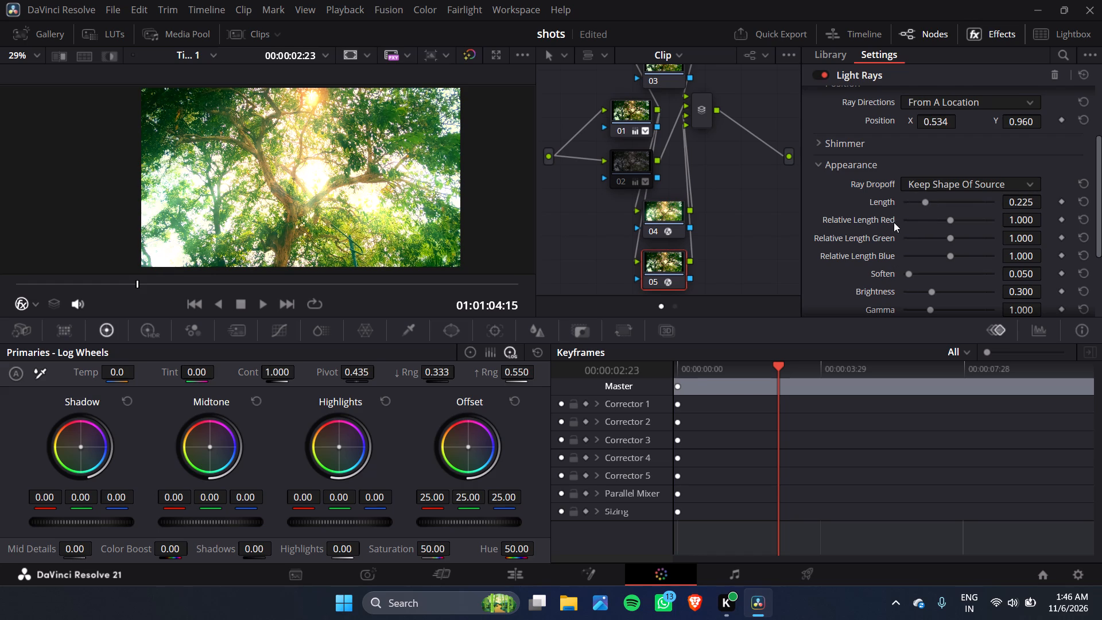
# Set the light rays' Gamma to 1.177 and lower their Brightness to 0.101.
pyautogui.scroll(-1, 918, 221)
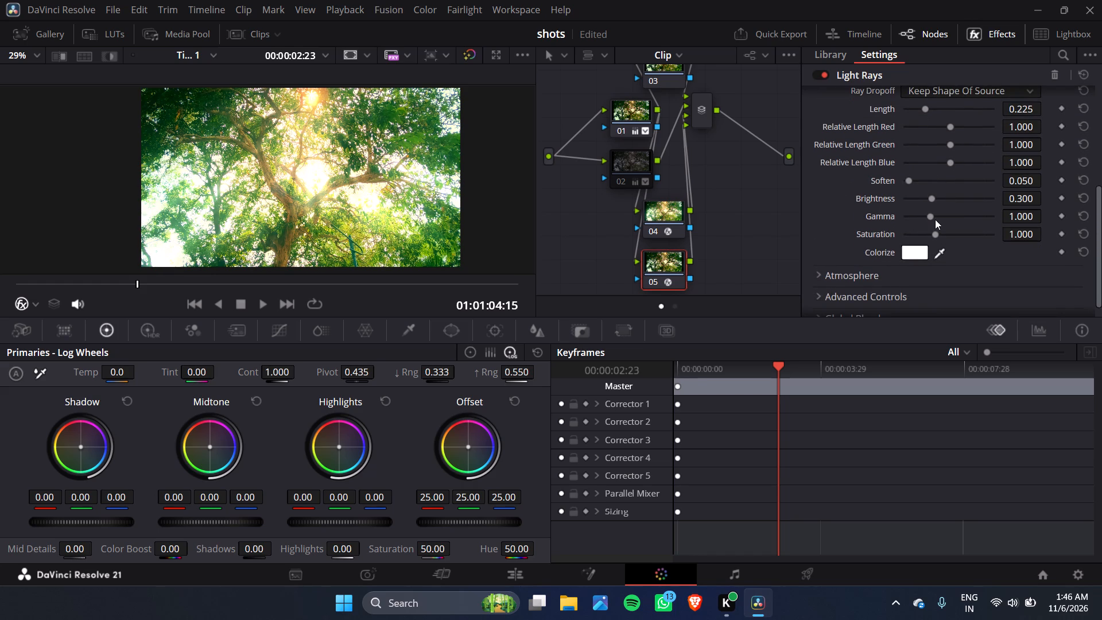
pyautogui.moveTo(927, 216); pyautogui.dragTo(910, 216)
pyautogui.moveTo(910, 216); pyautogui.dragTo(918, 216)
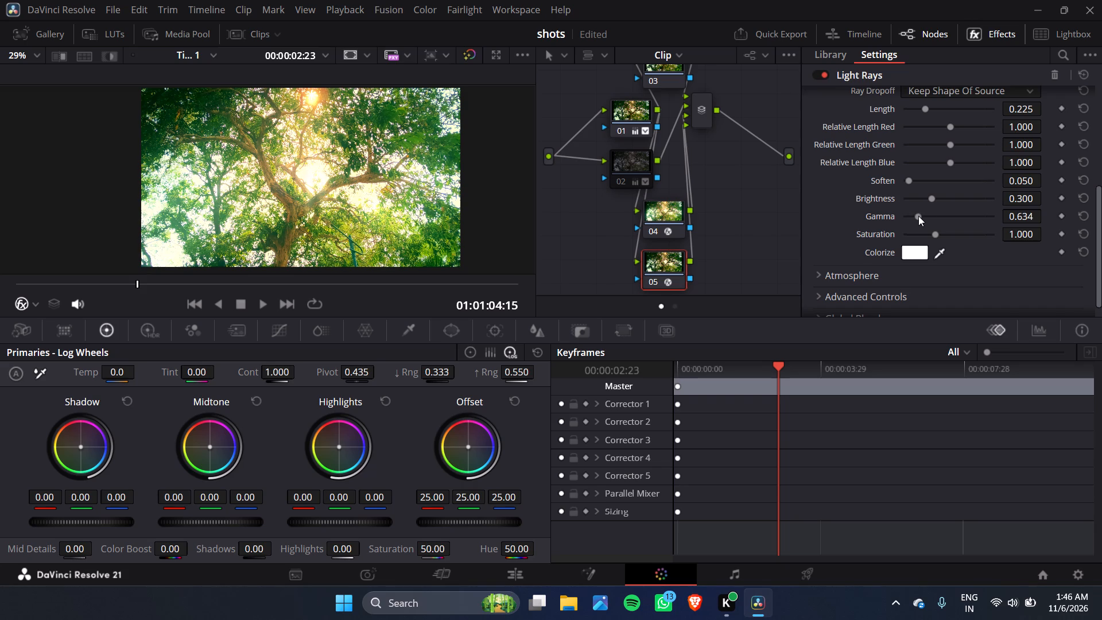
pyautogui.click(917, 197)
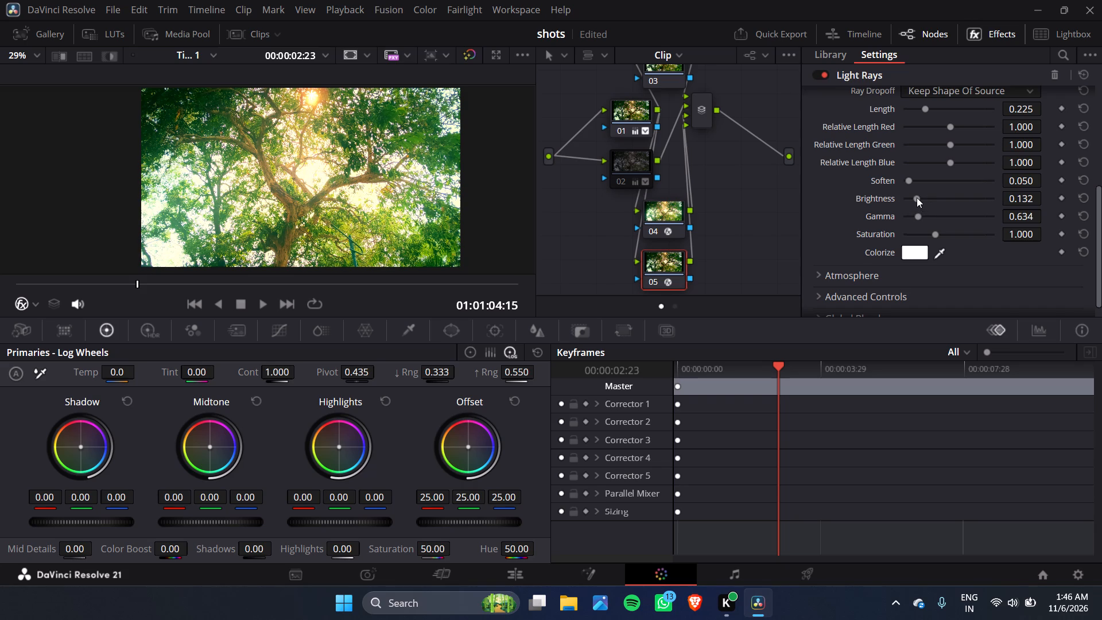
pyautogui.click(936, 211)
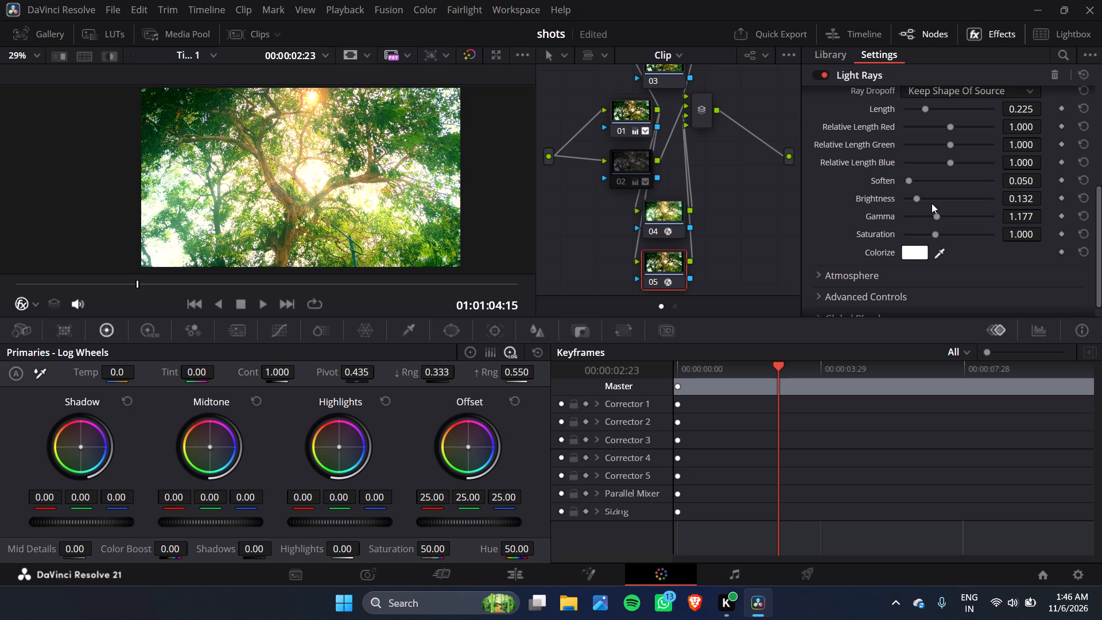
pyautogui.click(922, 198)
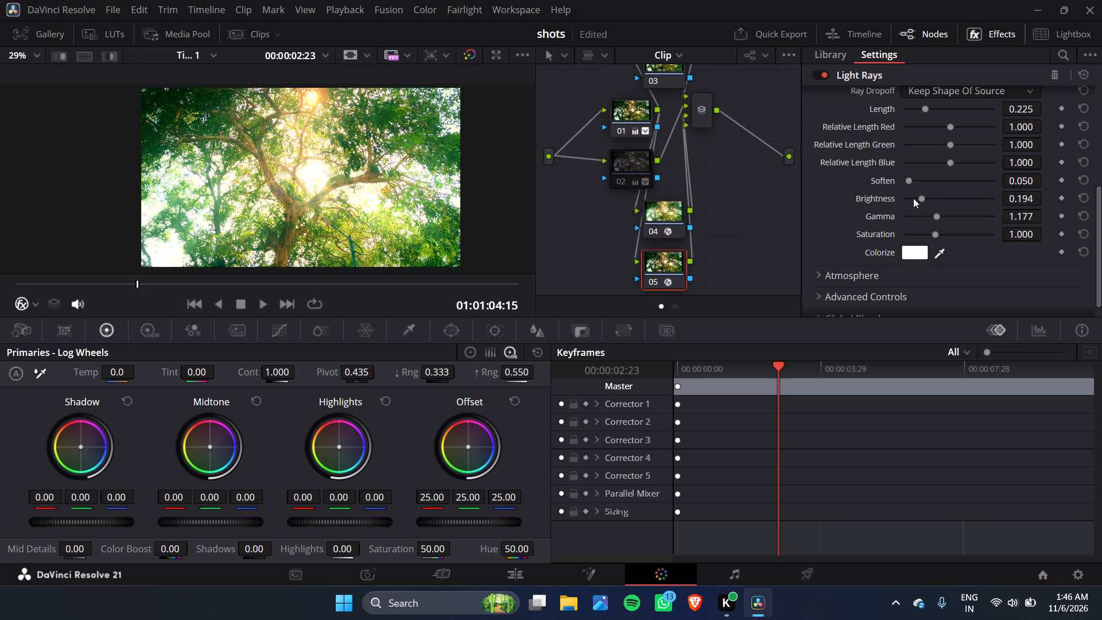
pyautogui.click(913, 198)
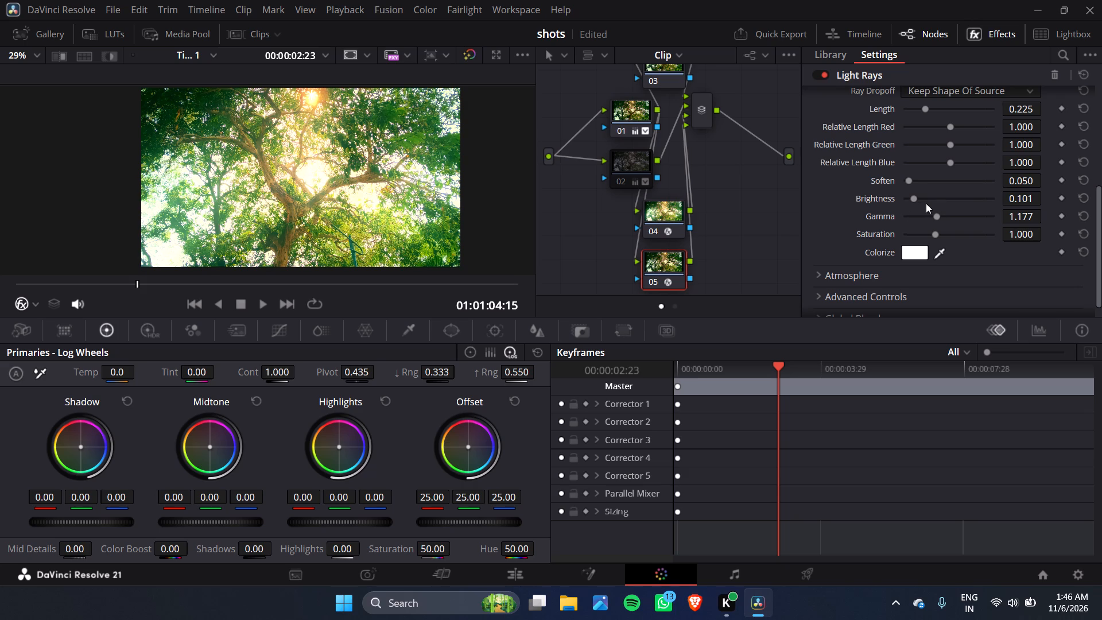
# Colorize the light rays amber #ffc020, starting from a colour sampled at the sun and refining it through yellow and orange shades.
pyautogui.click(938, 254)
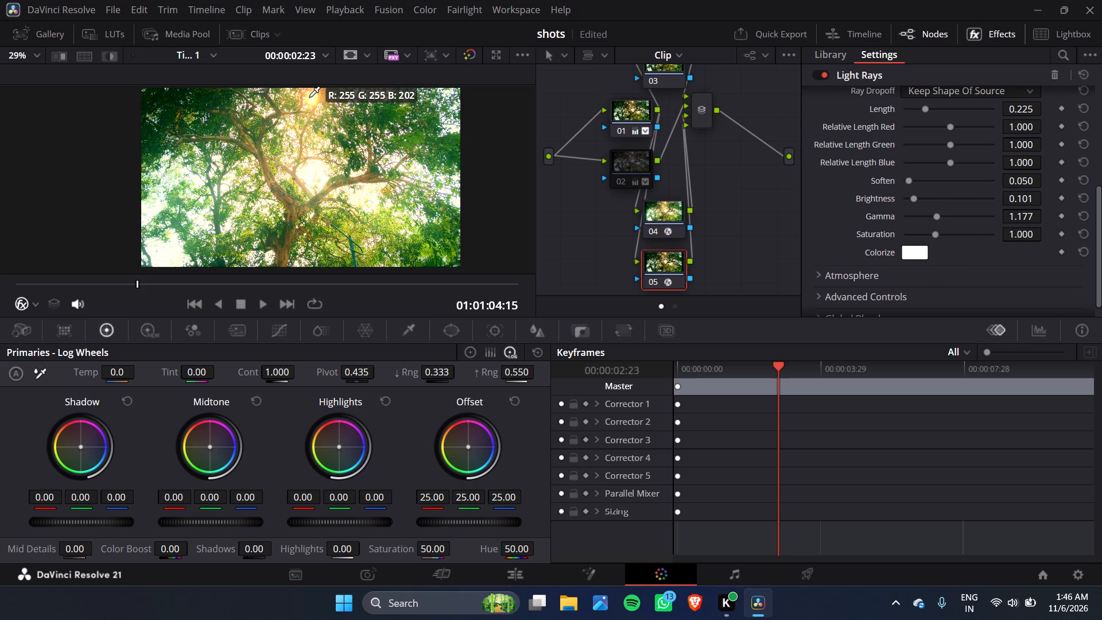
pyautogui.click(310, 98)
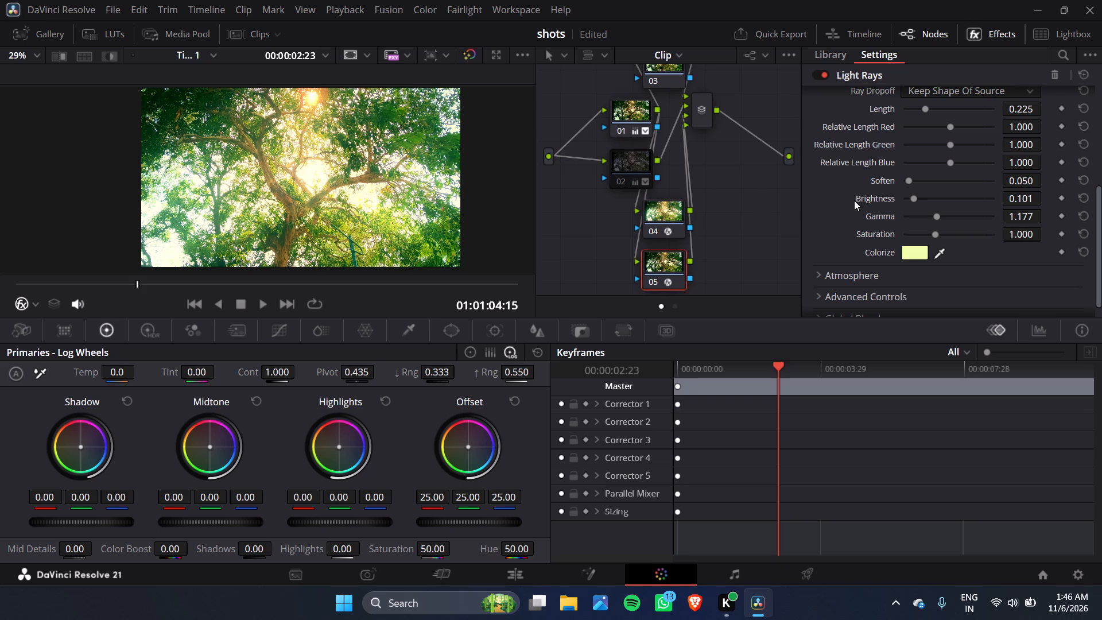
pyautogui.click(909, 243)
pyautogui.click(918, 253)
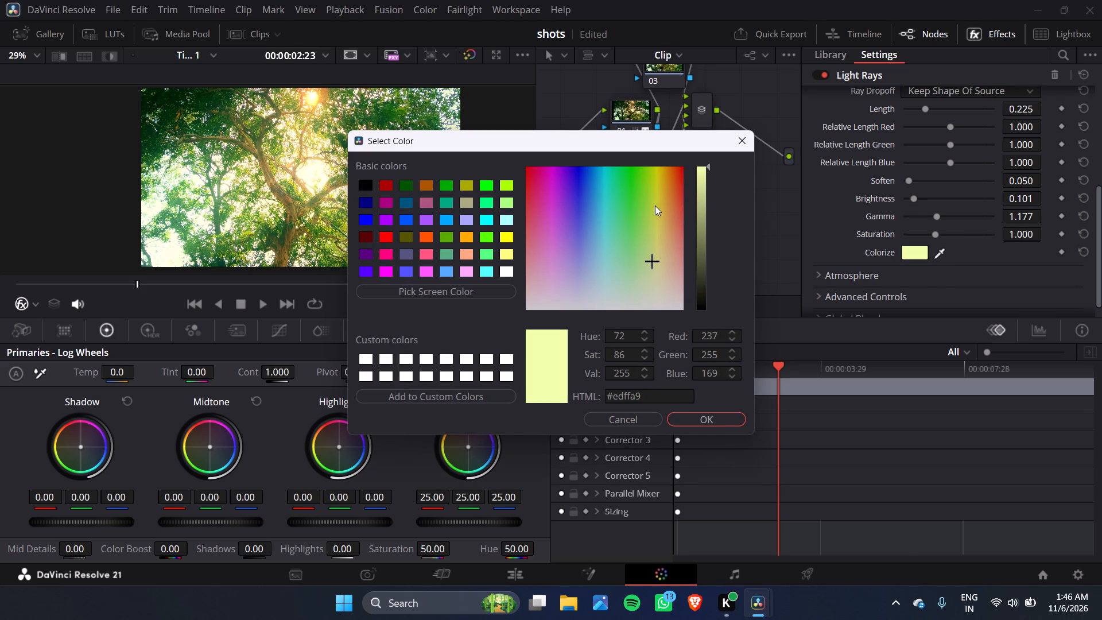
pyautogui.click(653, 191)
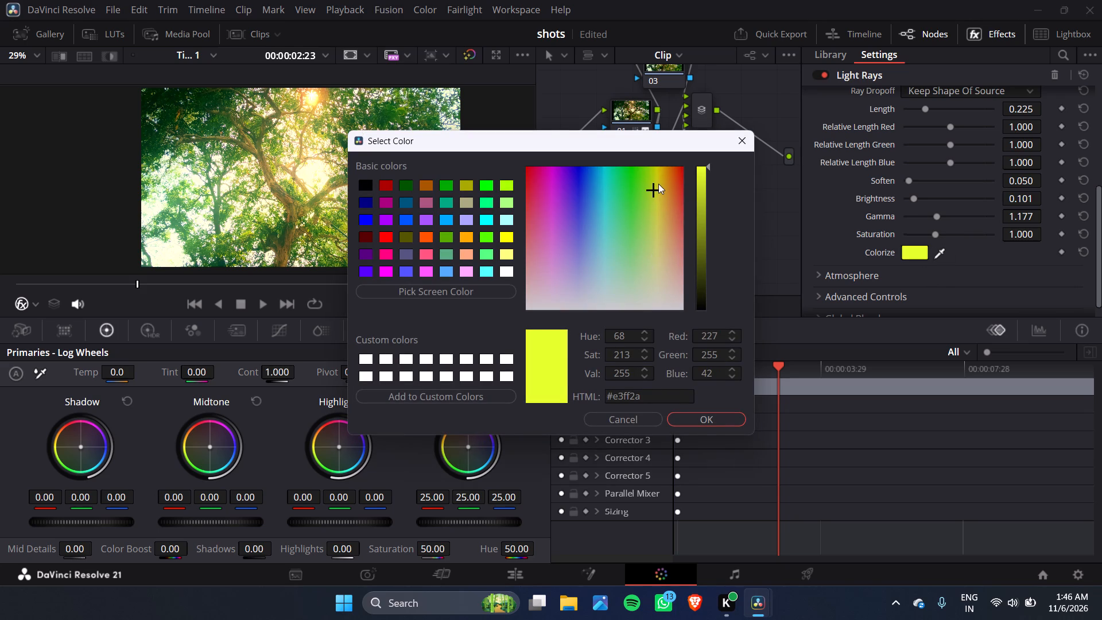
pyautogui.click(659, 184)
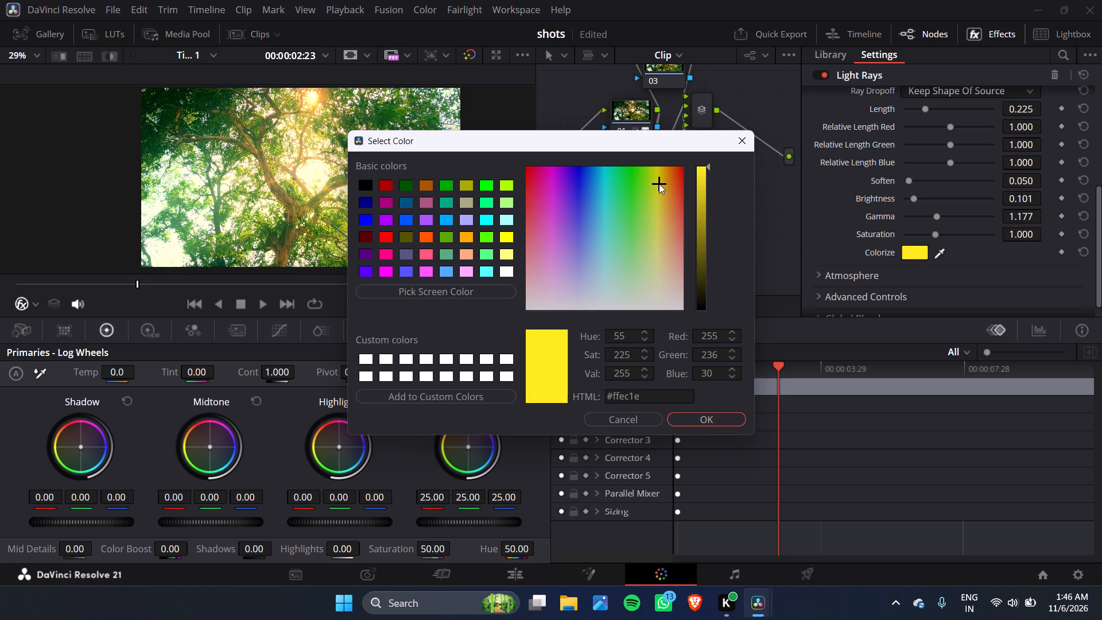
pyautogui.click(659, 172)
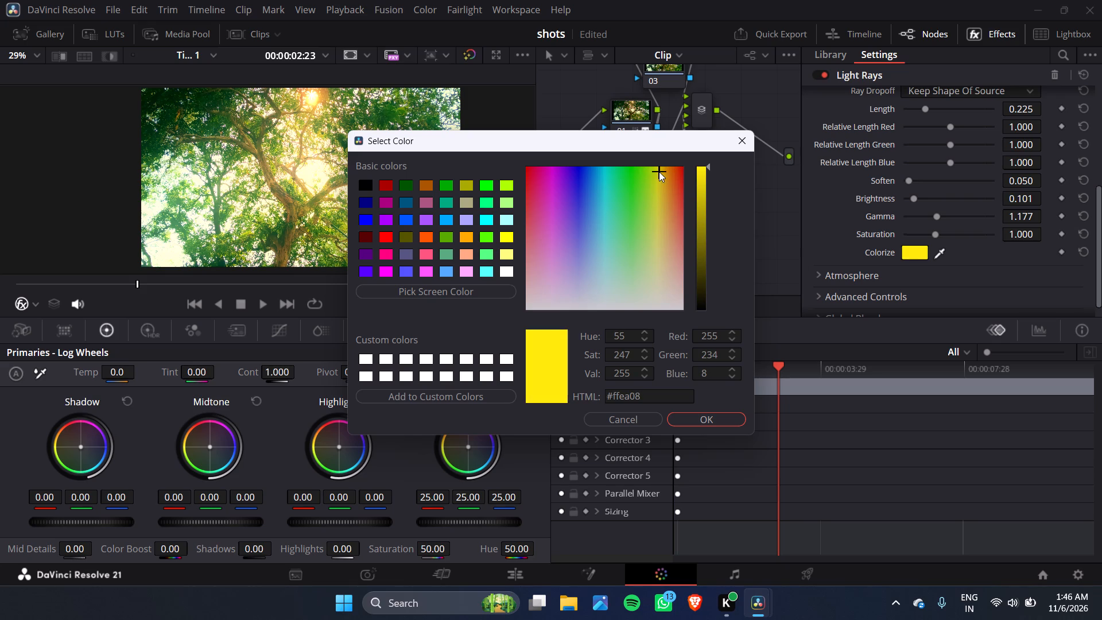
pyautogui.click(660, 179)
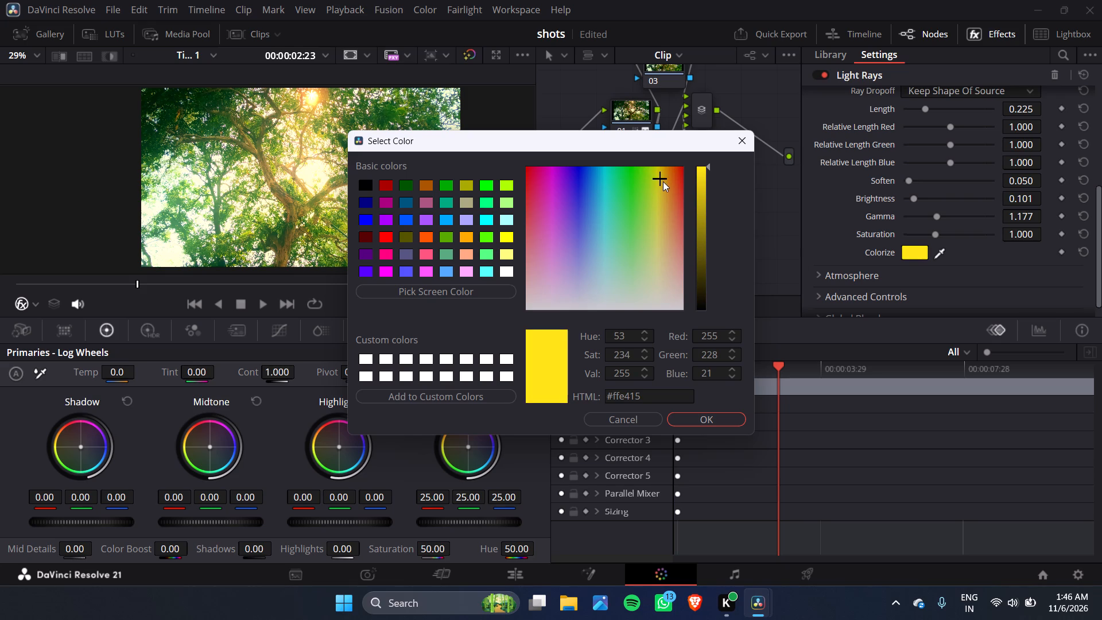
pyautogui.click(663, 181)
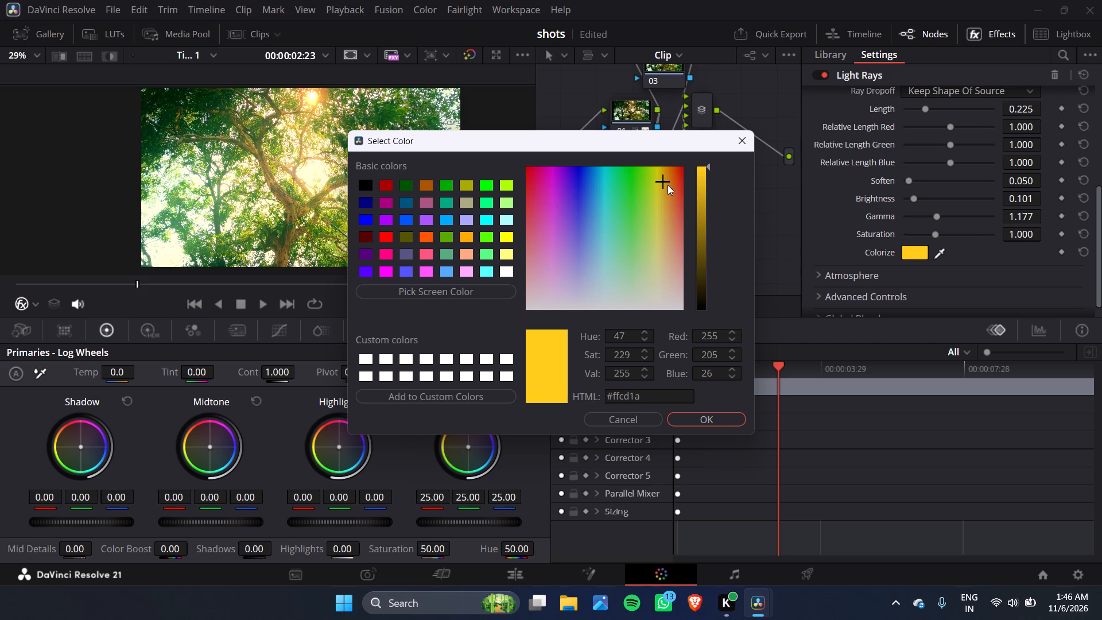
pyautogui.click(668, 185)
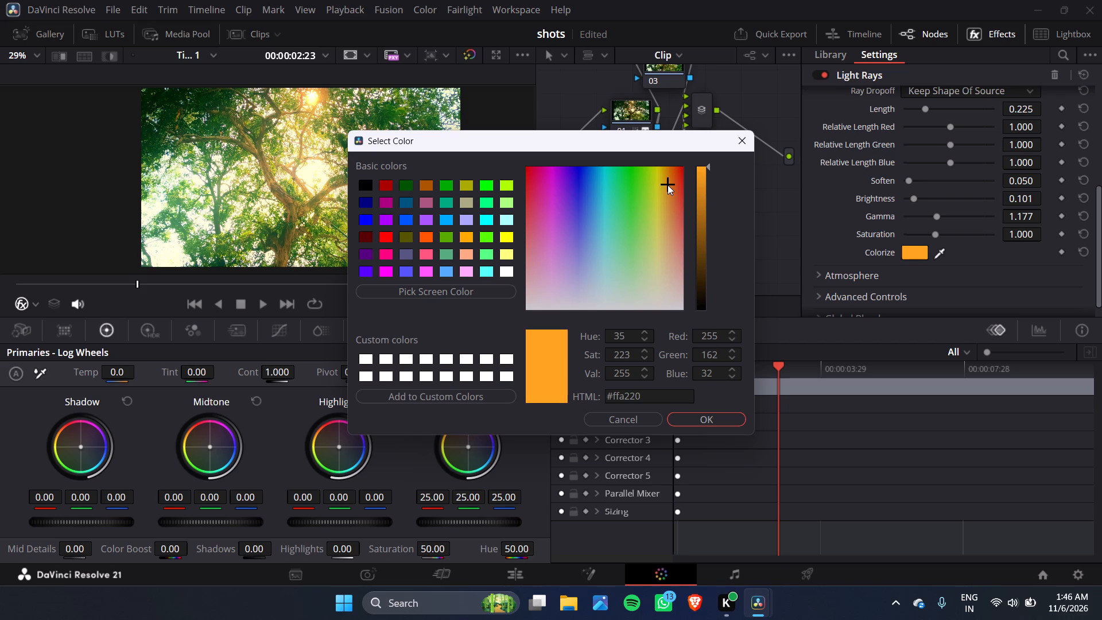
pyautogui.click(664, 185)
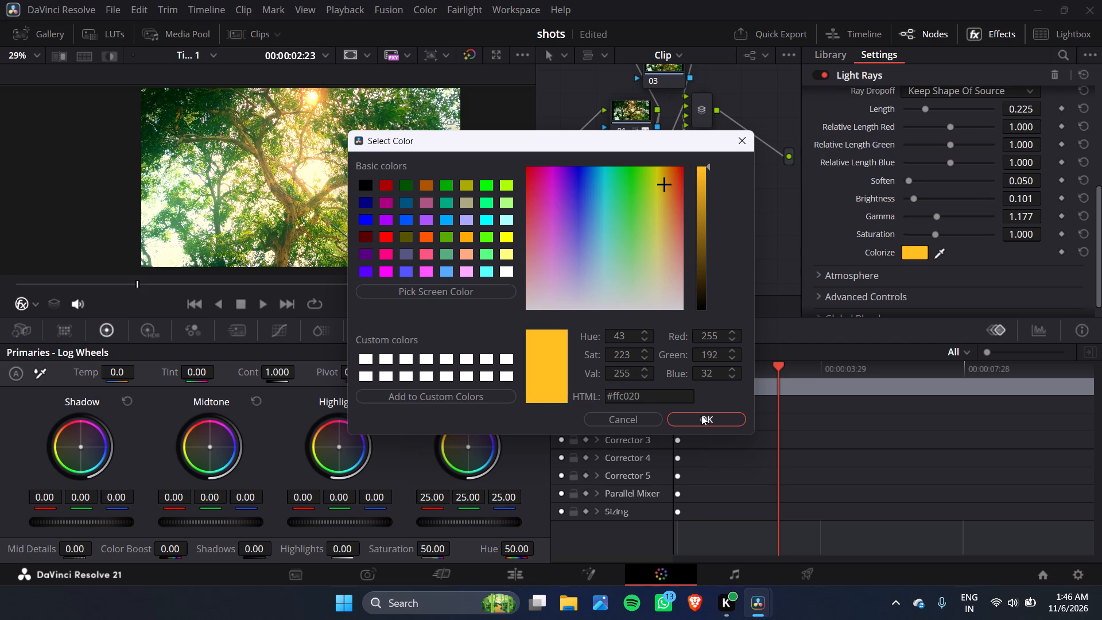
pyautogui.click(701, 416)
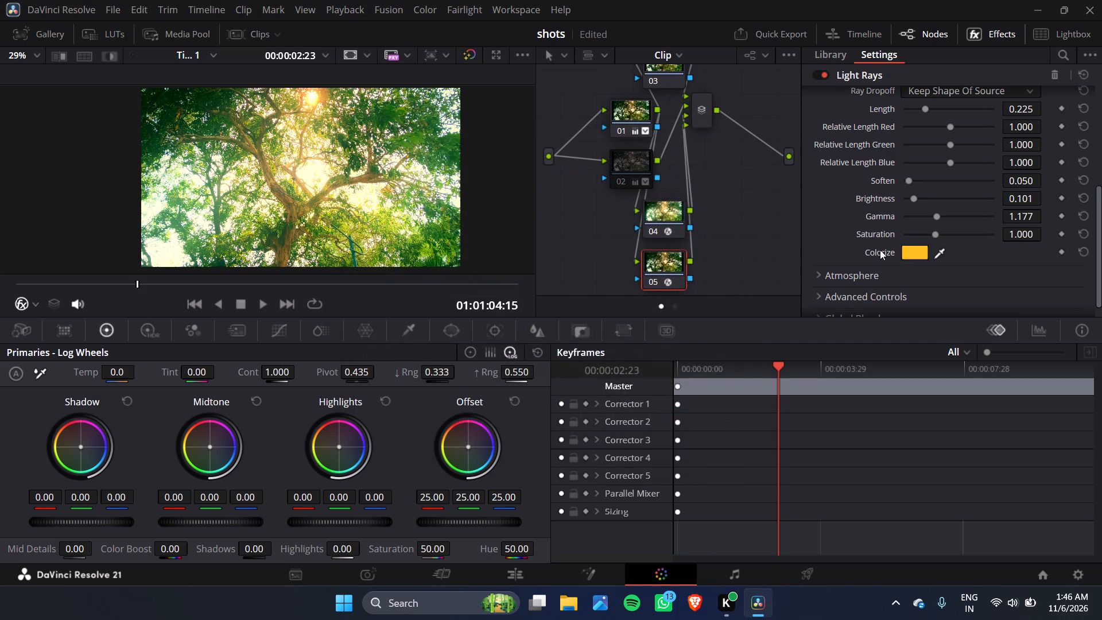
# Add Atmosphere to the light rays and set its Strength to 0.163, trying a stronger 0.767 for comparison.
pyautogui.scroll(-1, 880, 250)
pyautogui.click(860, 257)
pyautogui.scroll(-1, 860, 257)
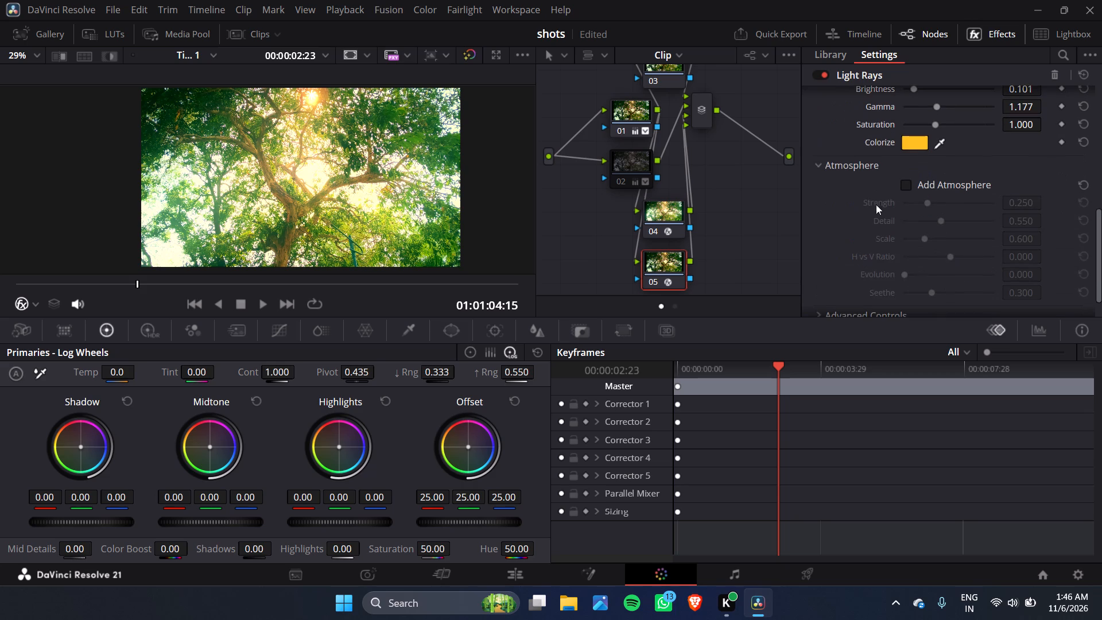
pyautogui.click(909, 184)
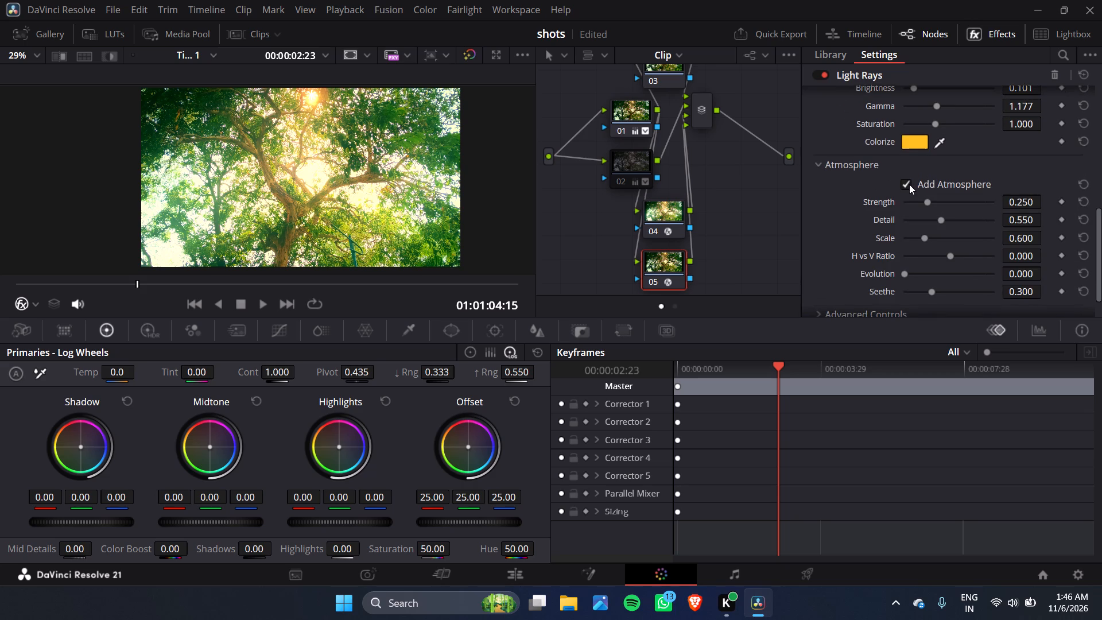
pyautogui.click(975, 197)
pyautogui.click(919, 200)
# Check the graded tree frame in the Edit page's larger viewer and return to the Color page.
pyautogui.click(536, 578)
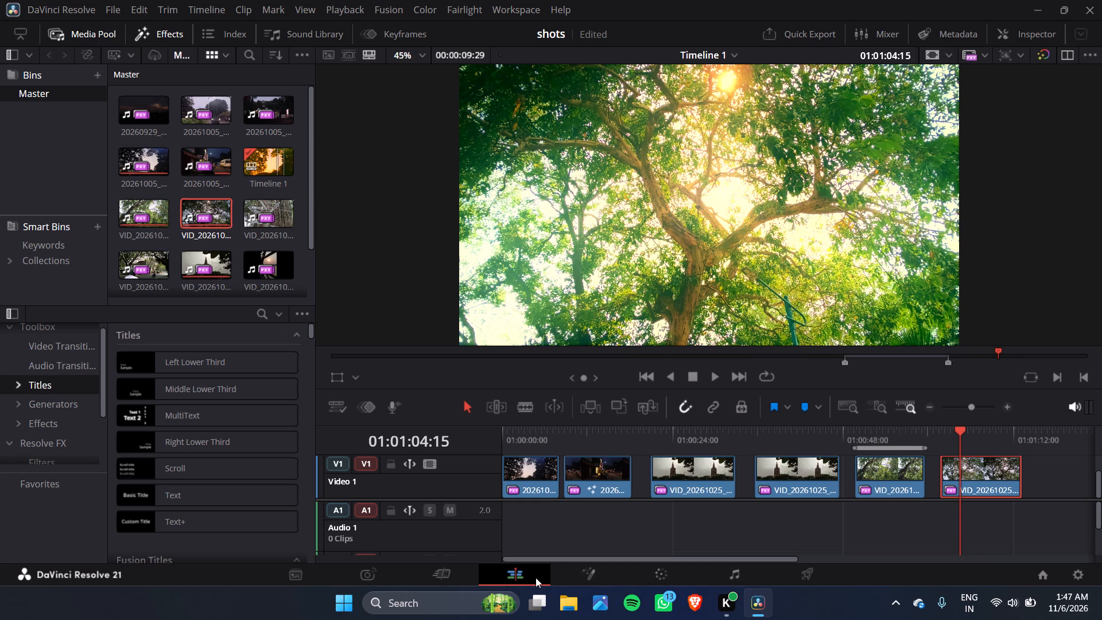
pyautogui.click(683, 565)
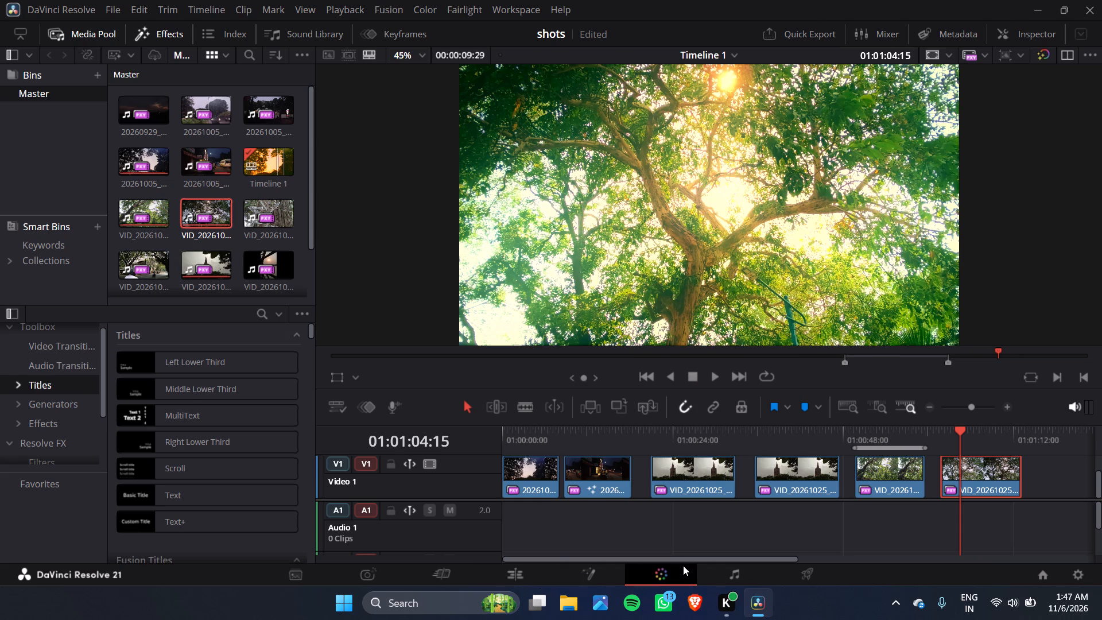
# Lower the light rays' Source Threshold to 0.279, trying 0.643, 0.395 and 0.070 and previewing the frame on the Edit page.
pyautogui.scroll(5, 886, 242)
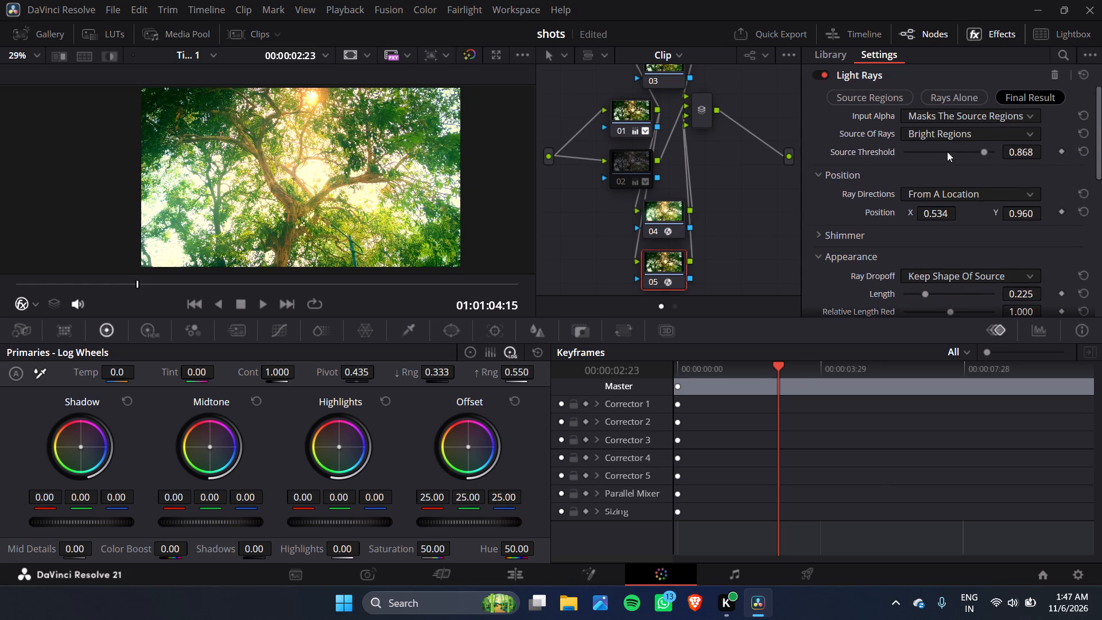
pyautogui.click(964, 149)
pyautogui.click(941, 150)
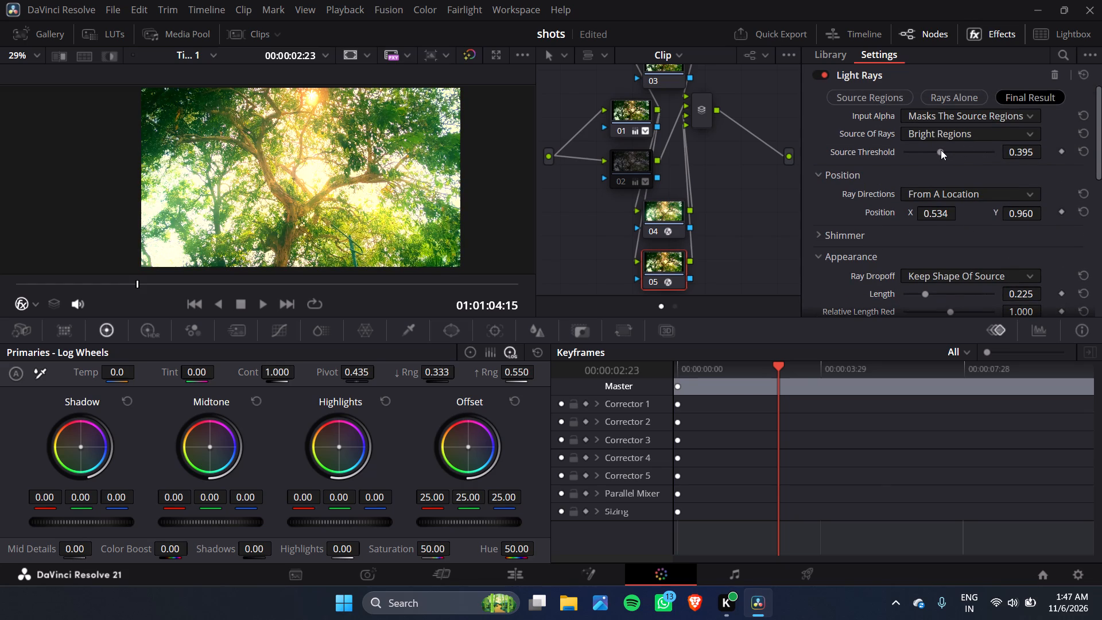
pyautogui.click(910, 150)
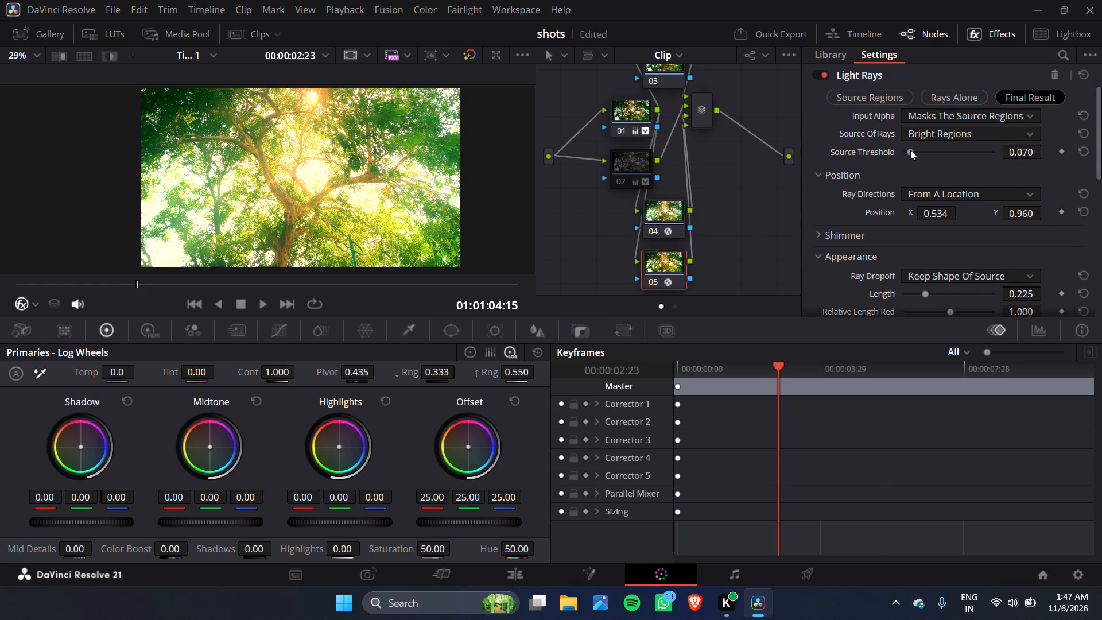
pyautogui.click(530, 576)
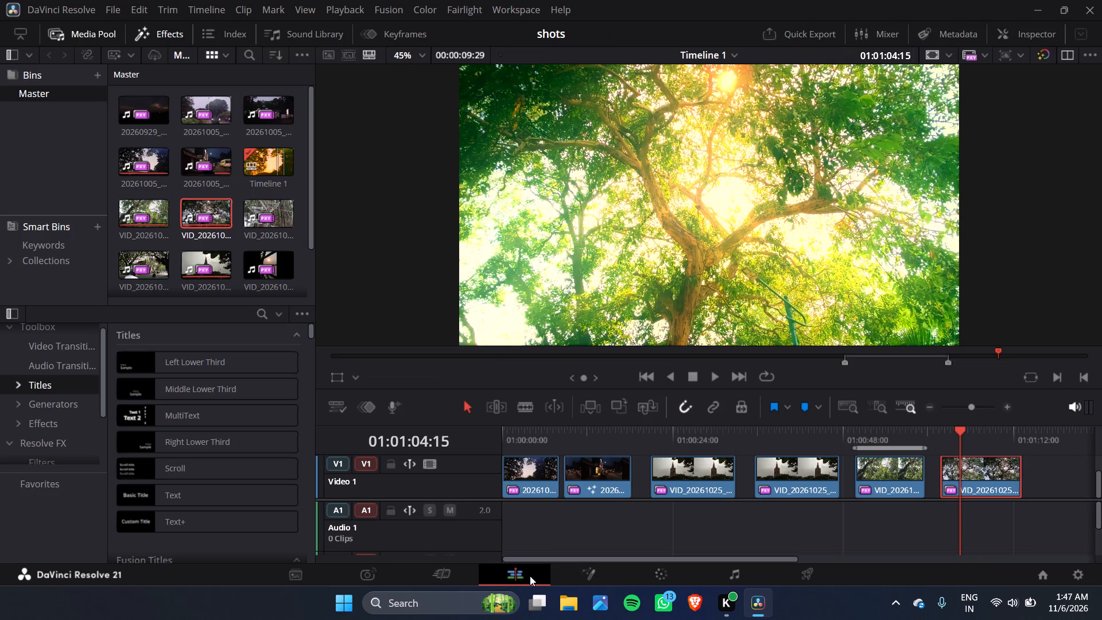
pyautogui.click(668, 575)
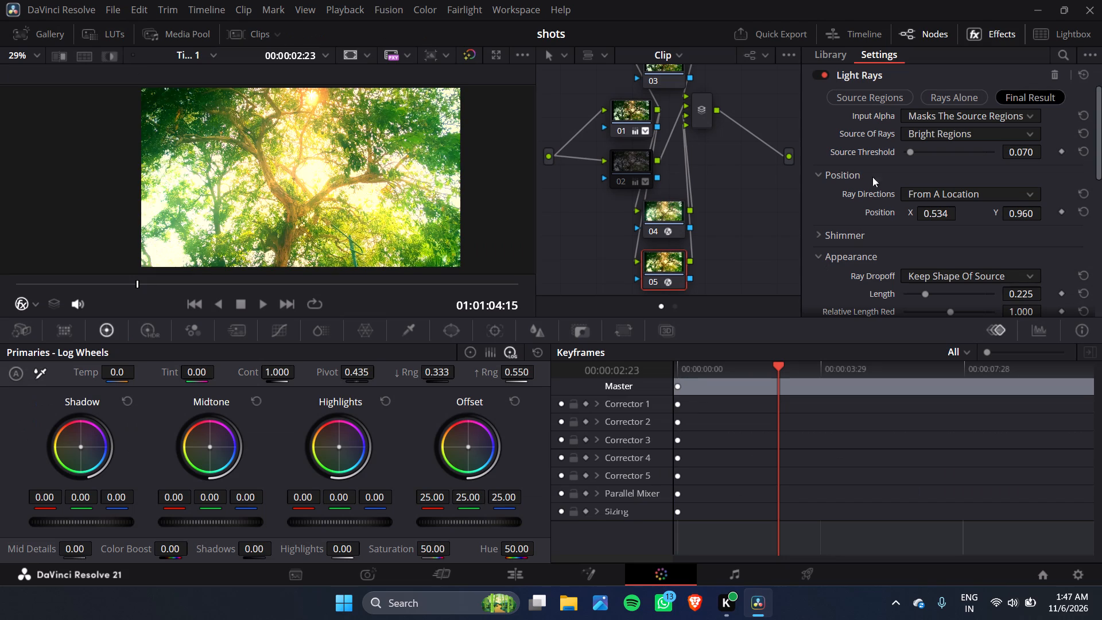
pyautogui.click(930, 152)
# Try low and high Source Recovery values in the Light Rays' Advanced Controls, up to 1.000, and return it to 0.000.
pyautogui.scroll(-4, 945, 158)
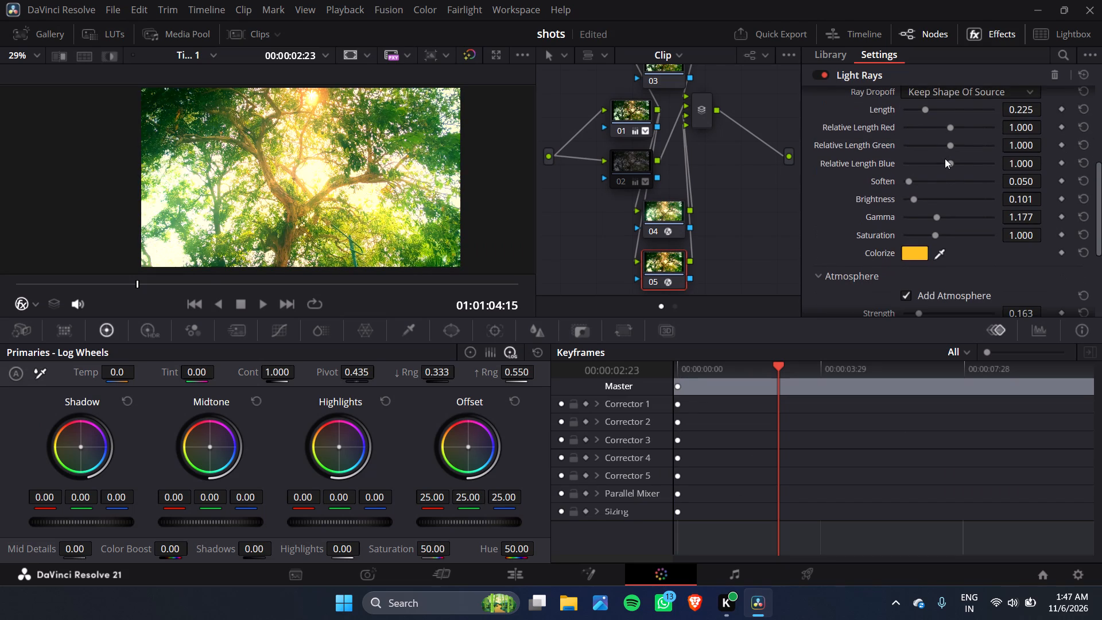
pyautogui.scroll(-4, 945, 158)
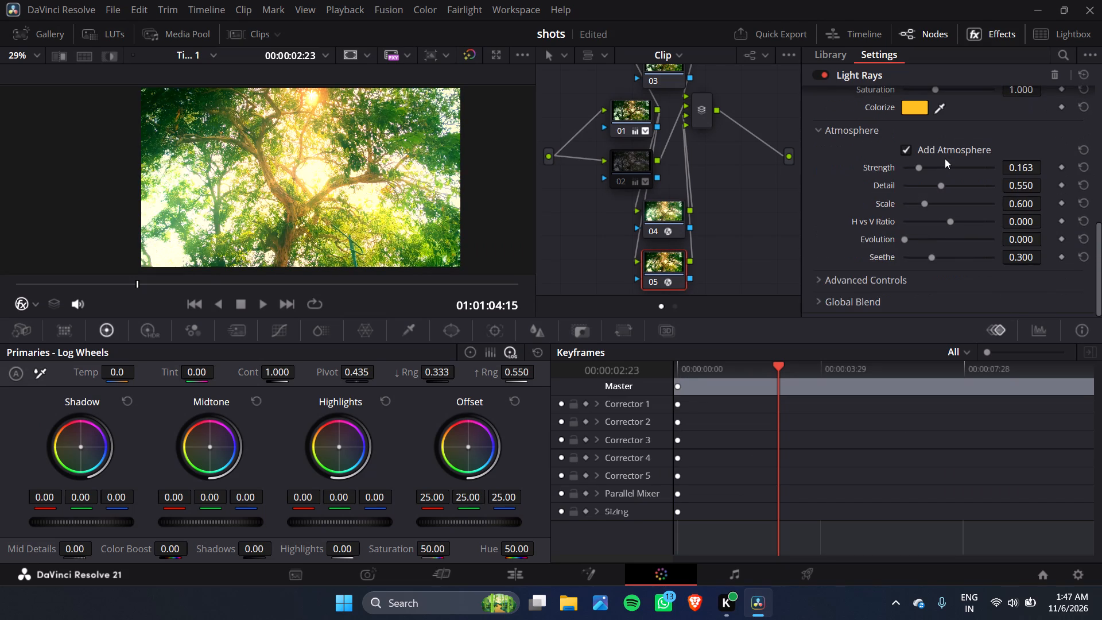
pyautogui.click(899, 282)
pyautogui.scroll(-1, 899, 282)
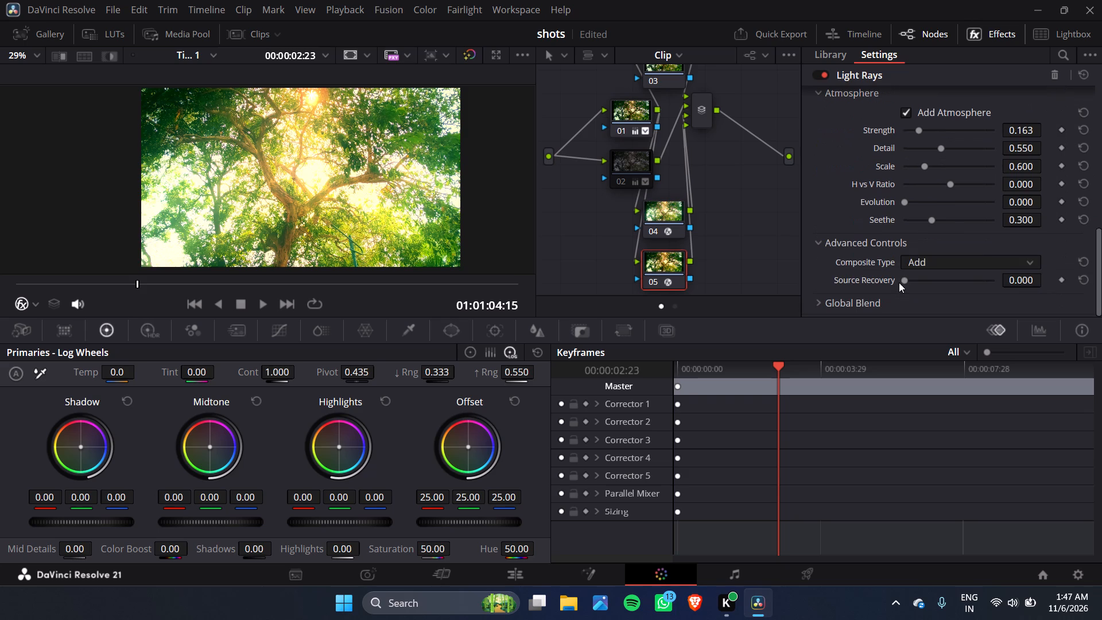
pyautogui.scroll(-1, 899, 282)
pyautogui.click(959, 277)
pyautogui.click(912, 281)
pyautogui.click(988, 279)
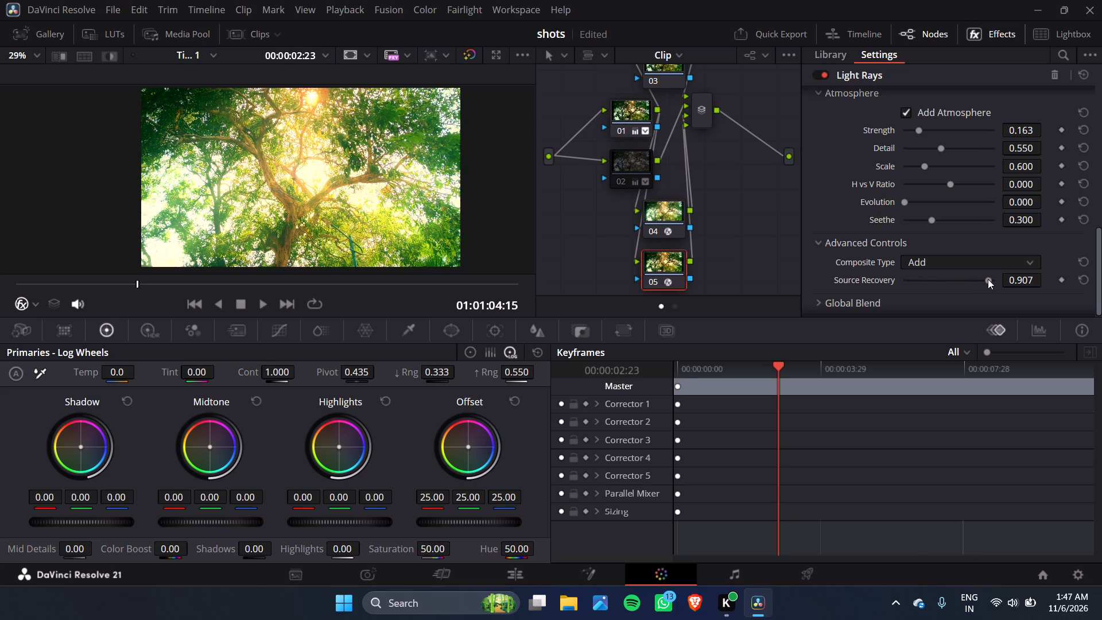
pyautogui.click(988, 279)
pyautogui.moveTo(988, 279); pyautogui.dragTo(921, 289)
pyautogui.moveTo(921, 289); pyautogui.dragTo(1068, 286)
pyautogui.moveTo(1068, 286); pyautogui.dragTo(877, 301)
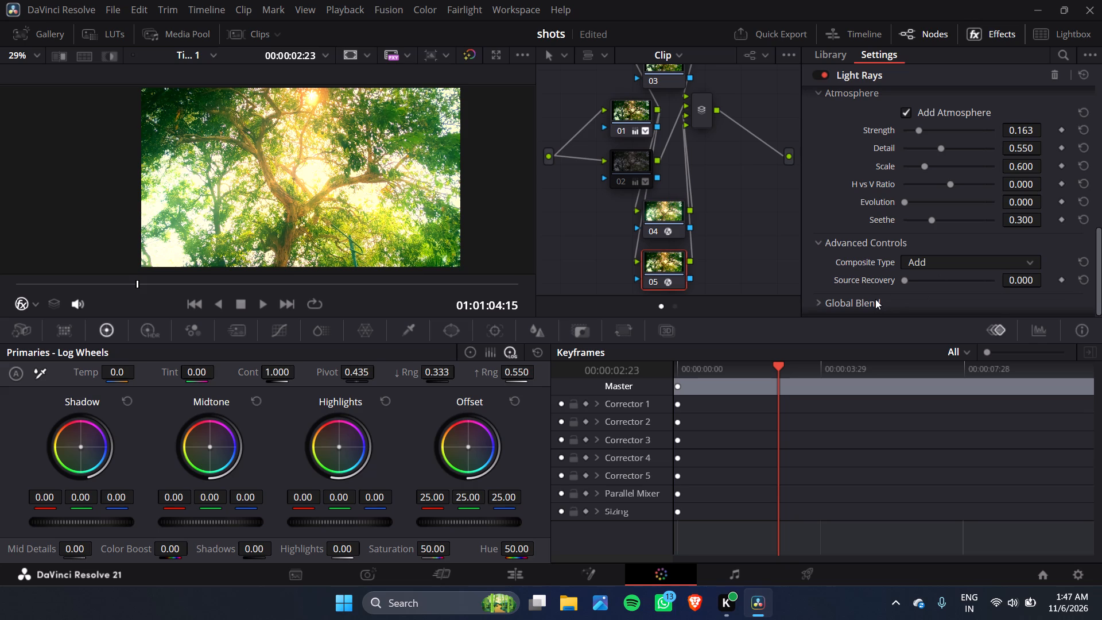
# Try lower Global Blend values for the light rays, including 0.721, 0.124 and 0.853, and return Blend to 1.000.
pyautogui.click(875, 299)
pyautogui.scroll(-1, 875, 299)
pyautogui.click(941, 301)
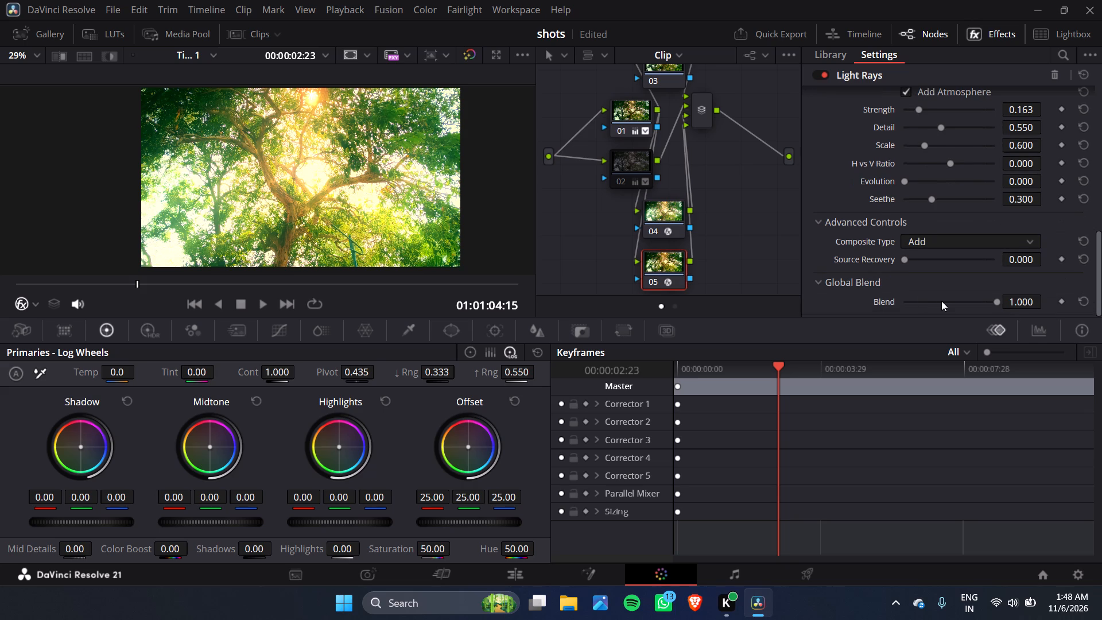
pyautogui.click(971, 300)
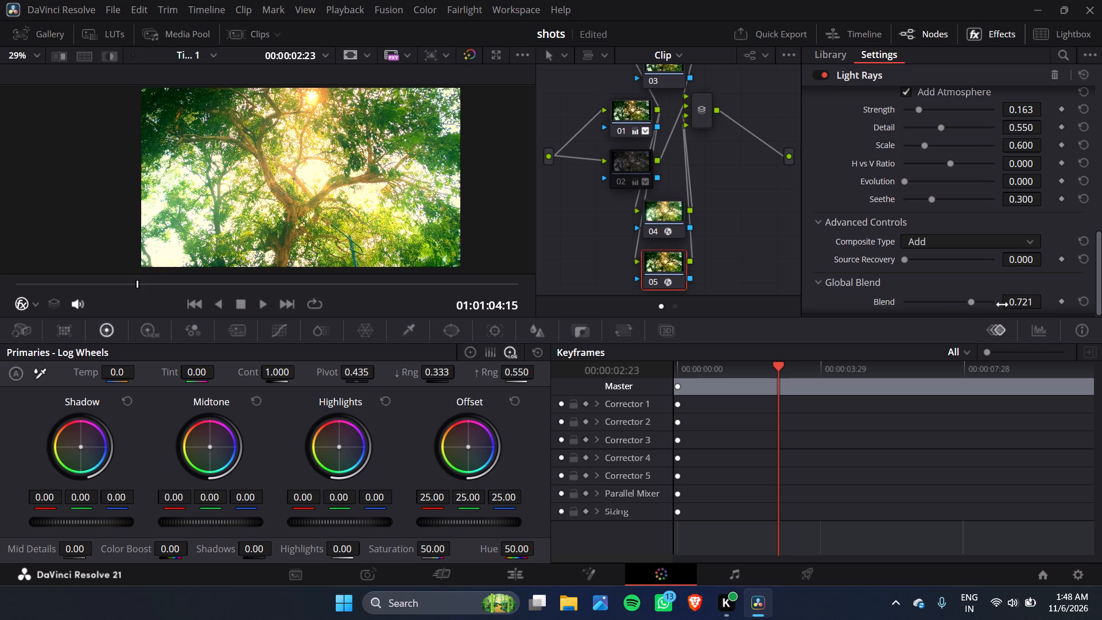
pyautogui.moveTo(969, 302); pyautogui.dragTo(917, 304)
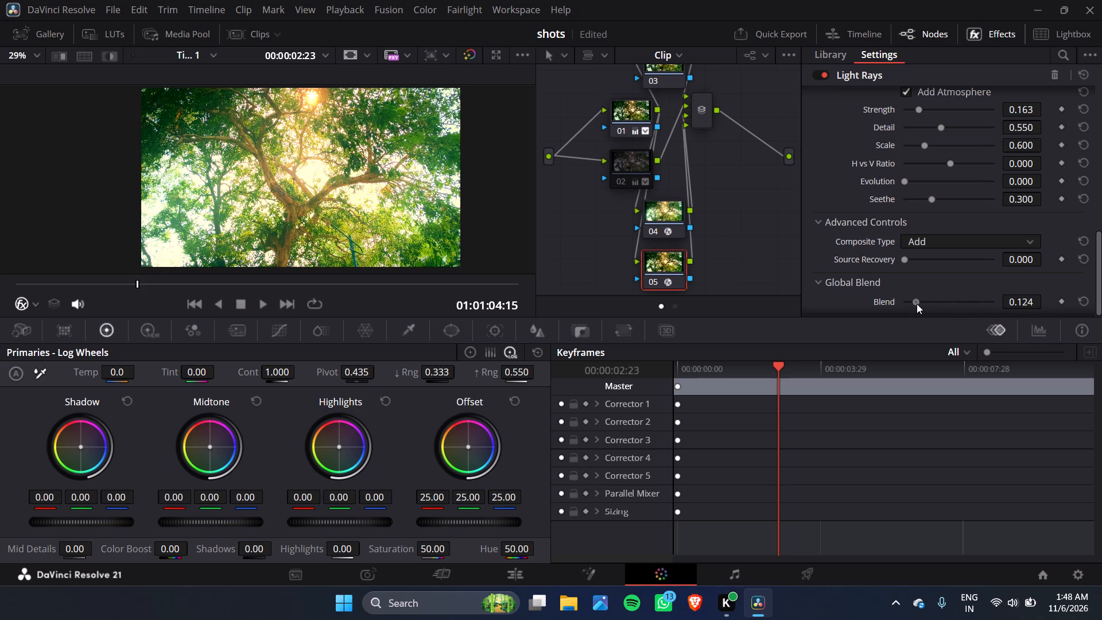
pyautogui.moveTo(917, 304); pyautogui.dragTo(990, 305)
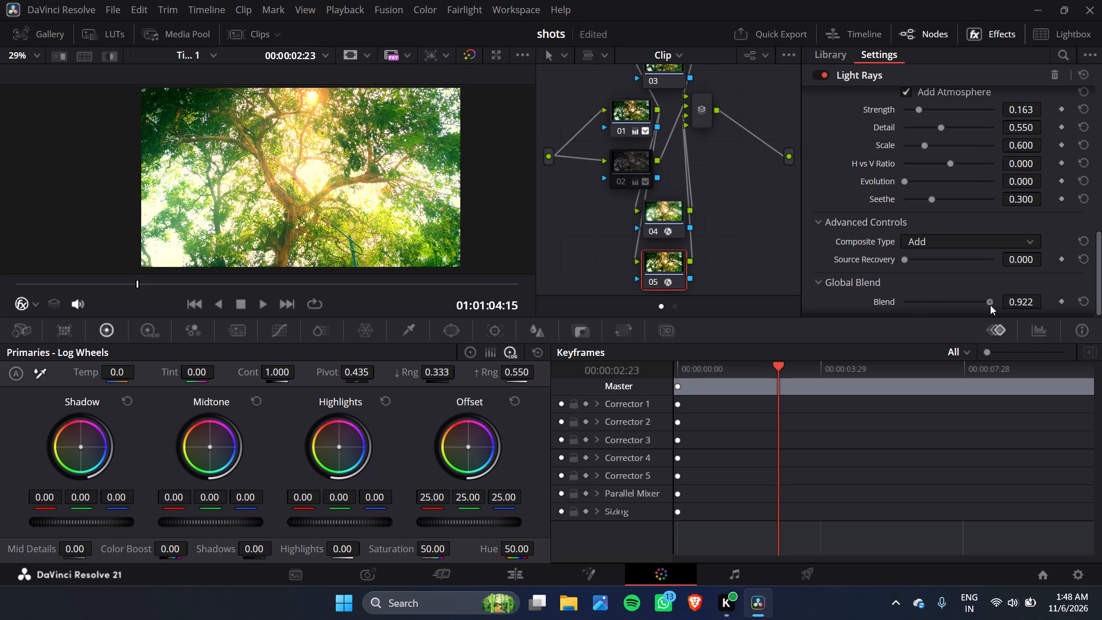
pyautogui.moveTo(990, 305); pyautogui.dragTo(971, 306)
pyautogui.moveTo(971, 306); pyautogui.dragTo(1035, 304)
# Disable and re-enable node 05 to compare the tree frame with and without the light rays.
pyautogui.scroll(6, 996, 209)
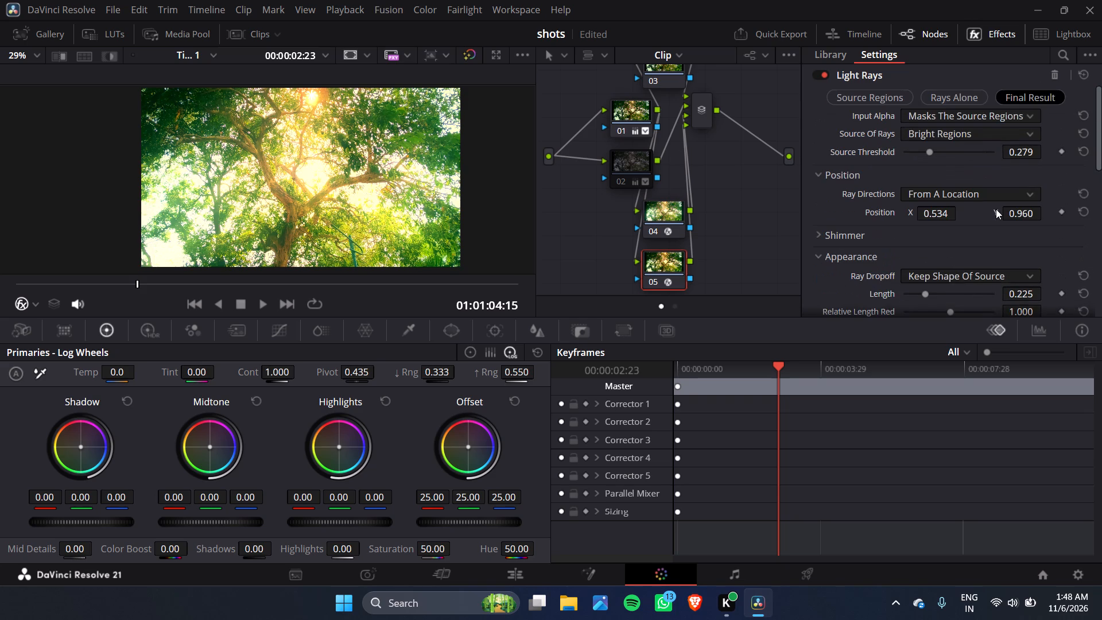
pyautogui.click(653, 282)
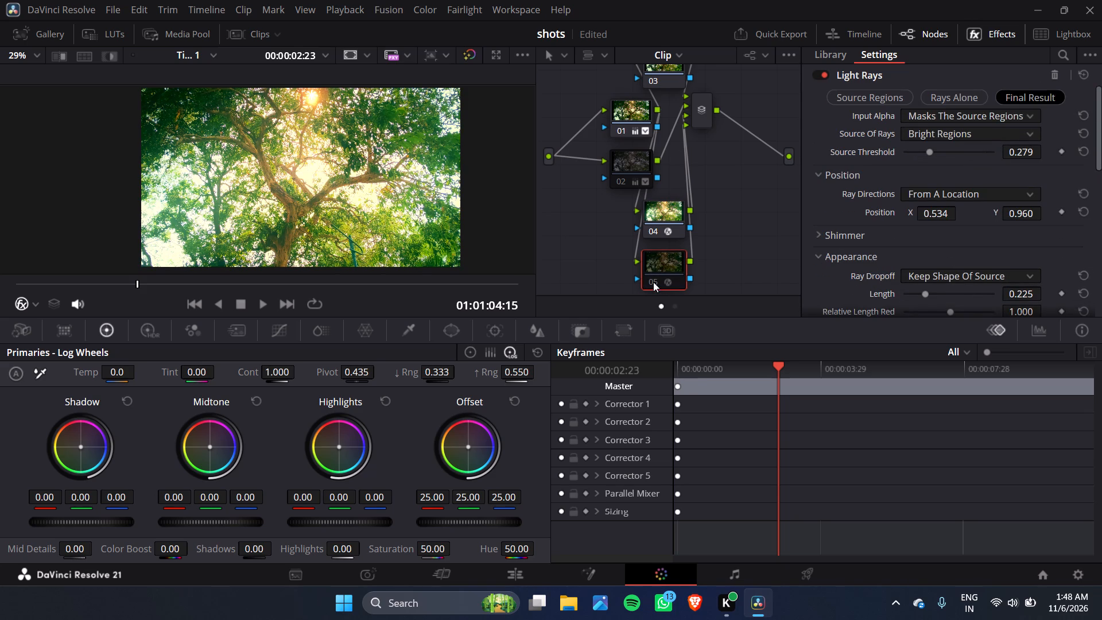
pyautogui.click(653, 282)
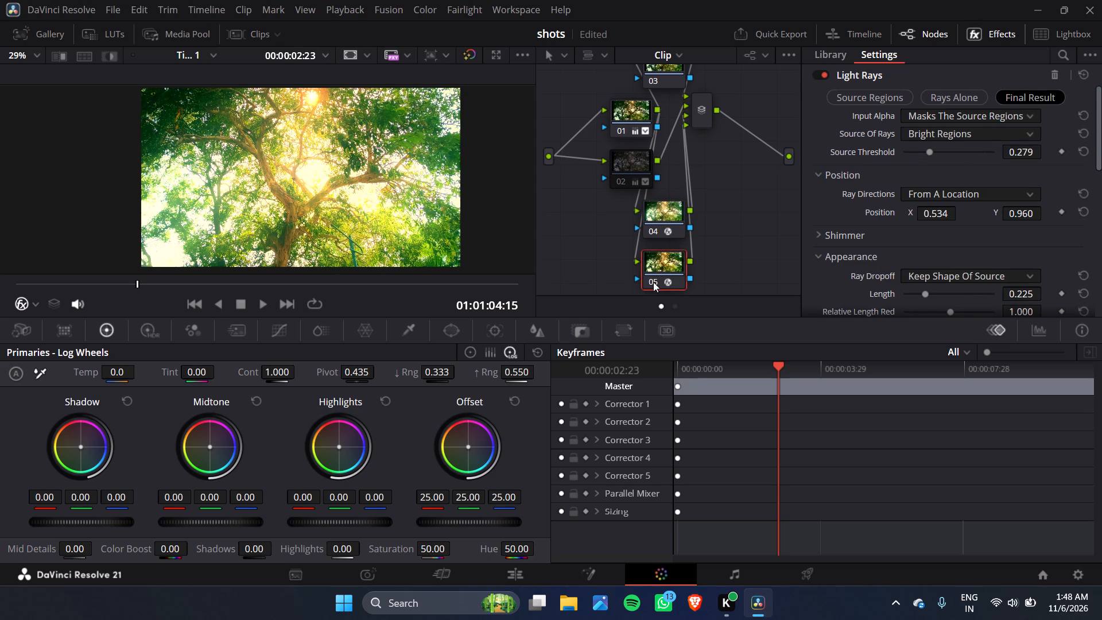
# Set the light rays' Length to 0.316, trying 0.008, 0.163, 1.000 and 0.465 for comparison.
pyautogui.scroll(1, 879, 185)
pyautogui.scroll(-1, 879, 185)
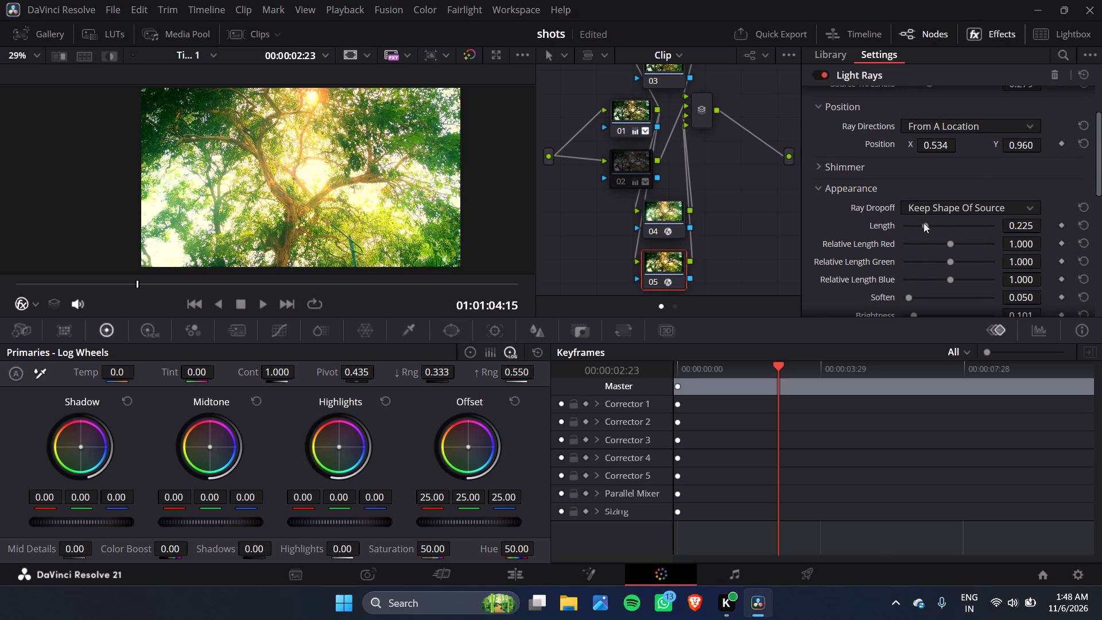
pyautogui.moveTo(923, 223); pyautogui.dragTo(905, 227)
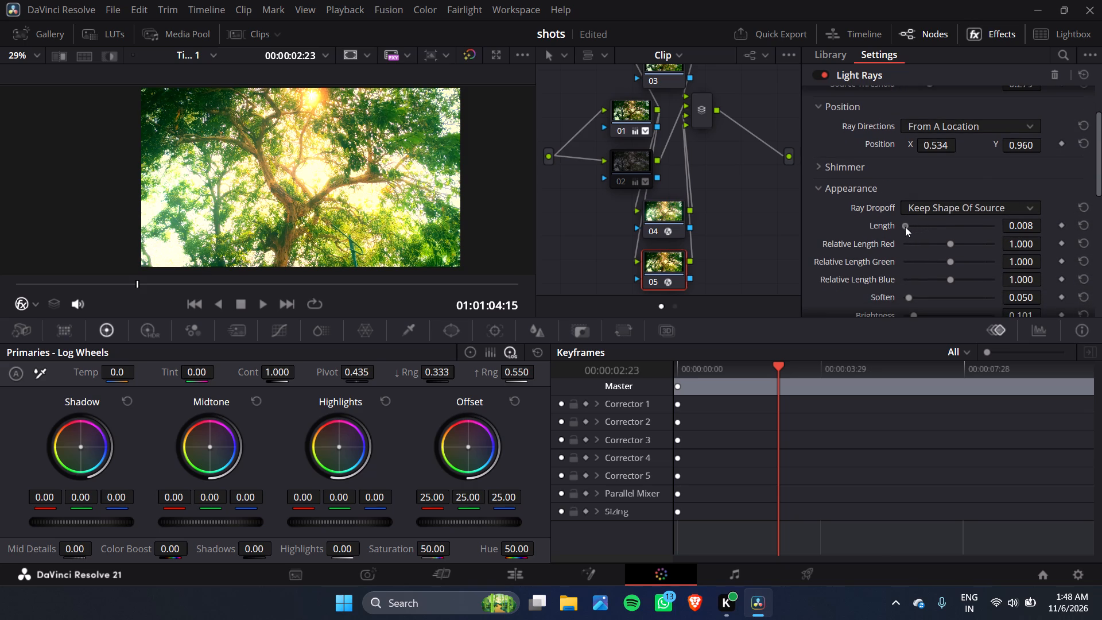
pyautogui.moveTo(905, 227); pyautogui.dragTo(919, 228)
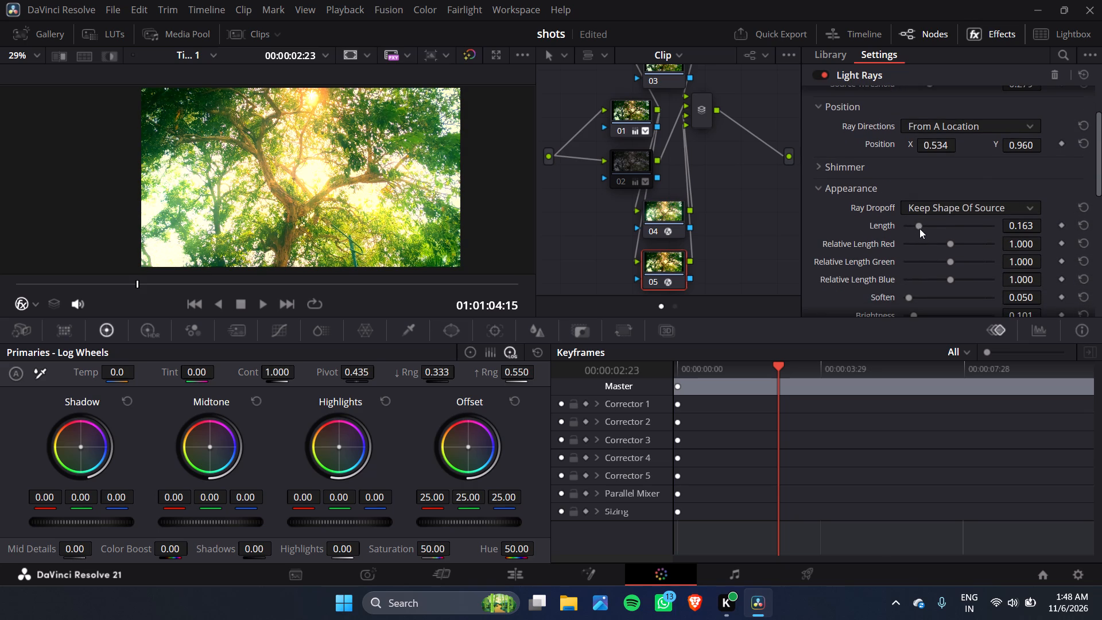
pyautogui.moveTo(919, 228); pyautogui.dragTo(1004, 230)
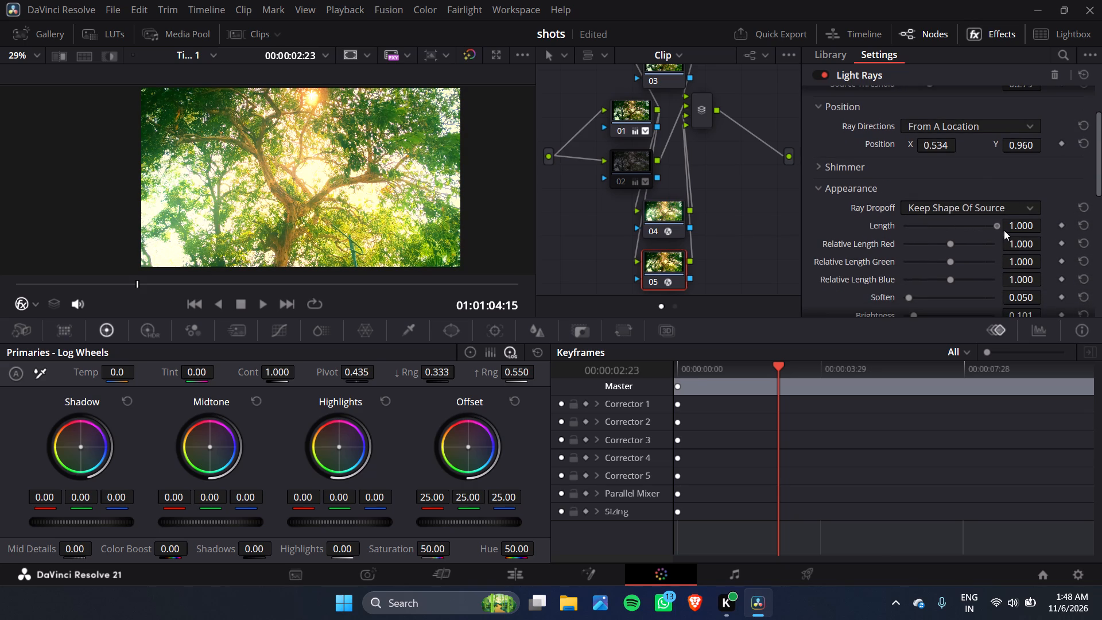
pyautogui.moveTo(1004, 230); pyautogui.dragTo(946, 228)
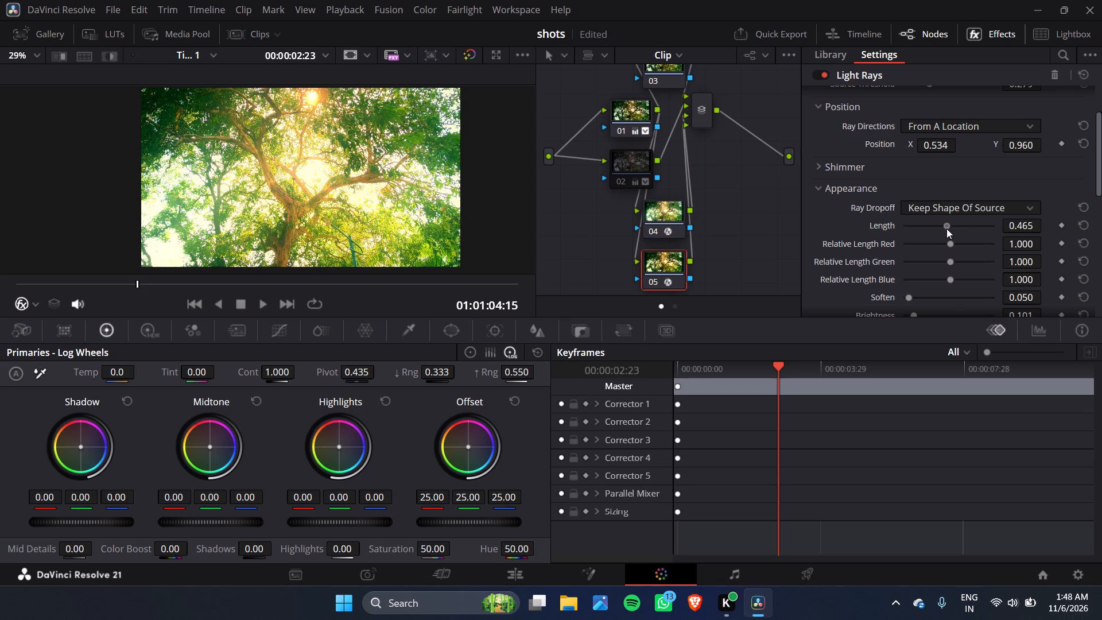
pyautogui.moveTo(946, 228); pyautogui.dragTo(934, 228)
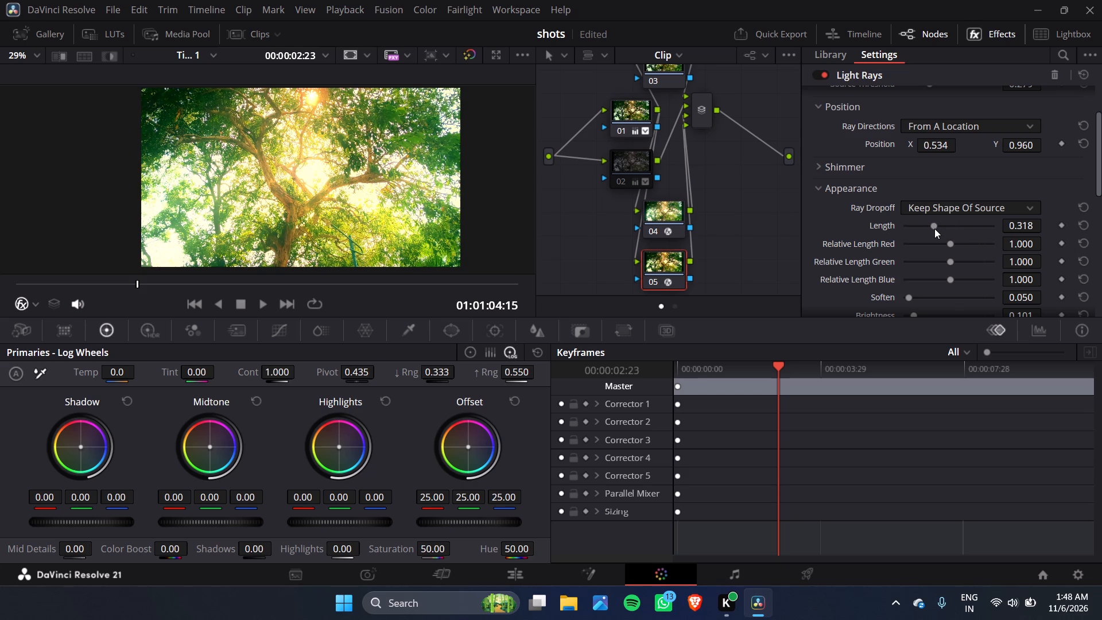
# Set the light rays' Gamma to 1.133 and Saturation to 2.884, trying Saturation values between 0.000 and 3.000.
pyautogui.scroll(-2, 934, 228)
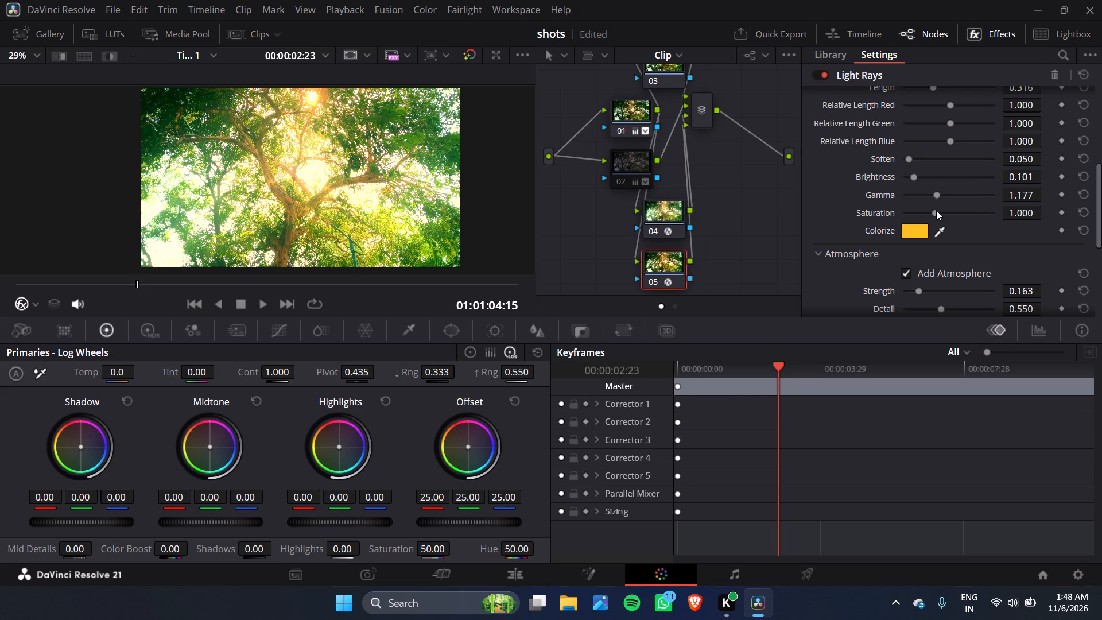
pyautogui.moveTo(936, 210); pyautogui.dragTo(985, 211)
pyautogui.moveTo(985, 211); pyautogui.dragTo(987, 212)
pyautogui.moveTo(987, 212); pyautogui.dragTo(953, 209)
pyautogui.click(921, 191)
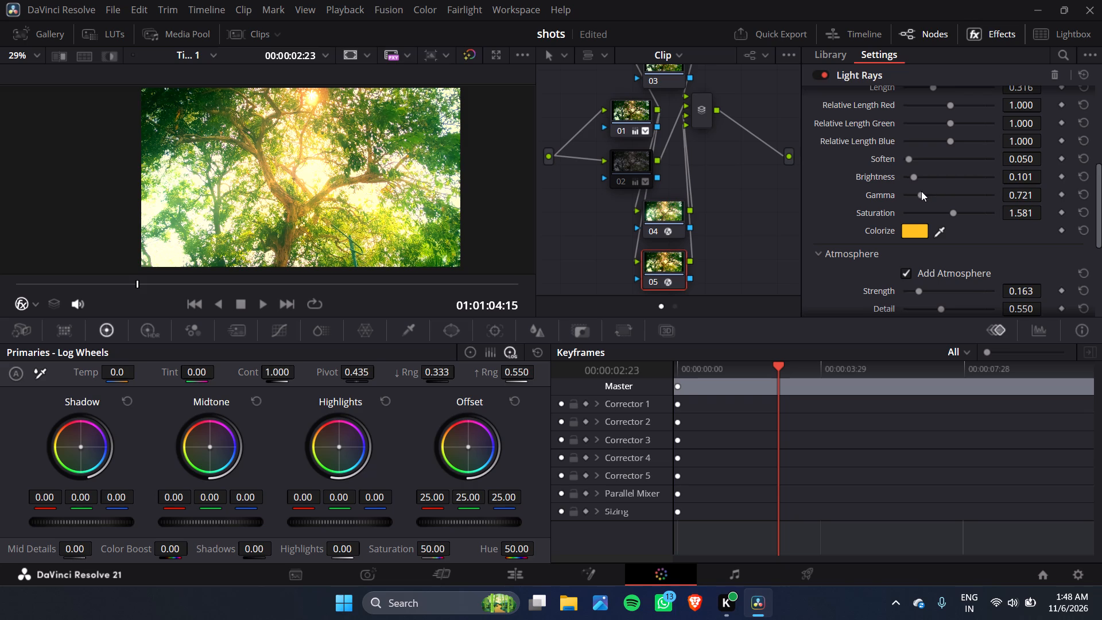
pyautogui.click(935, 194)
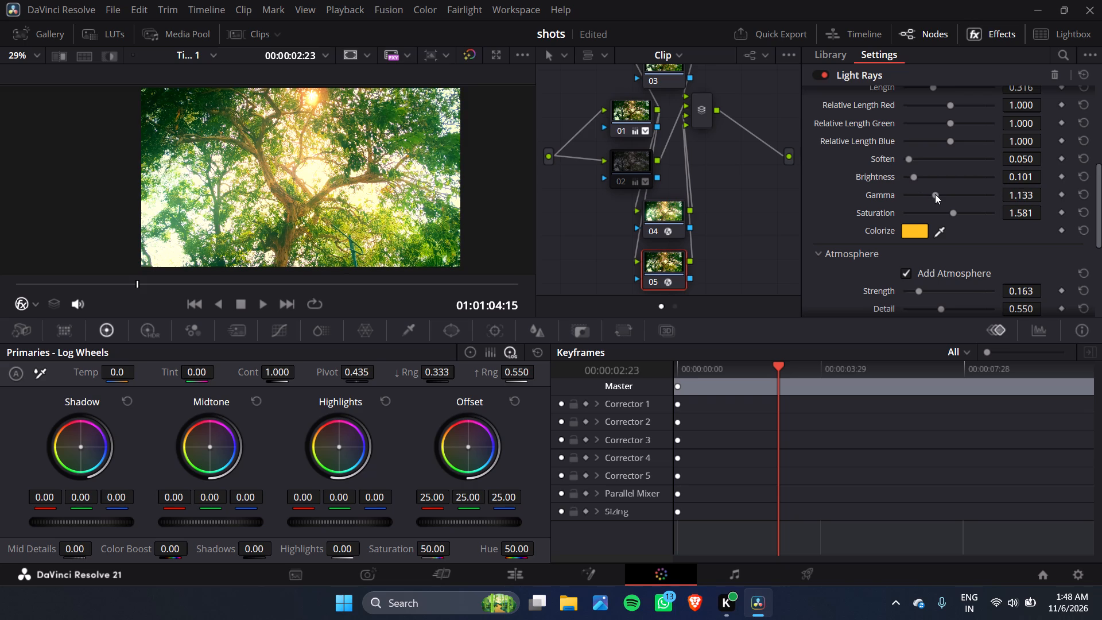
pyautogui.moveTo(954, 215); pyautogui.dragTo(998, 215)
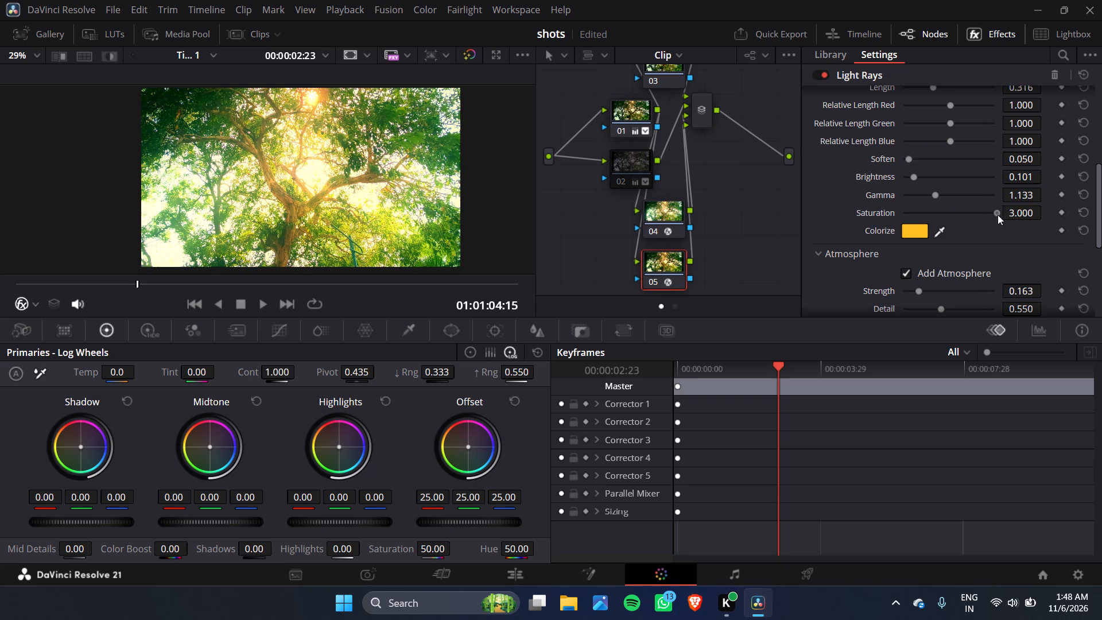
pyautogui.moveTo(998, 215); pyautogui.dragTo(786, 255)
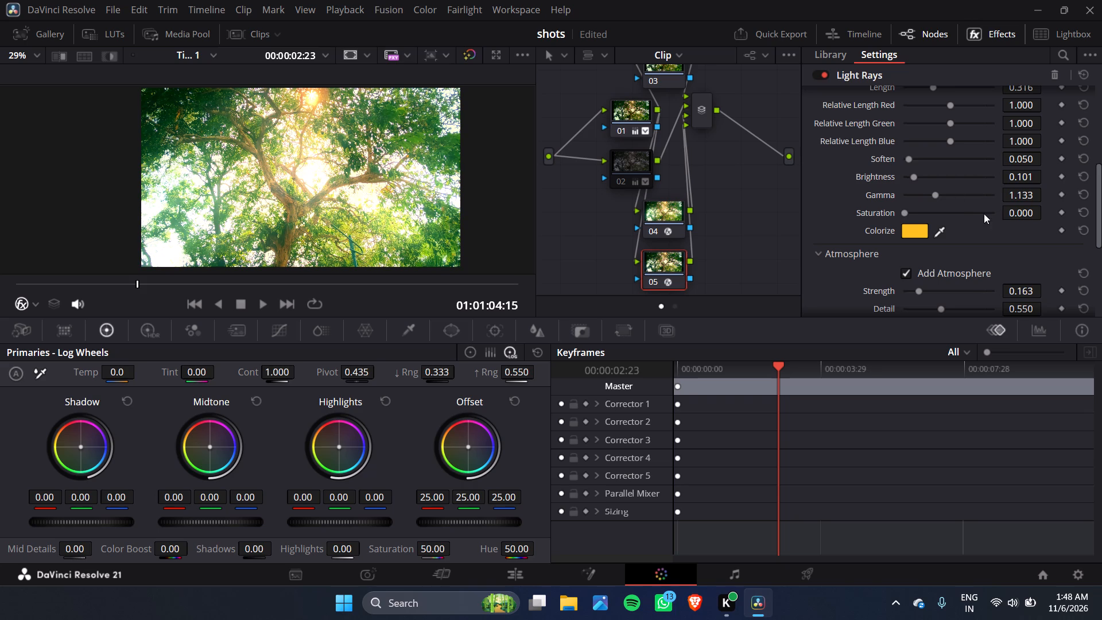
pyautogui.click(993, 210)
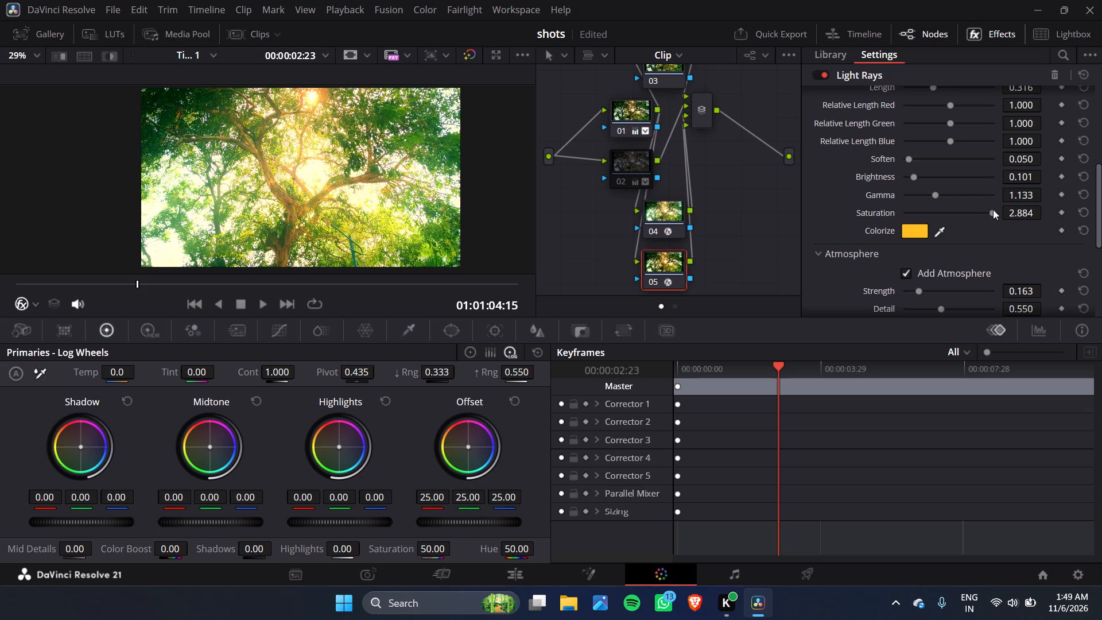
# Set the light rays' Brightness to 0.085 and Soften to 0.004, trying Brightness at 0.008 and Soften at 0.256.
pyautogui.click(905, 176)
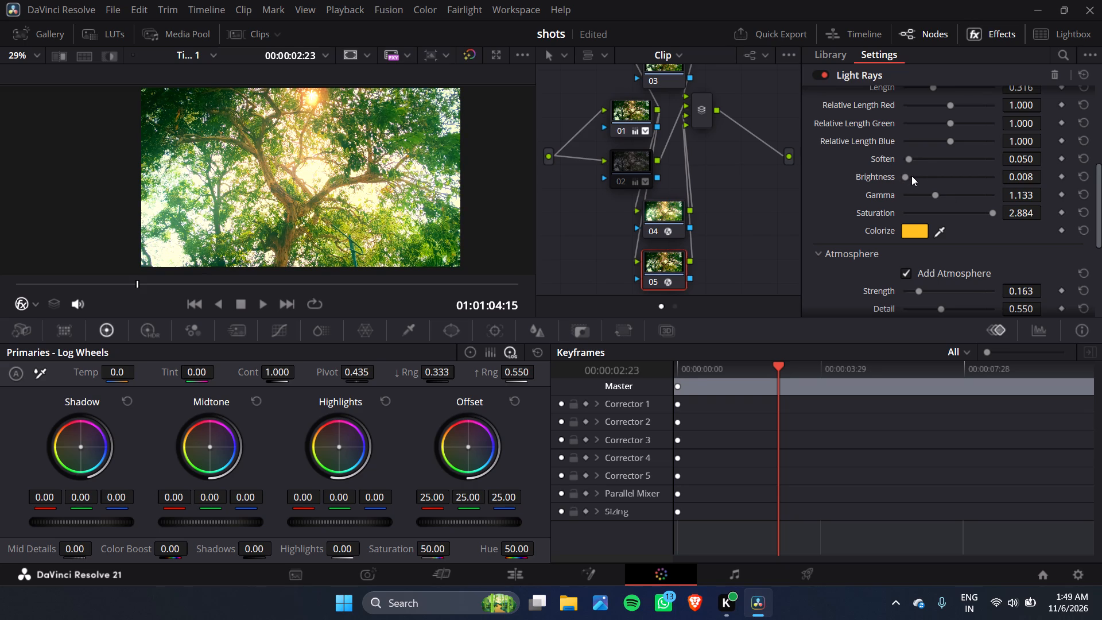
pyautogui.click(912, 176)
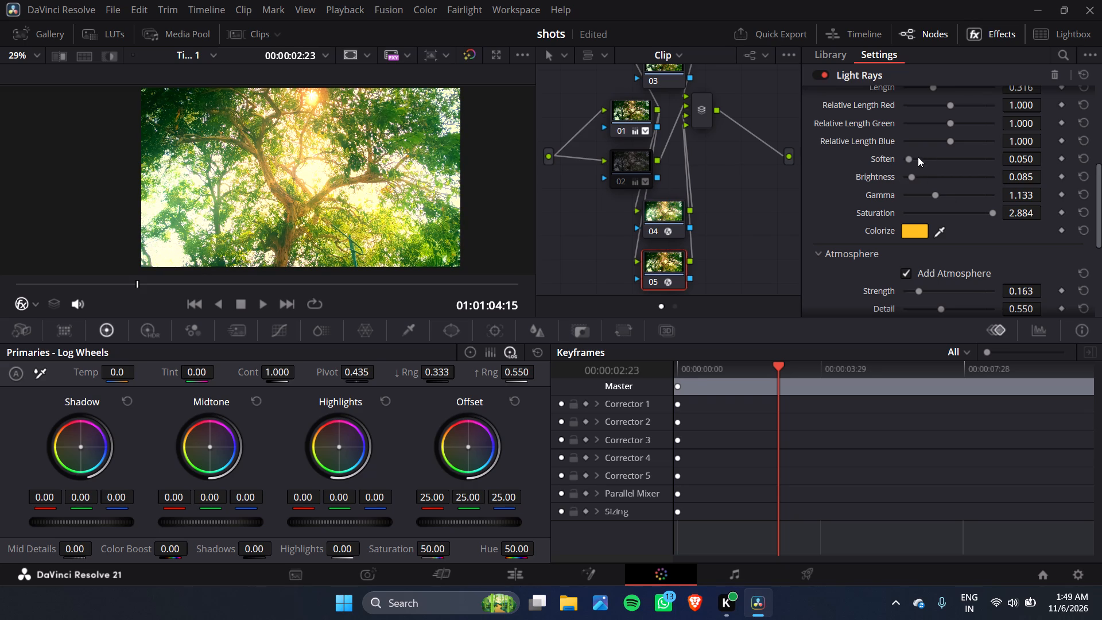
pyautogui.click(928, 157)
pyautogui.click(905, 157)
# Raise the light rays' Atmosphere Detail to 0.843, trying 0.401 first.
pyautogui.scroll(-1, 934, 150)
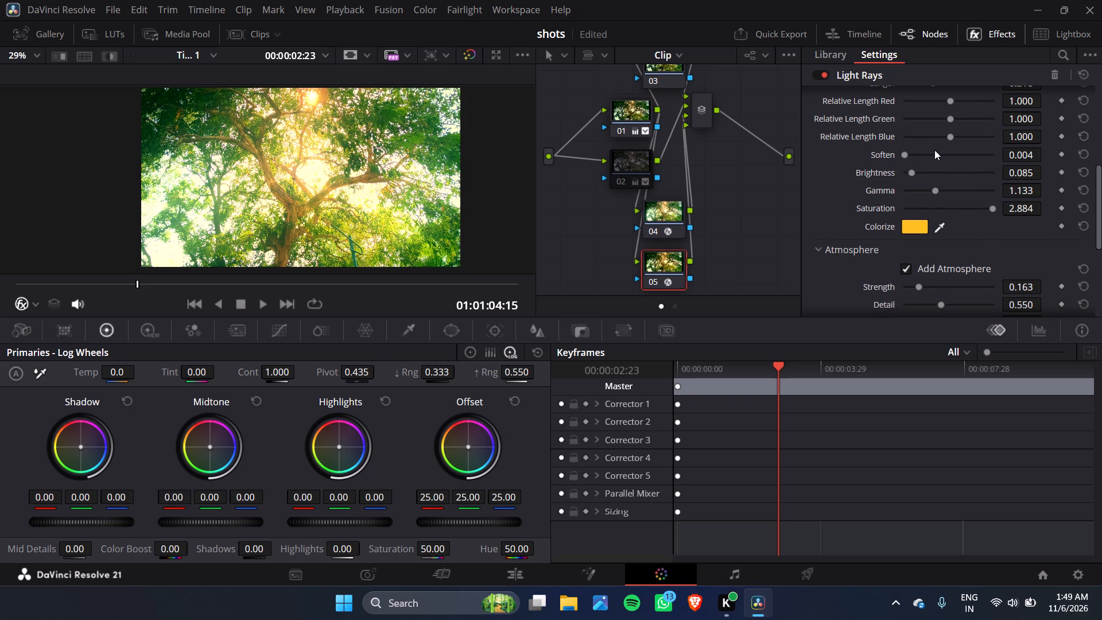
pyautogui.scroll(-1, 934, 150)
pyautogui.scroll(-1, 922, 280)
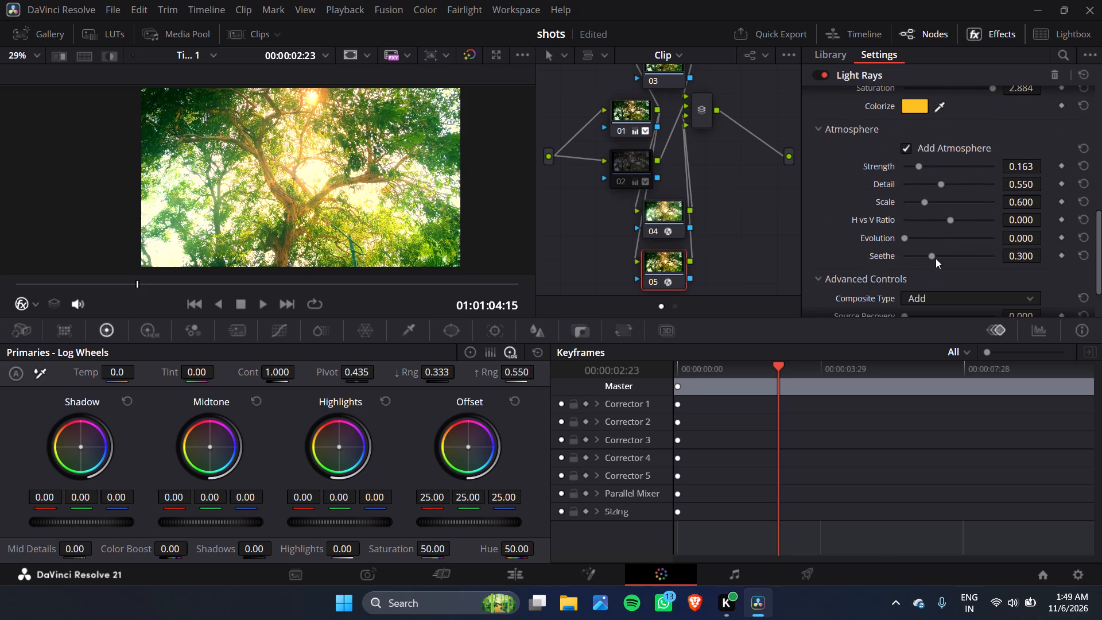
pyautogui.click(923, 181)
pyautogui.click(977, 183)
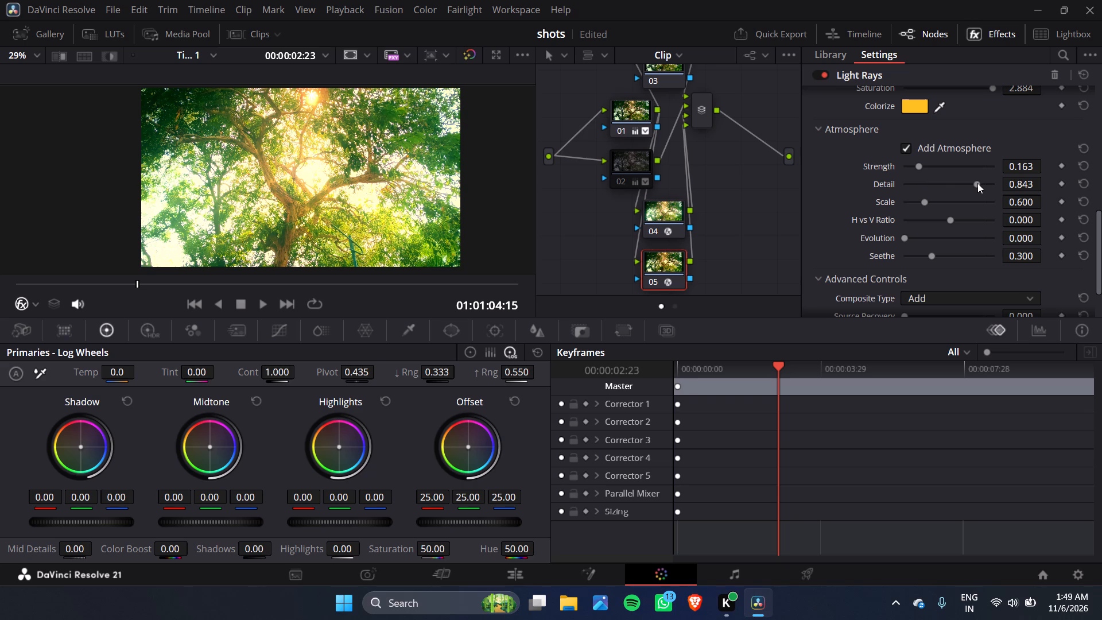
pyautogui.click(977, 183)
# Try the light rays' Atmosphere Detail at 0.488, then reset it to its default of 0.550.
pyautogui.click(934, 183)
pyautogui.click(1085, 183)
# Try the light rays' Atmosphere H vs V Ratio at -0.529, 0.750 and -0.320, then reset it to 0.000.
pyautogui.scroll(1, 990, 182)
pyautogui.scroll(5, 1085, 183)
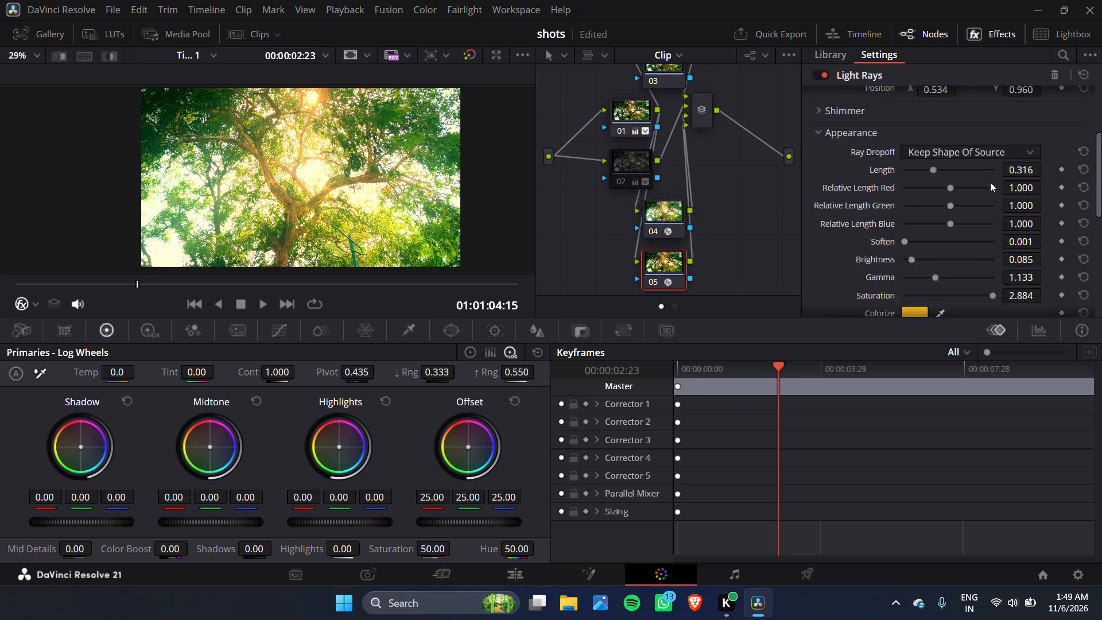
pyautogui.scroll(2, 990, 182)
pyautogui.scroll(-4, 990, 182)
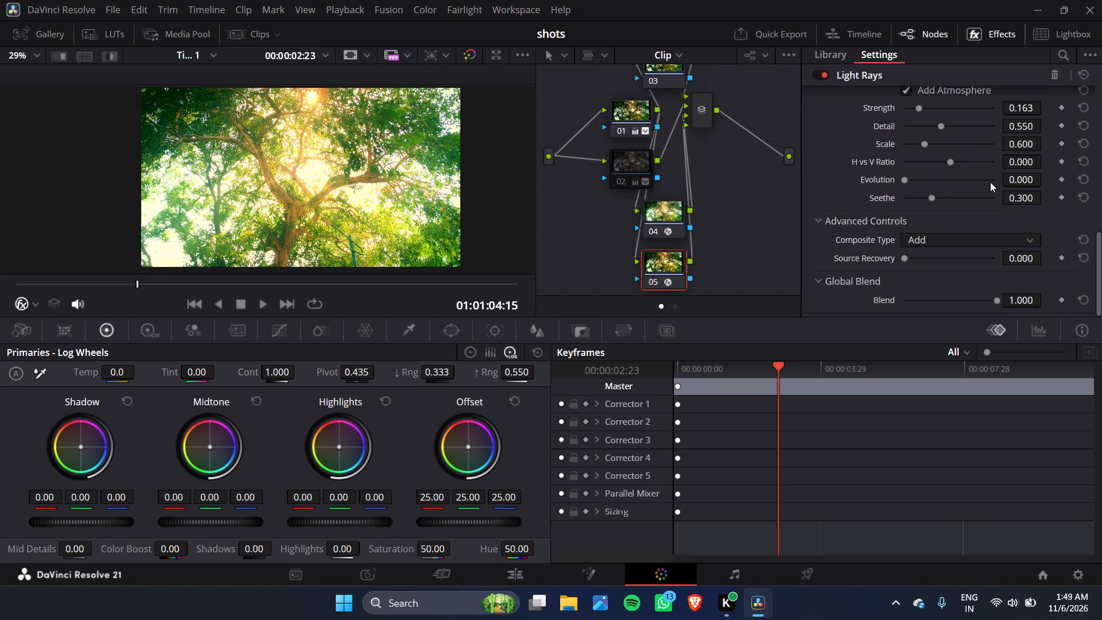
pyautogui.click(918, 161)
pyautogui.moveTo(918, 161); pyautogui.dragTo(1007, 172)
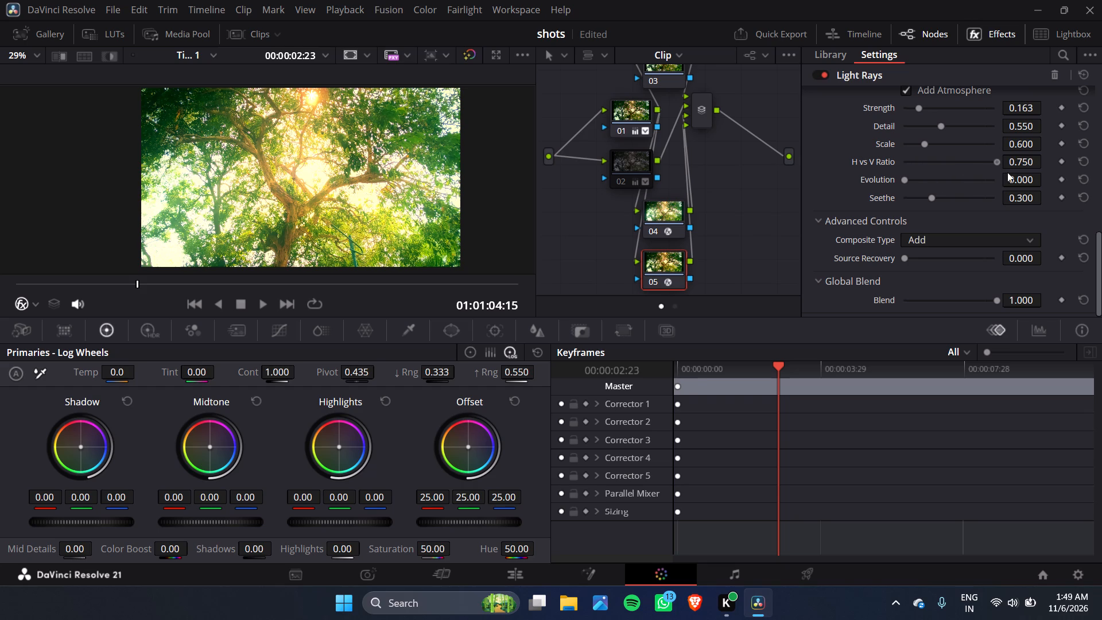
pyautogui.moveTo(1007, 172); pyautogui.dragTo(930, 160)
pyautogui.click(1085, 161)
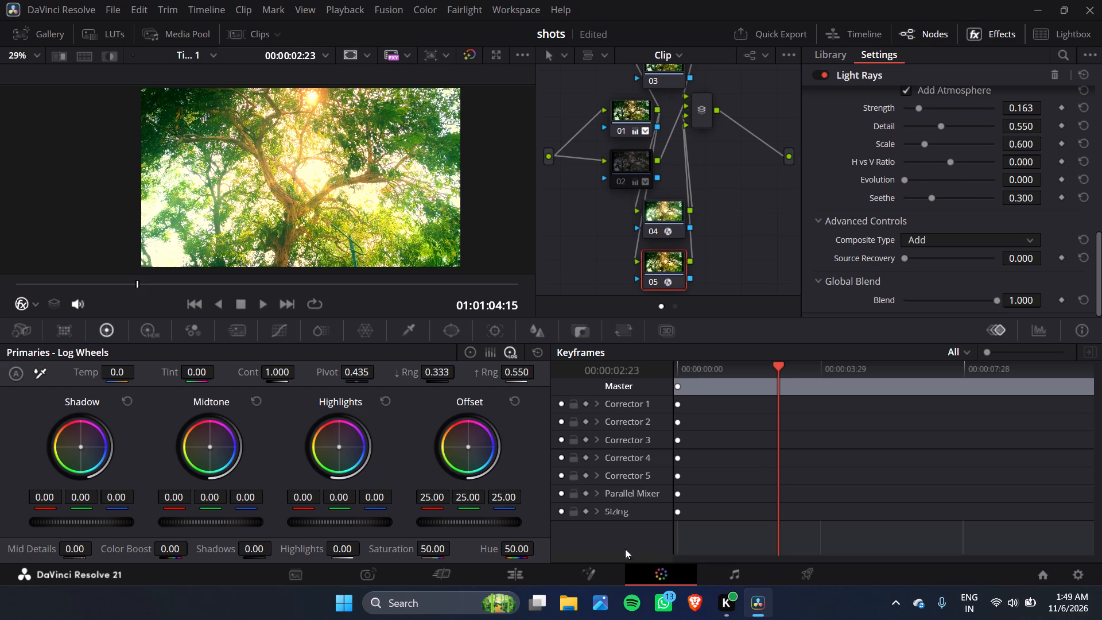
# Switch to the Edit page and play back the last tree clip, then the tree clip before it, to review their grades.
pyautogui.click(493, 574)
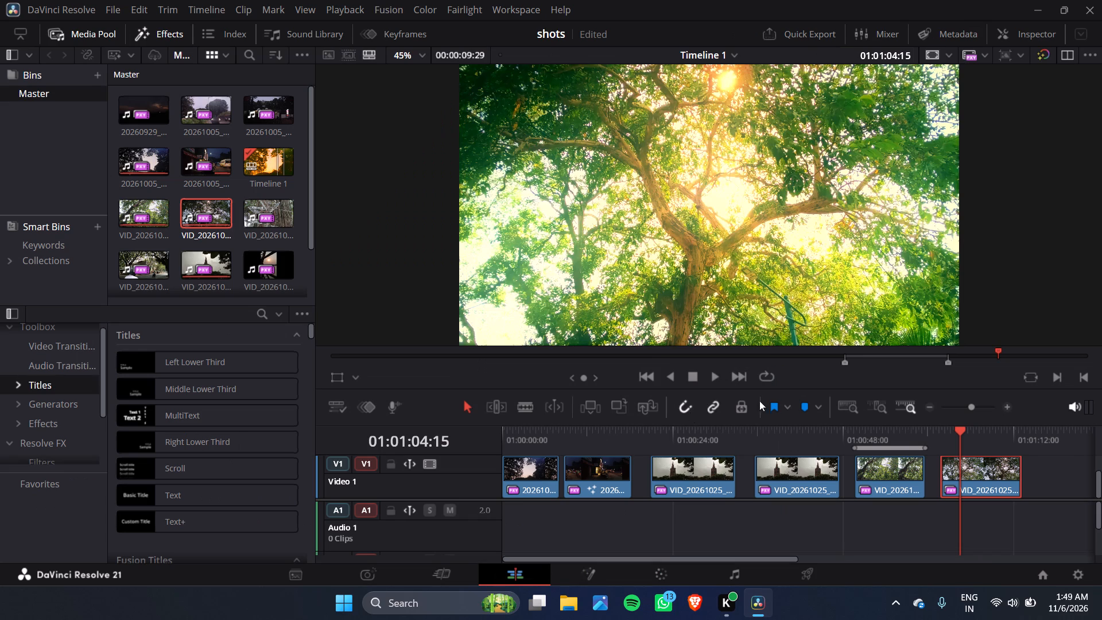
pyautogui.click(938, 435)
pyautogui.press('space')
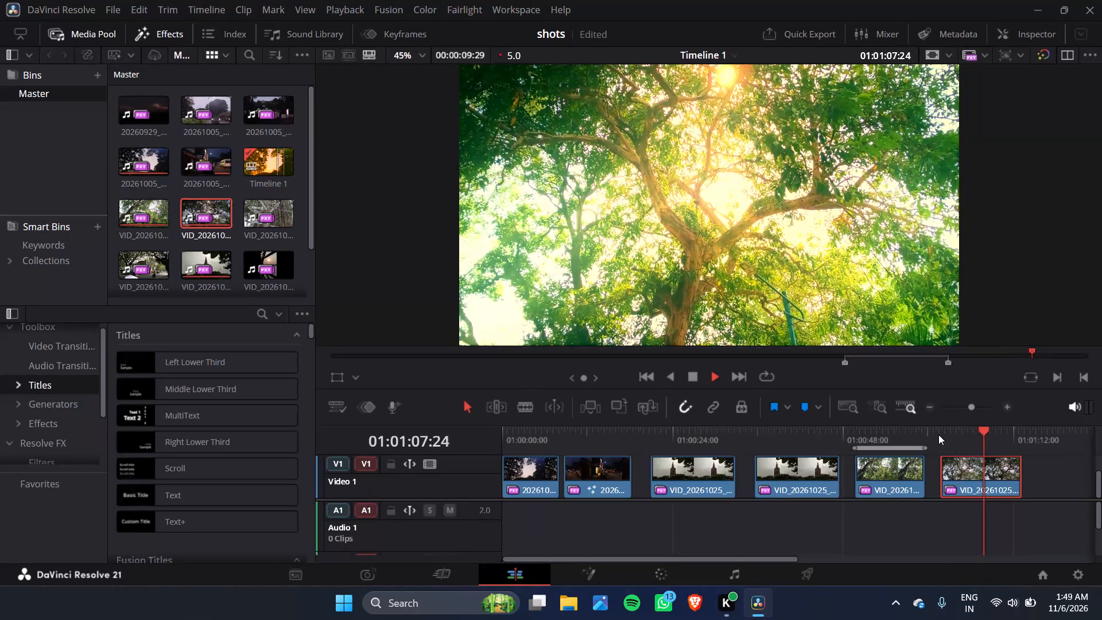
pyautogui.press('space')
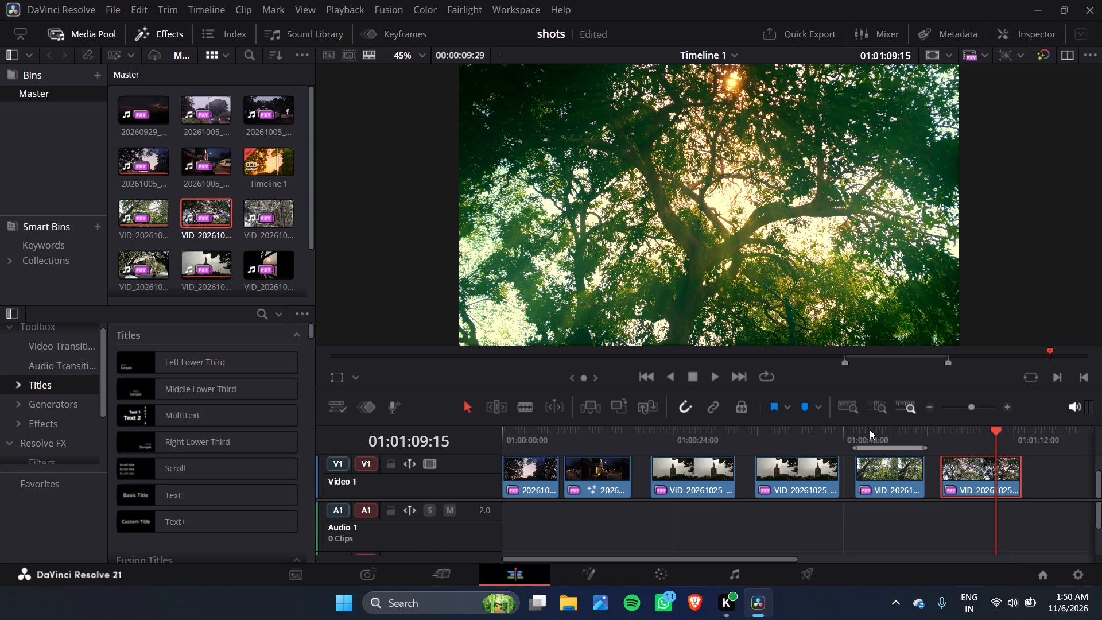
pyautogui.click(882, 431)
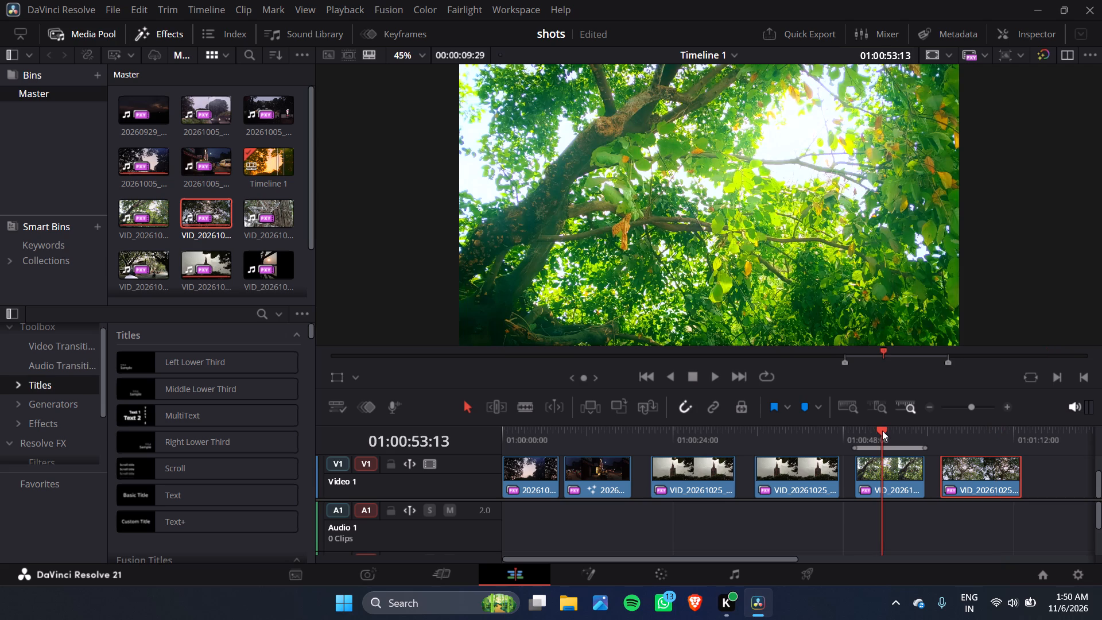
pyautogui.click(862, 431)
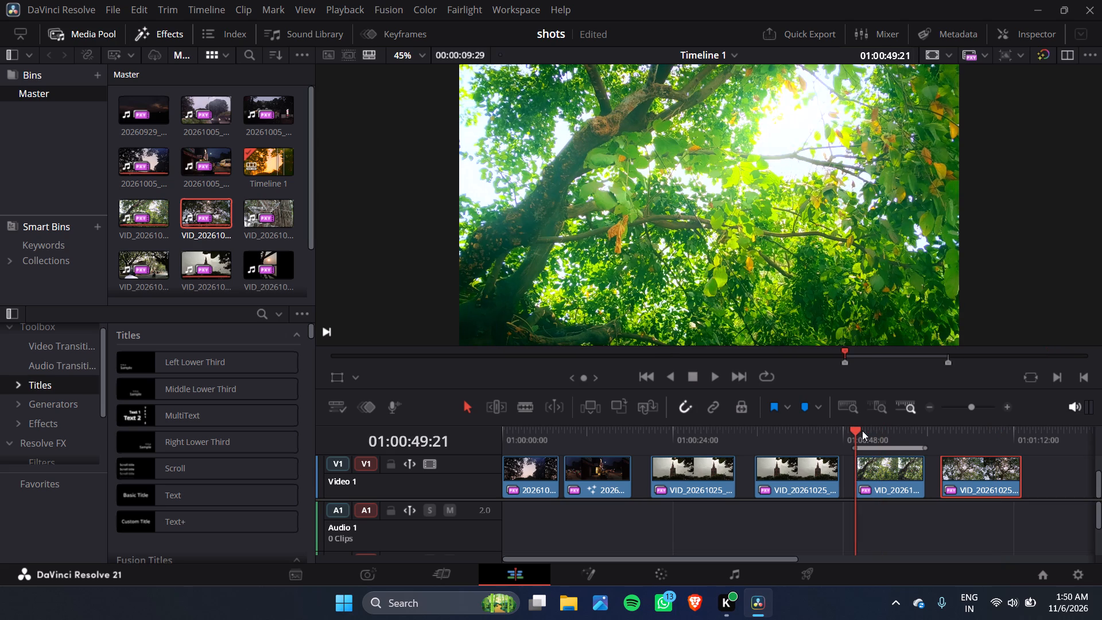
pyautogui.press('space')
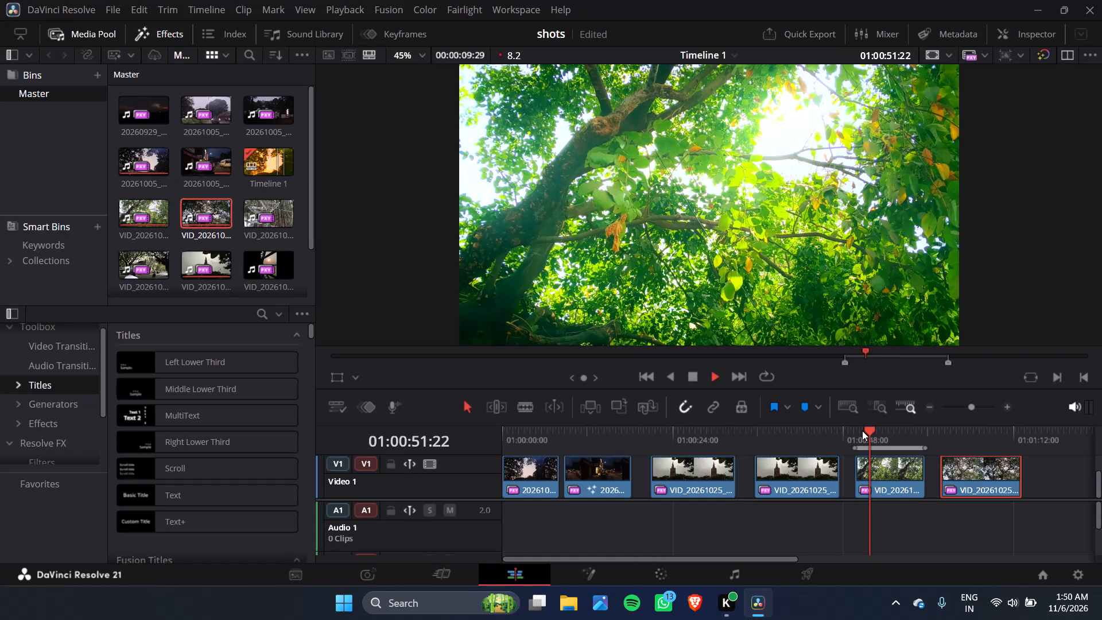
pyautogui.press('space')
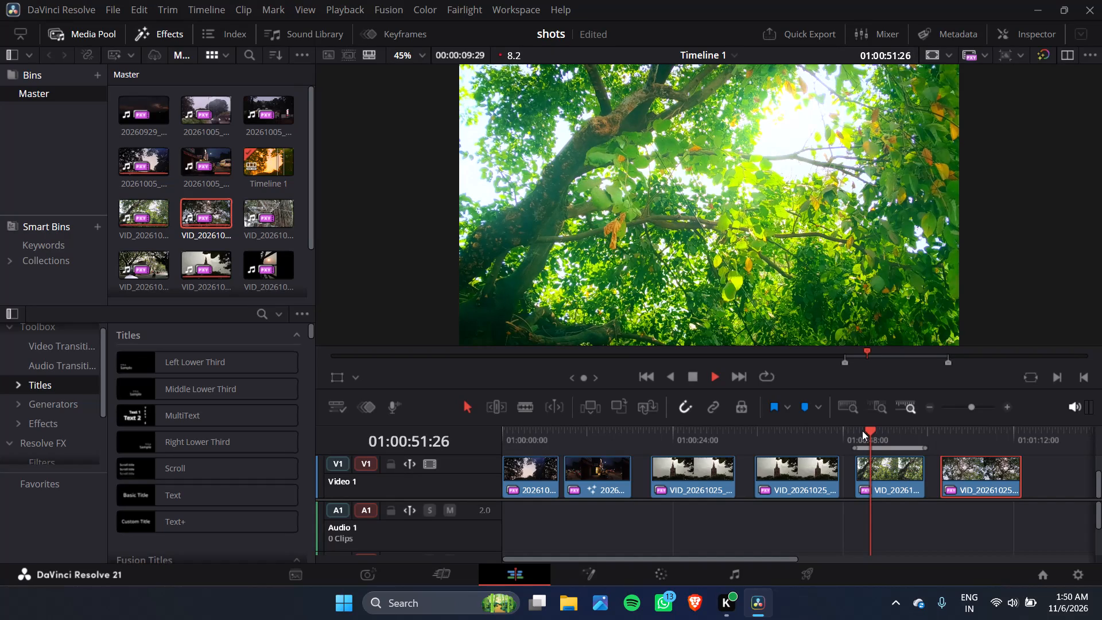
# Replay the last tree clip and check the grade at several frames between about 01:01:04 and 01:01:08.
pyautogui.click(940, 438)
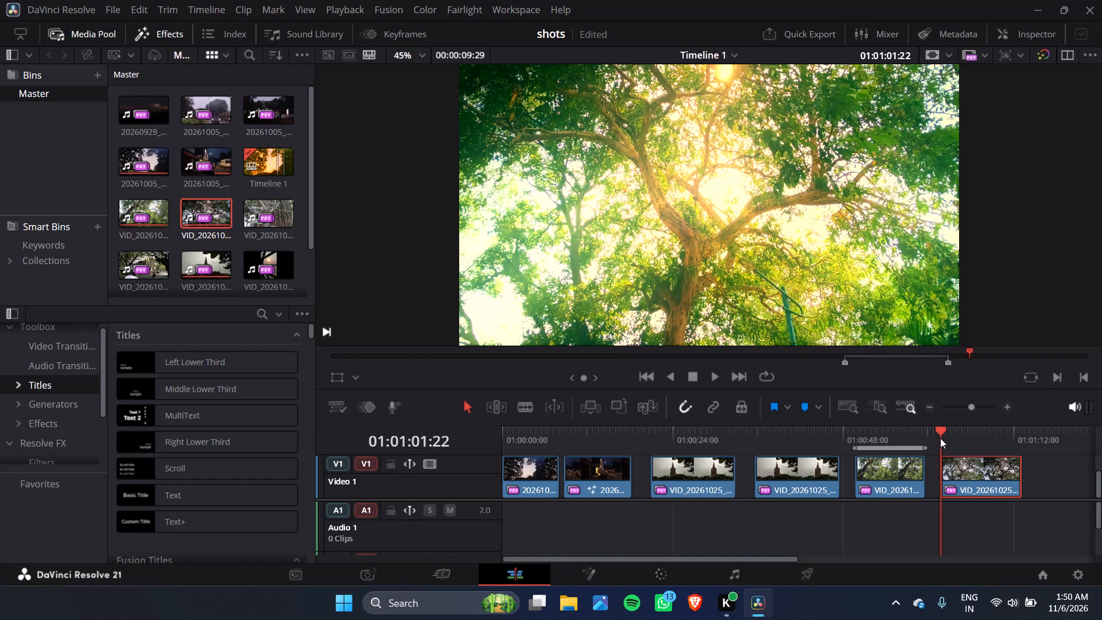
pyautogui.press('space')
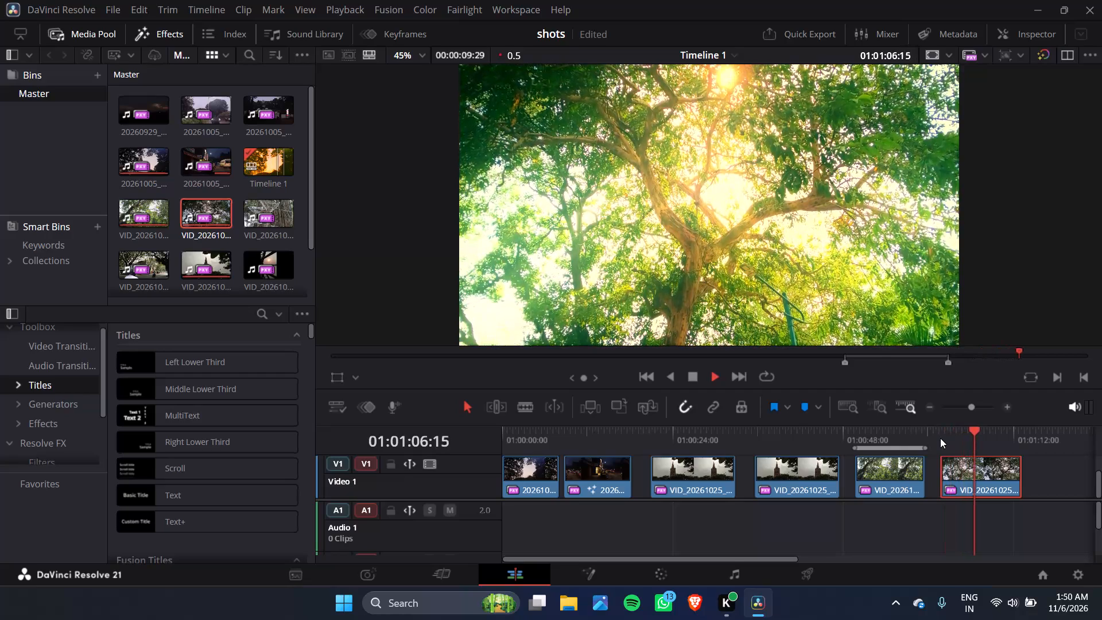
pyautogui.press('space')
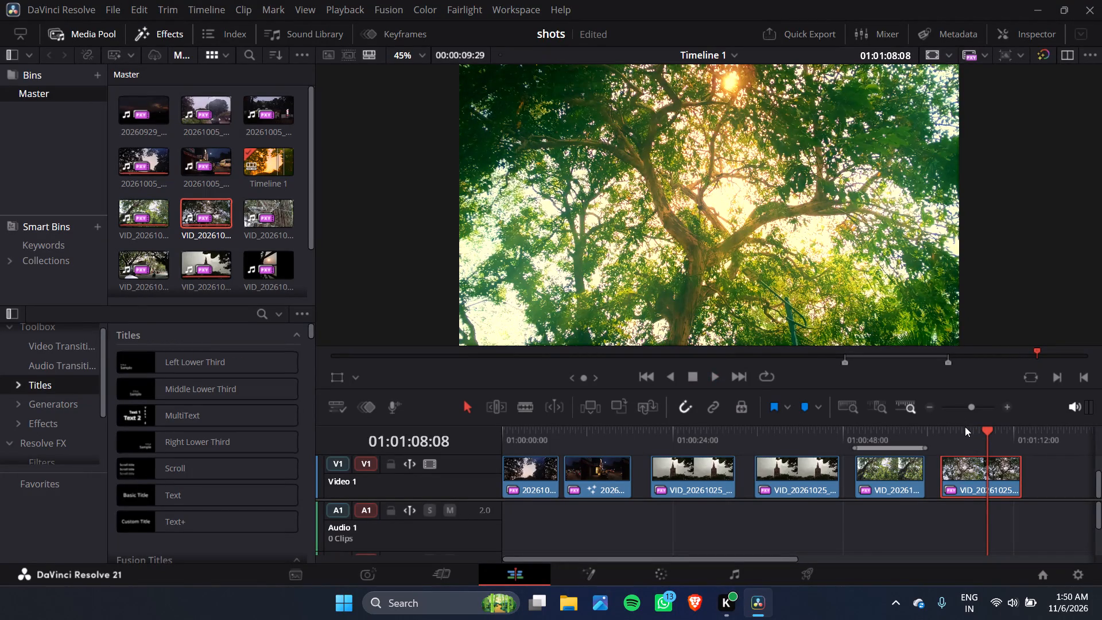
pyautogui.click(965, 427)
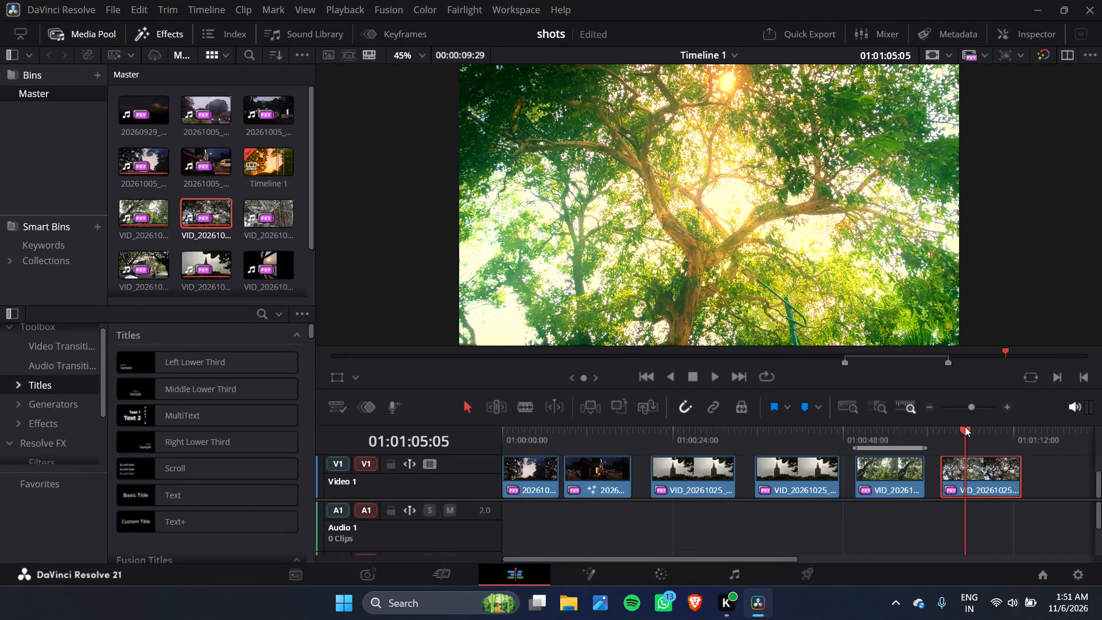
pyautogui.press('space')
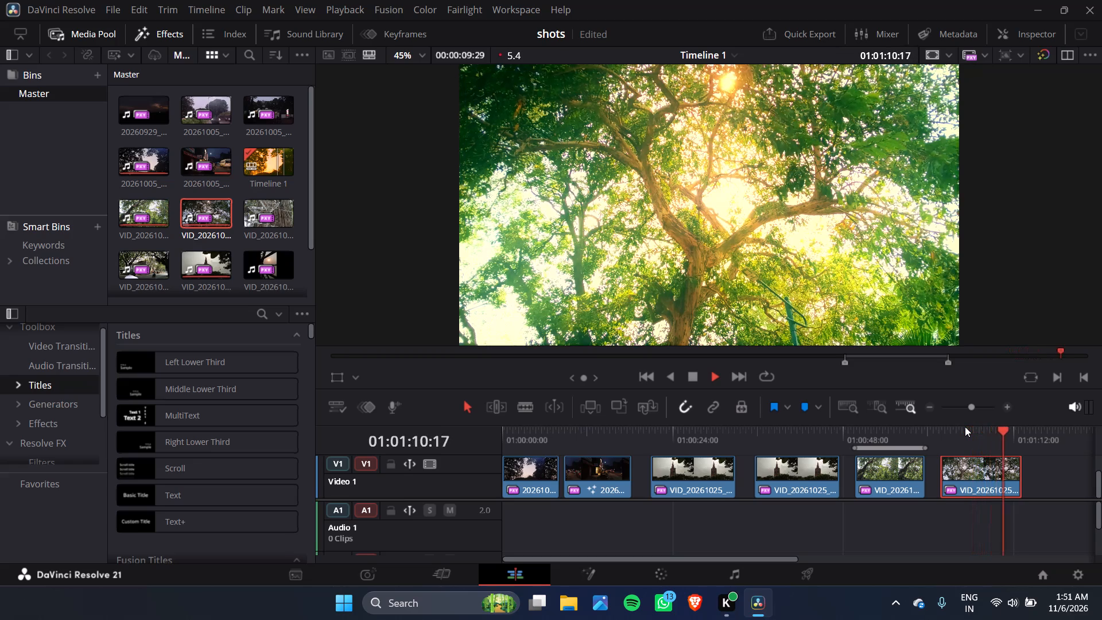
pyautogui.press('space')
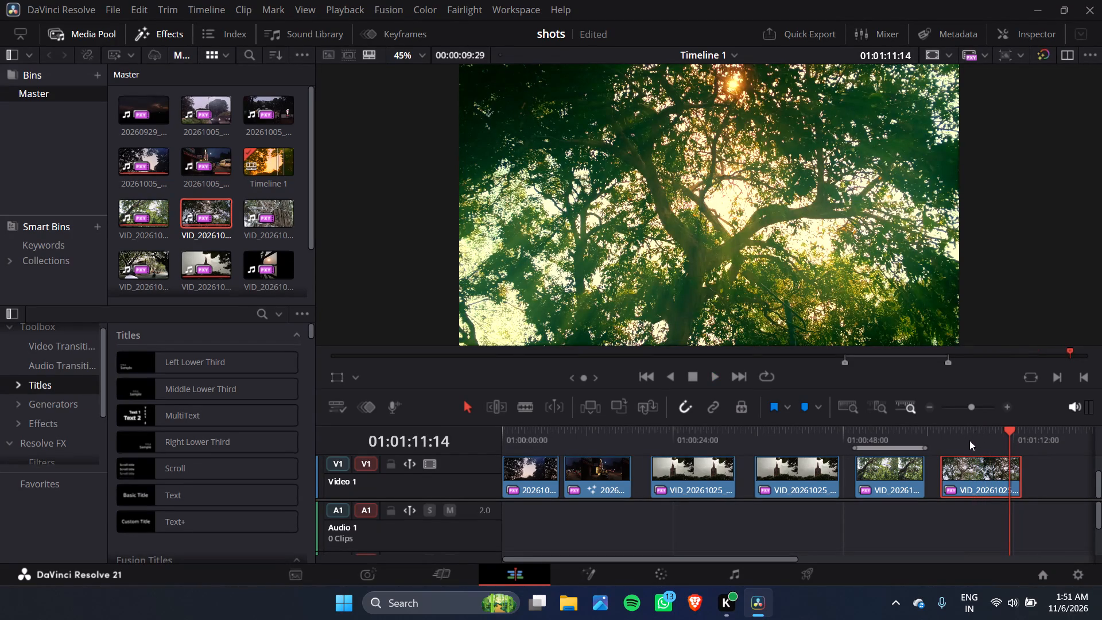
pyautogui.click(969, 440)
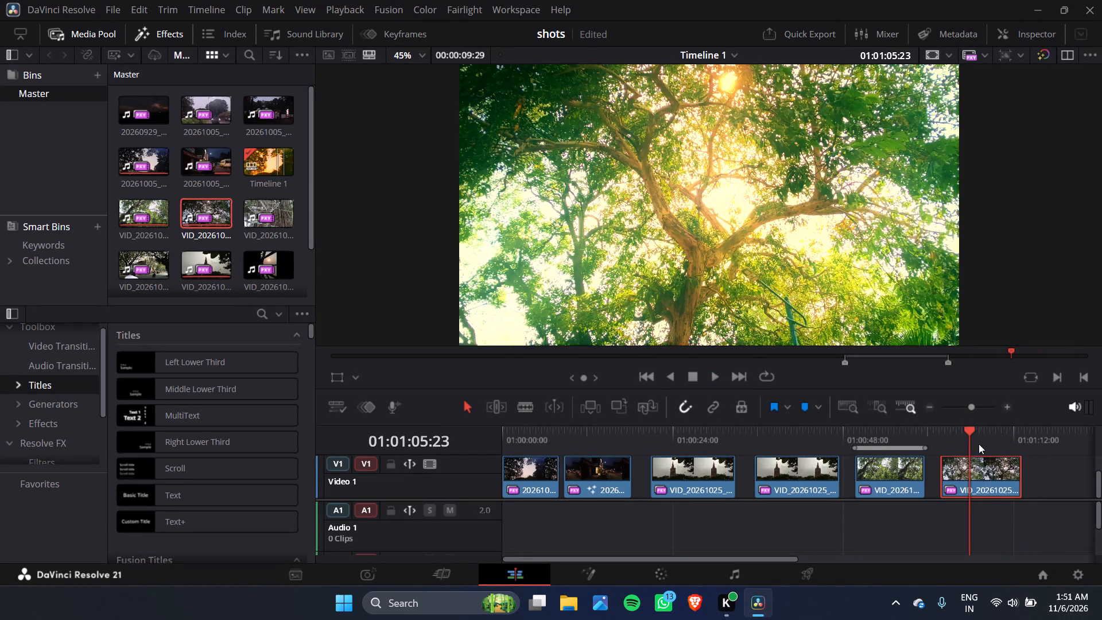
pyautogui.click(975, 437)
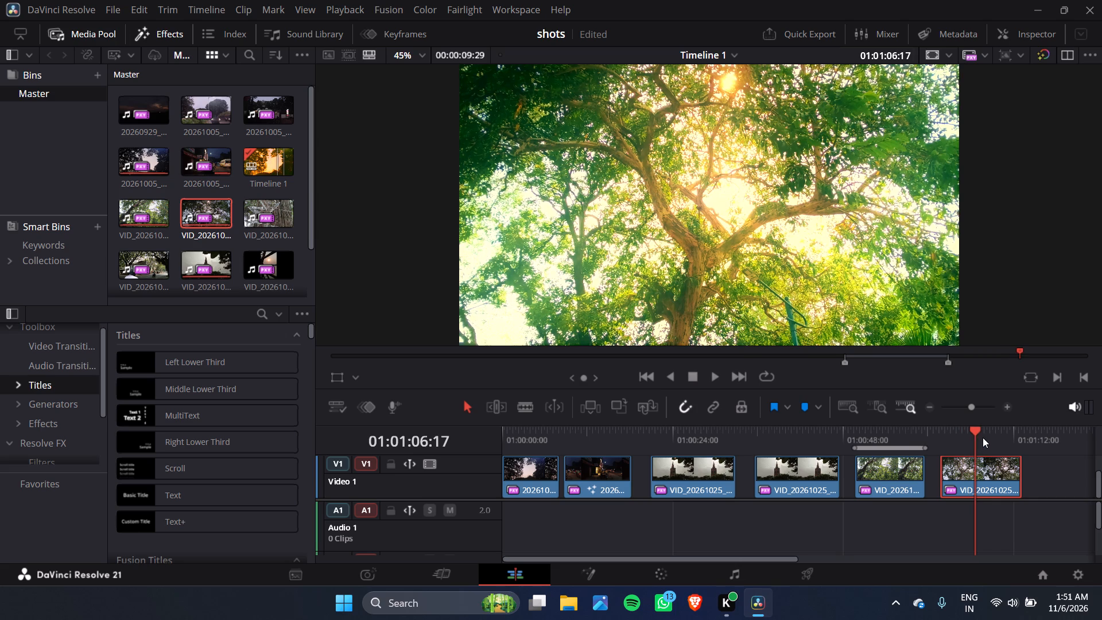
pyautogui.click(983, 437)
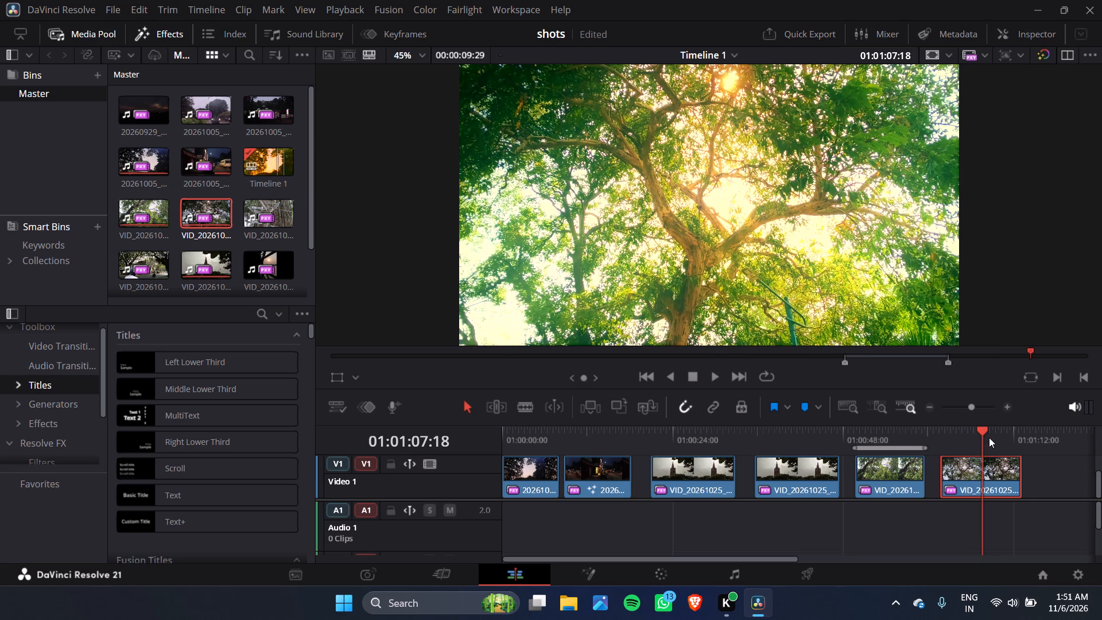
pyautogui.click(989, 437)
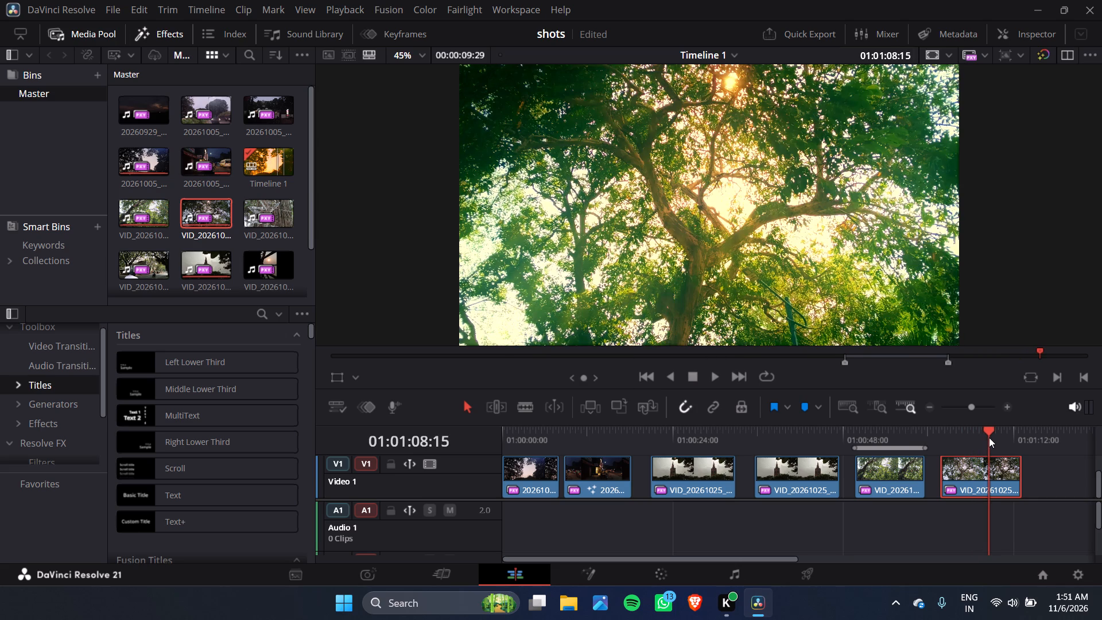
pyautogui.click(960, 433)
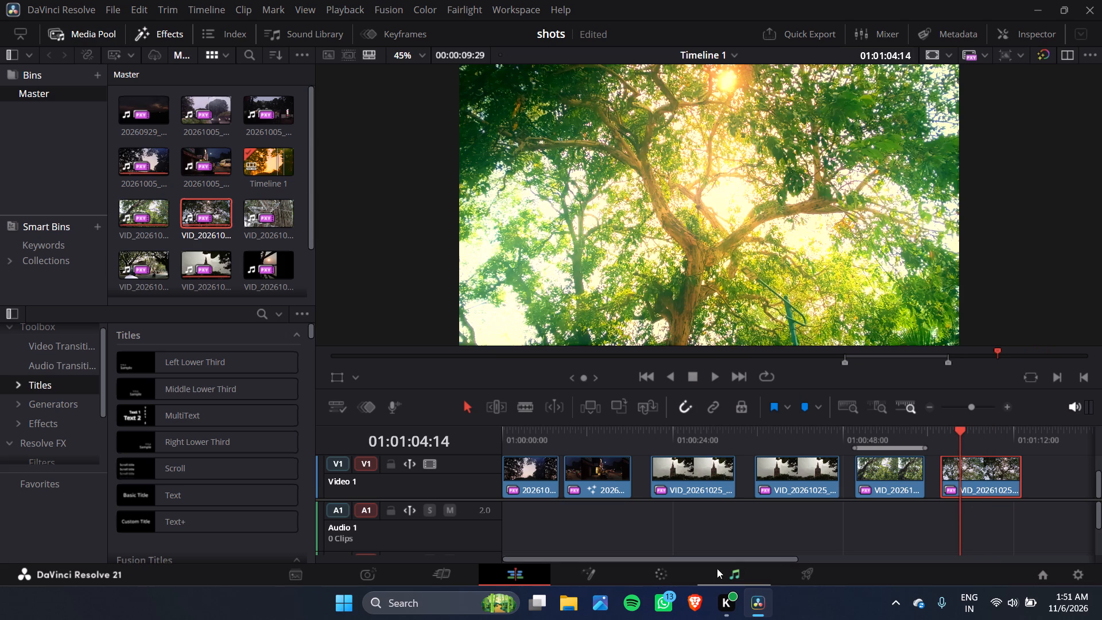
# Return to the Color page and set node 05's Contrast to 1.186, trying 1.272, 1.884, 1.568 and 1.326 for comparison.
pyautogui.click(658, 579)
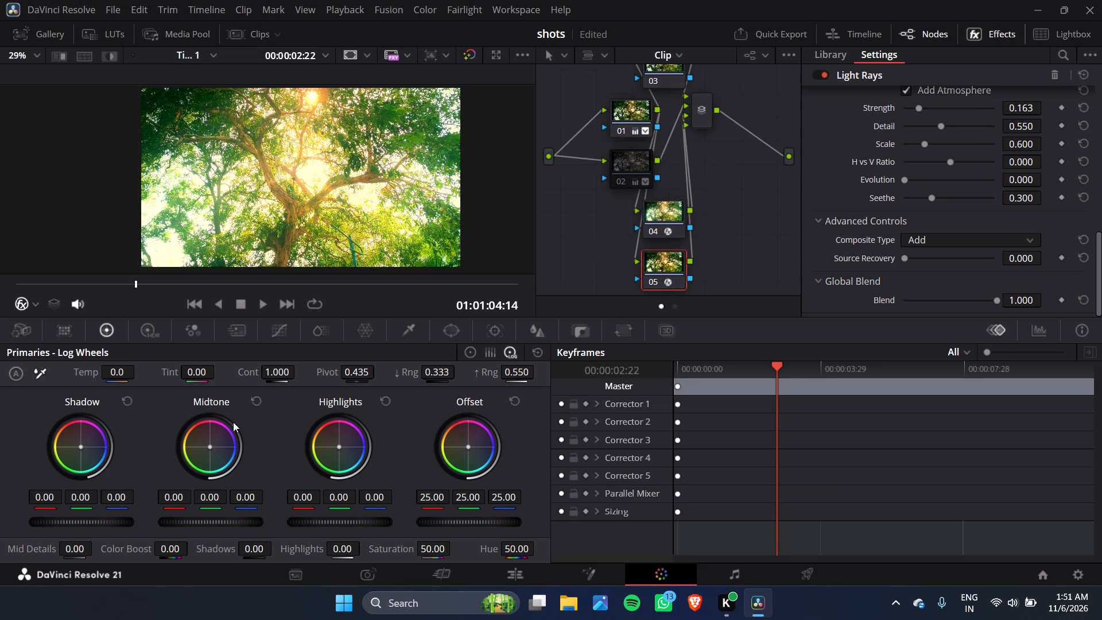
pyautogui.moveTo(275, 370); pyautogui.dragTo(278, 371)
pyautogui.moveTo(278, 371); pyautogui.dragTo(322, 373)
pyautogui.moveTo(322, 373); pyautogui.dragTo(373, 375)
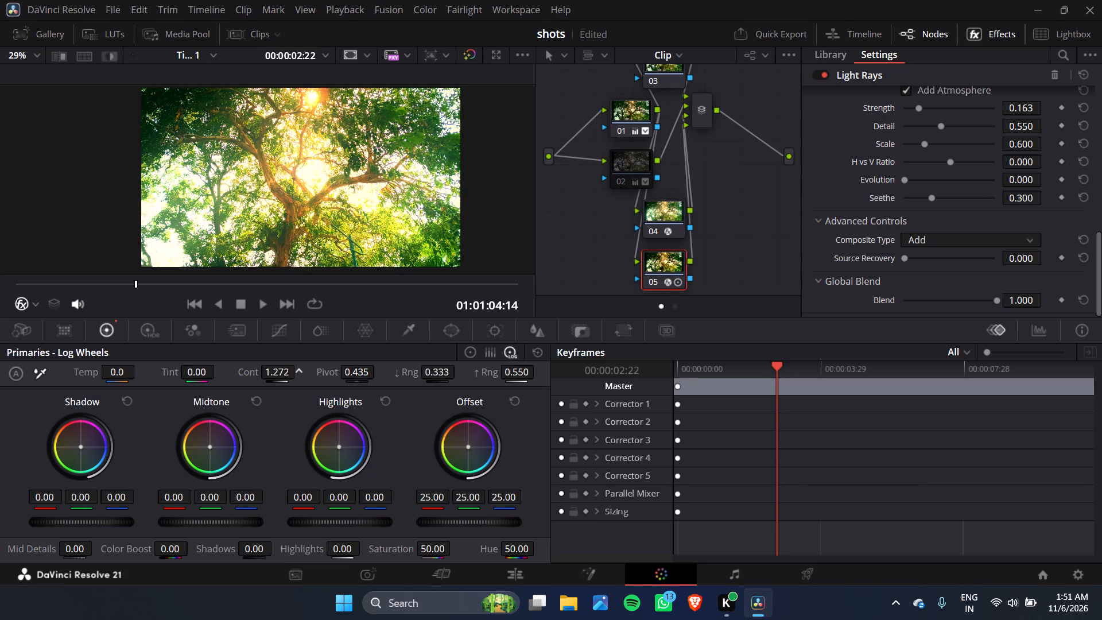
pyautogui.moveTo(373, 375); pyautogui.dragTo(593, 361)
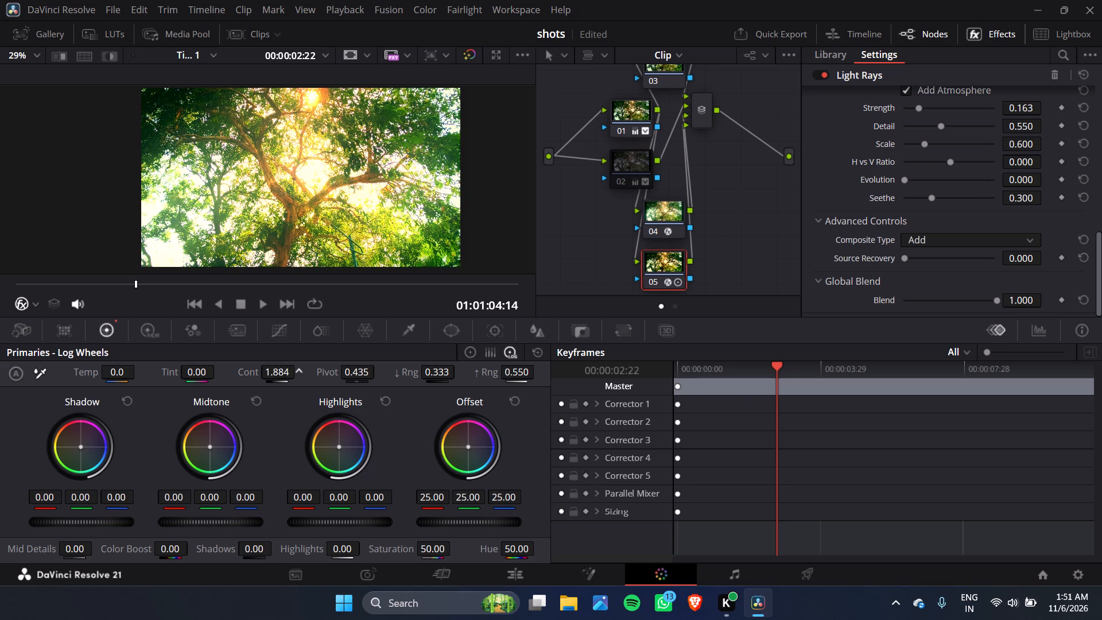
pyautogui.moveTo(593, 361); pyautogui.dragTo(479, 350)
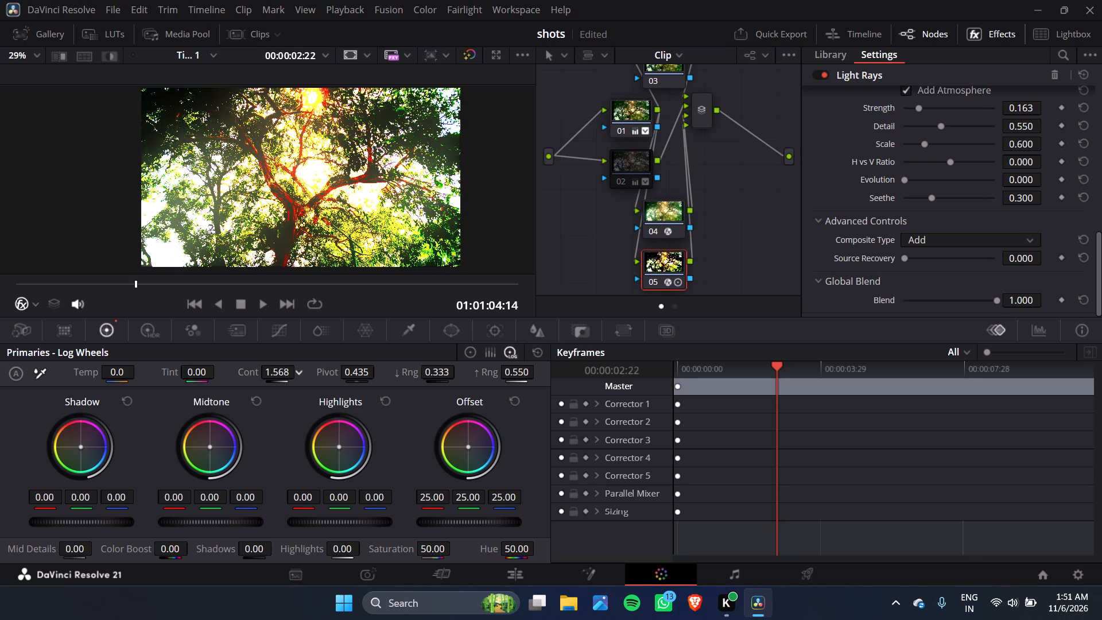
pyautogui.moveTo(479, 350); pyautogui.dragTo(391, 339)
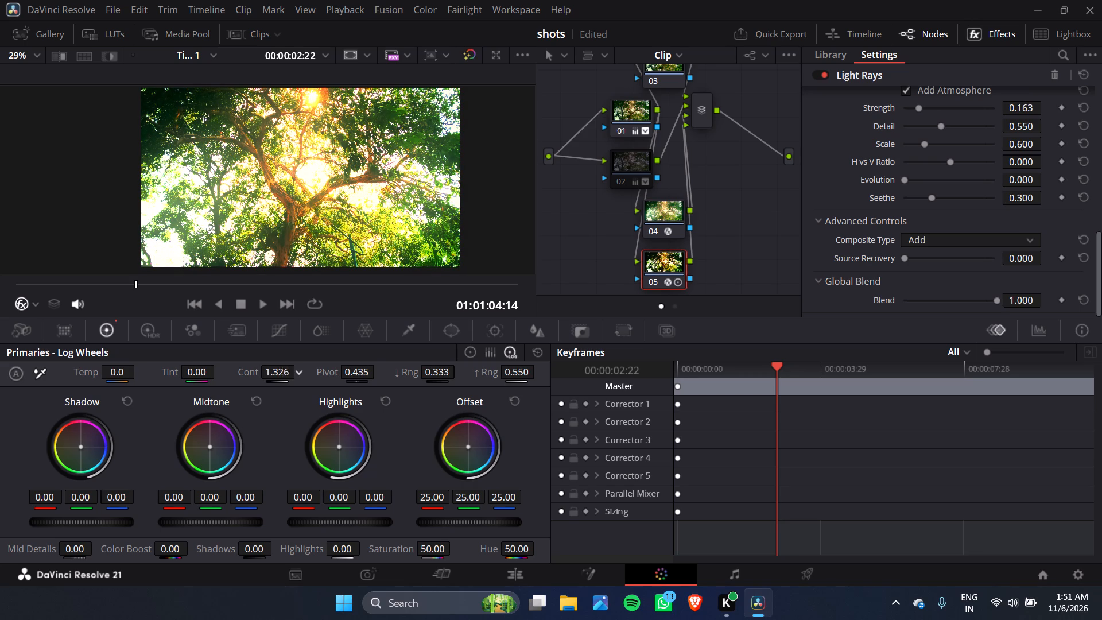
pyautogui.moveTo(391, 339); pyautogui.dragTo(342, 337)
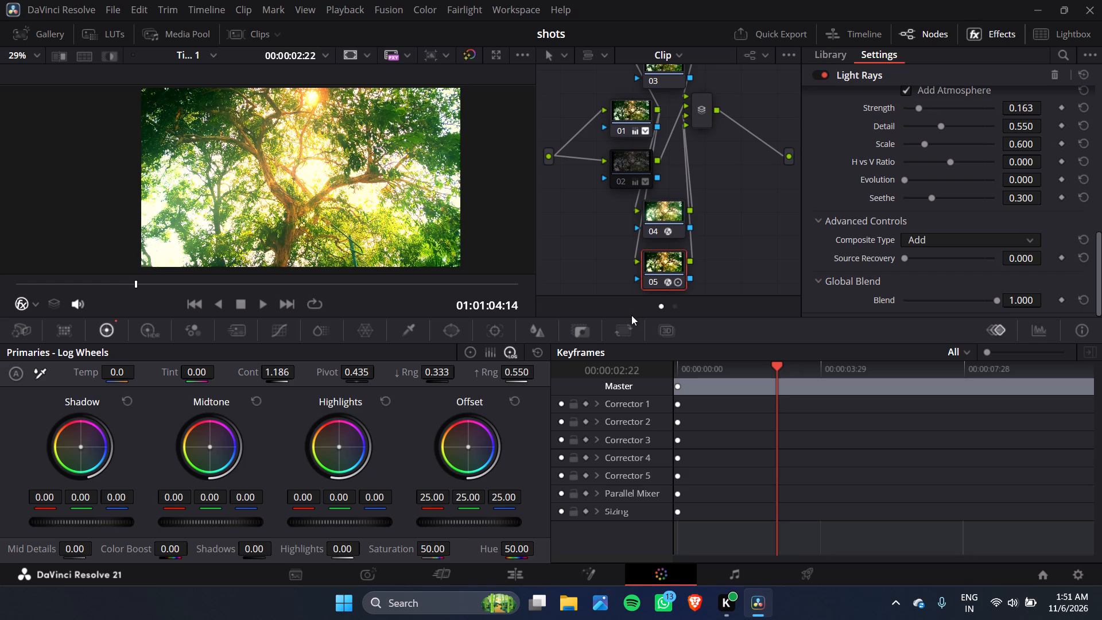
# Set node 05's Contrast to 1.000.
pyautogui.tripleClick(274, 371)
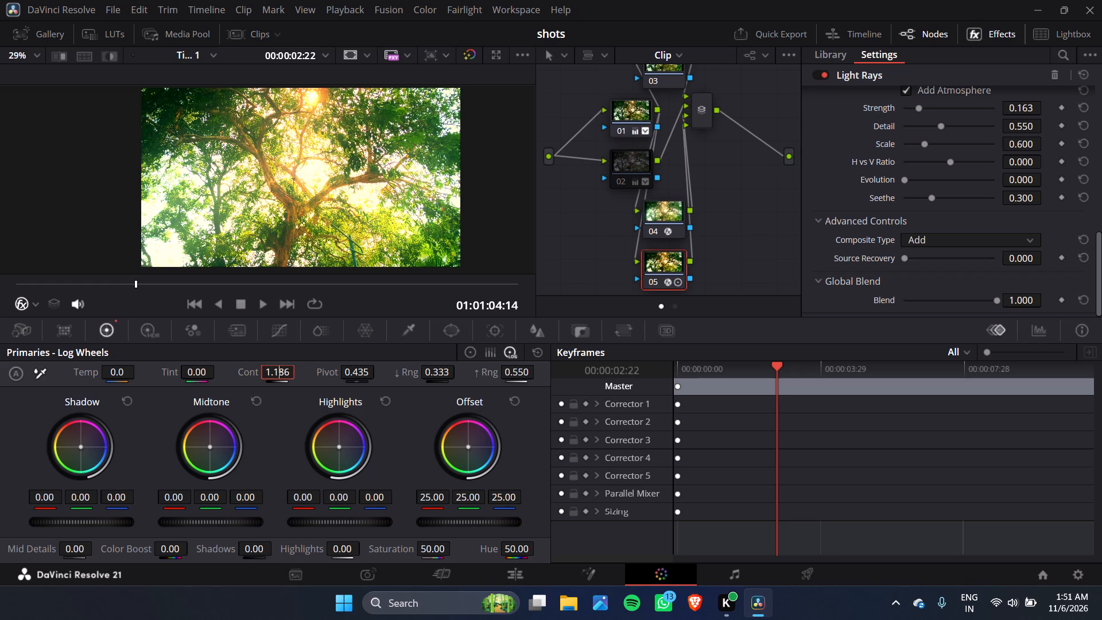
pyautogui.doubleClick(274, 372)
pyautogui.tripleClick(274, 372)
pyautogui.press('1')
pyautogui.press('Return')
# On node 01, raise Contrast to 1.326 and lower Shadows to -11.00, trying -24.50 for Shadows along the way.
pyautogui.click(630, 111)
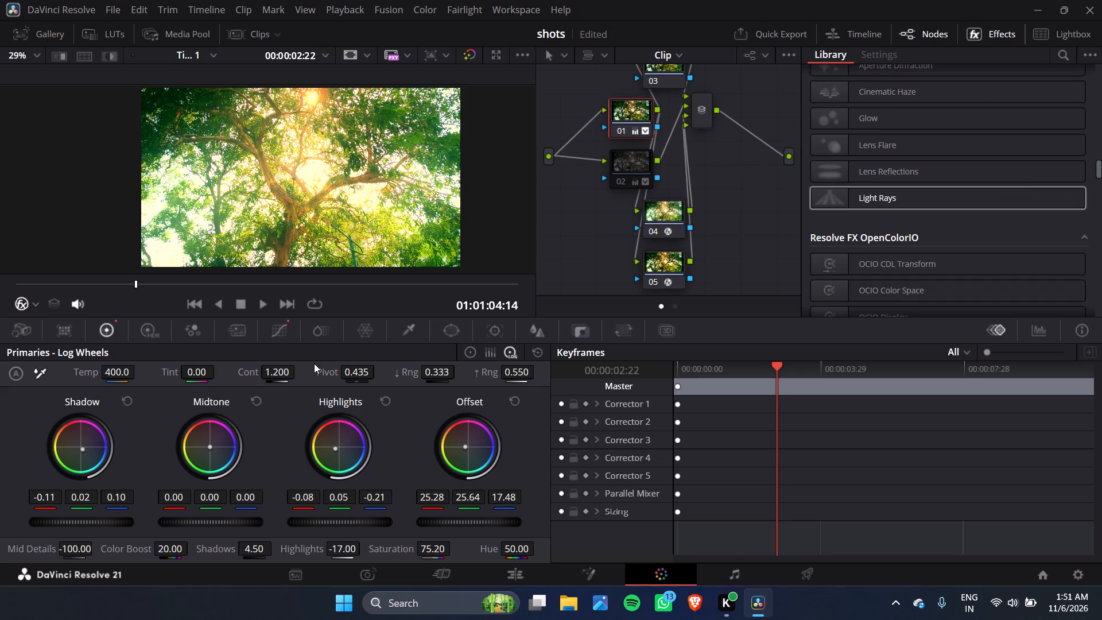
pyautogui.moveTo(277, 374); pyautogui.dragTo(286, 374)
pyautogui.moveTo(286, 374); pyautogui.dragTo(322, 374)
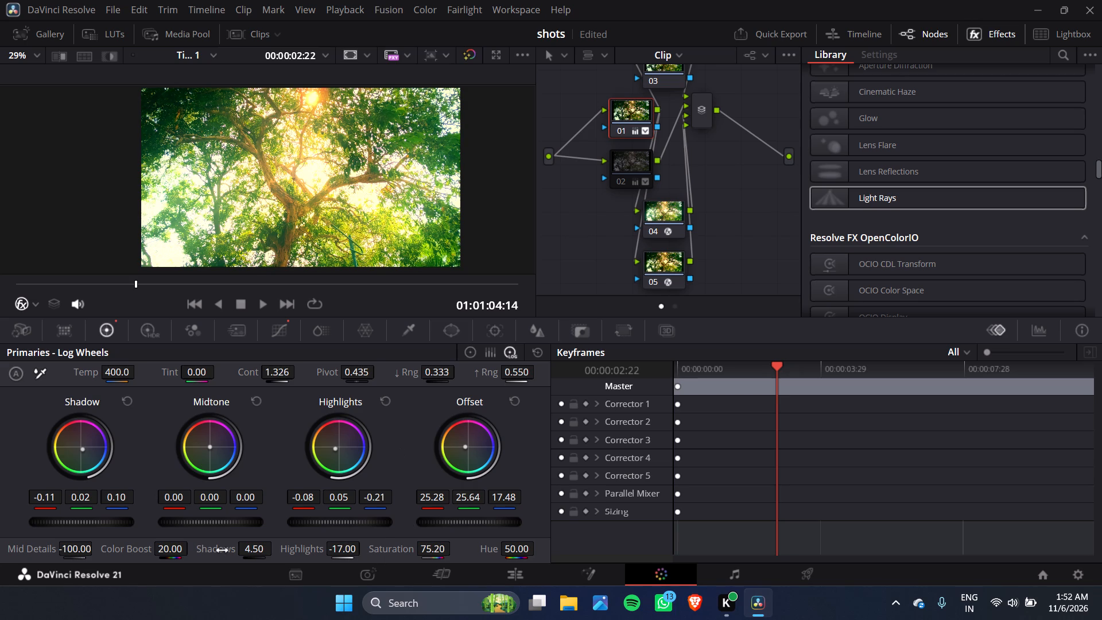
pyautogui.moveTo(258, 549); pyautogui.dragTo(216, 553)
pyautogui.moveTo(258, 550); pyautogui.dragTo(270, 553)
pyautogui.moveTo(258, 550); pyautogui.dragTo(264, 552)
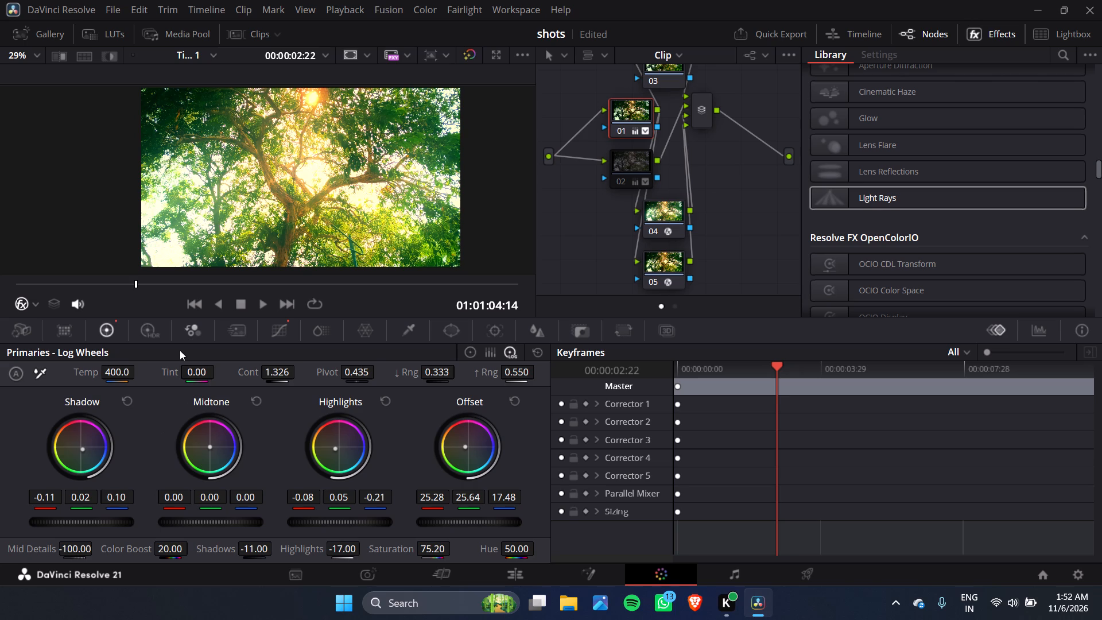
# In node 01's custom curves, unlink the channels and move only the luma curve's black point slightly inward along the baseline to deepen the blacks.
pyautogui.click(284, 334)
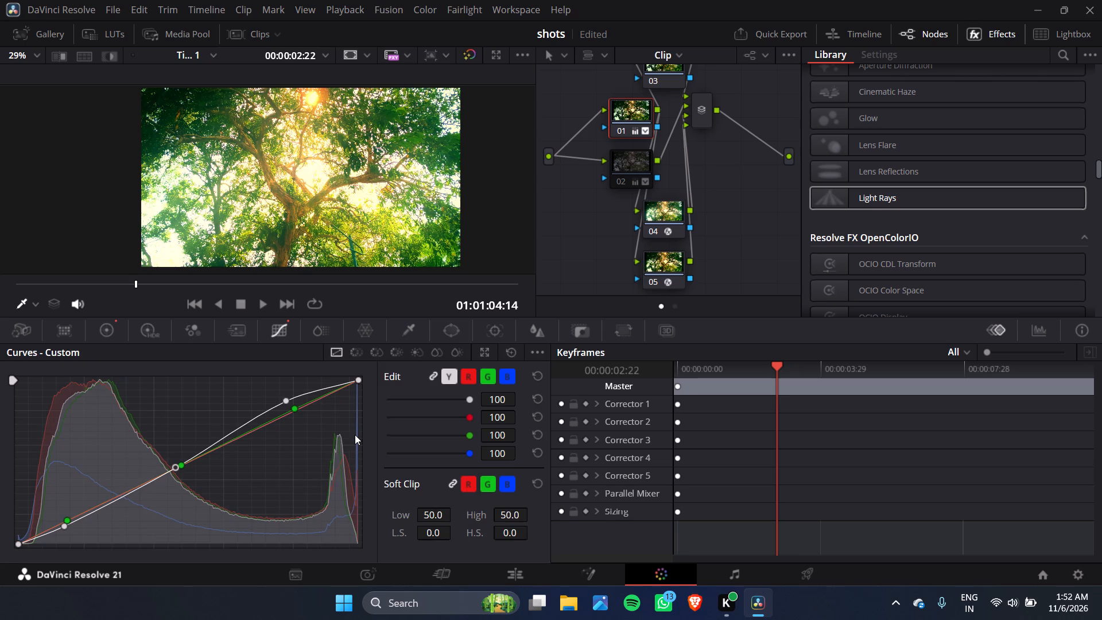
pyautogui.click(431, 380)
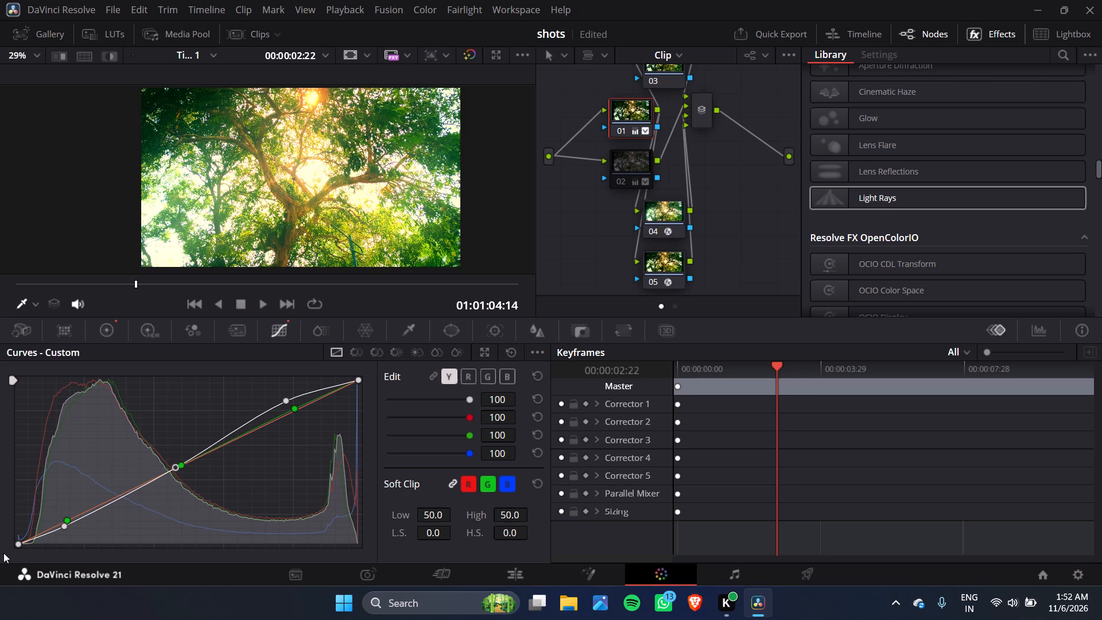
pyautogui.moveTo(17, 544); pyautogui.dragTo(28, 544)
pyautogui.moveTo(28, 544); pyautogui.dragTo(32, 545)
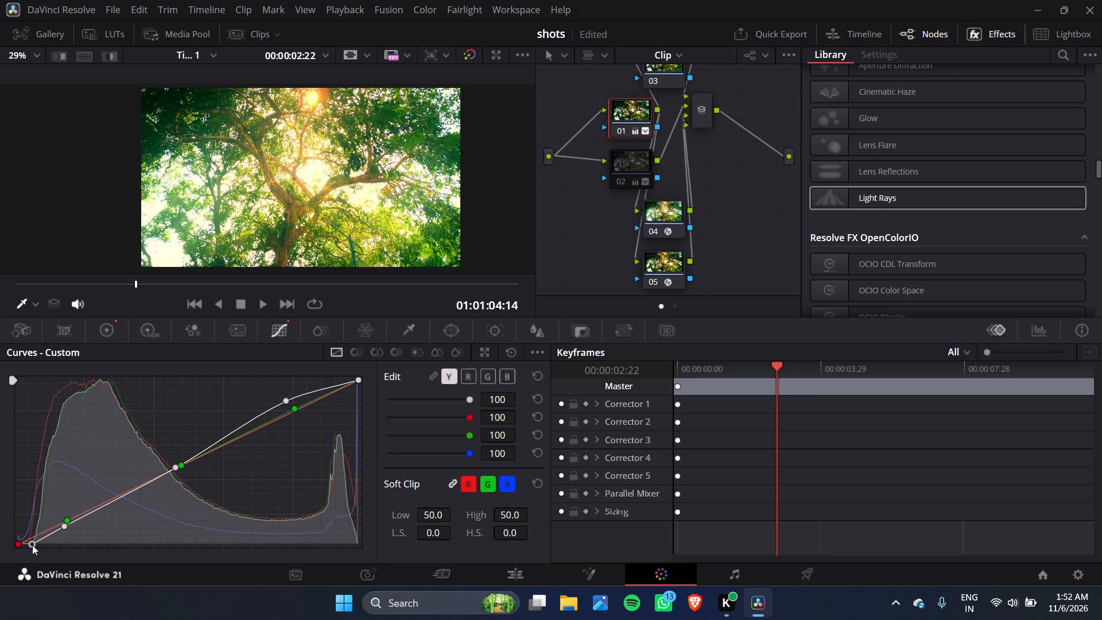
pyautogui.moveTo(32, 545); pyautogui.dragTo(36, 546)
# Switch to the Edit page and play the last tree clip from its start to review the grade.
pyautogui.click(531, 575)
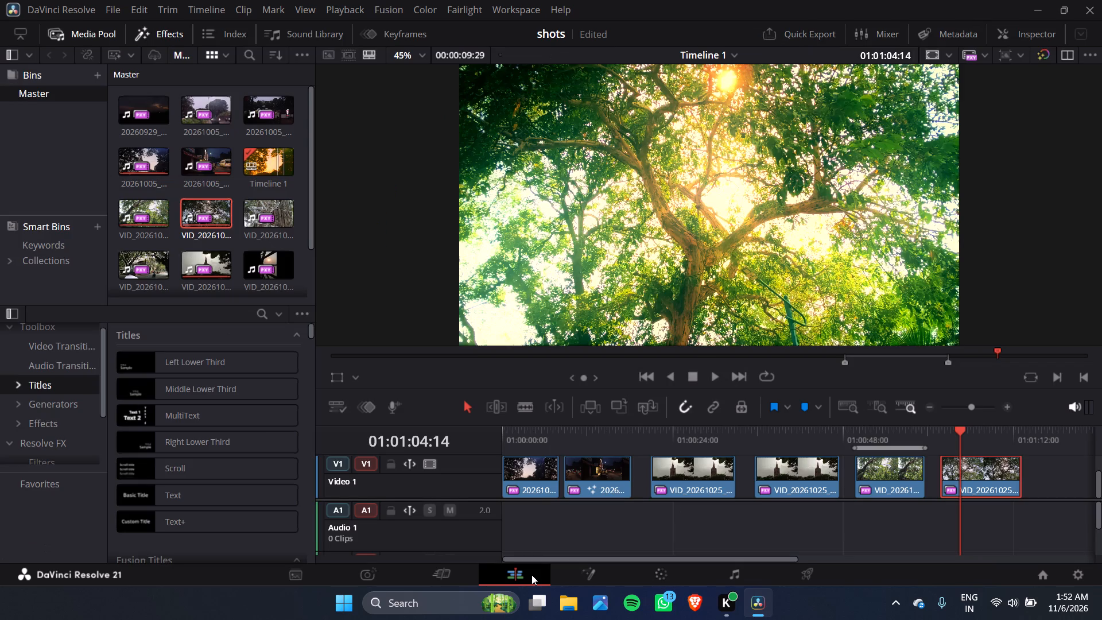
pyautogui.click(941, 431)
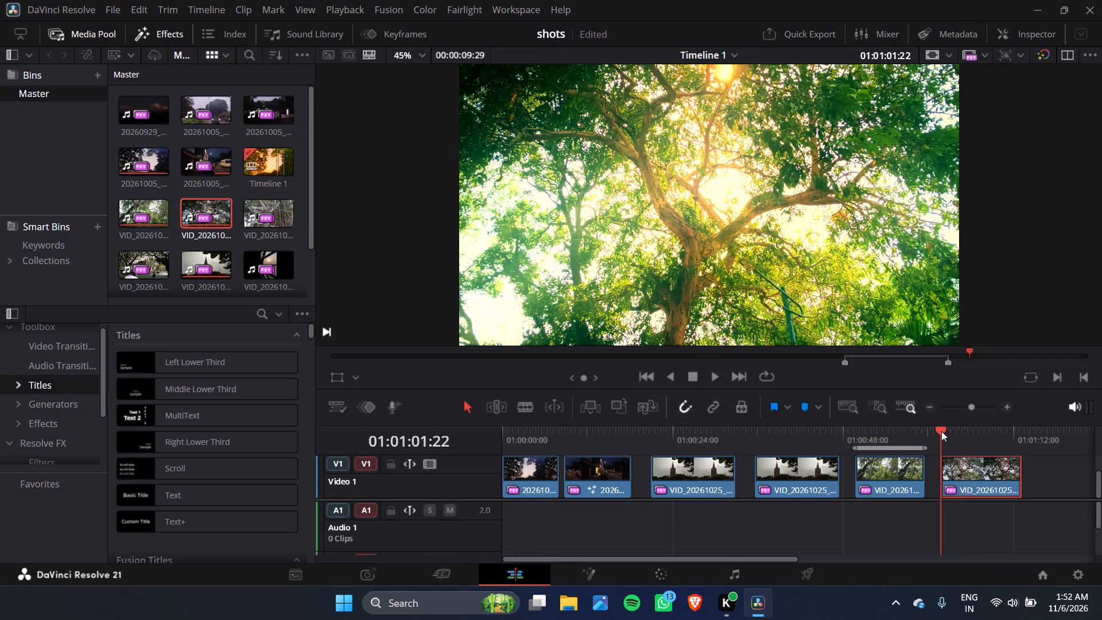
pyautogui.press('space')
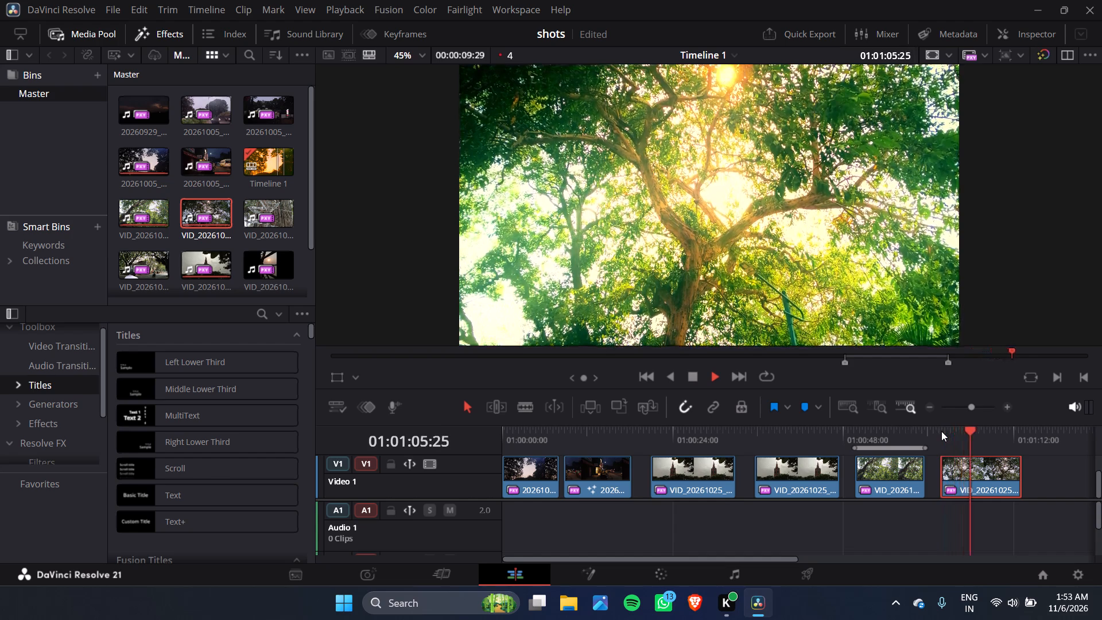
pyautogui.press('space')
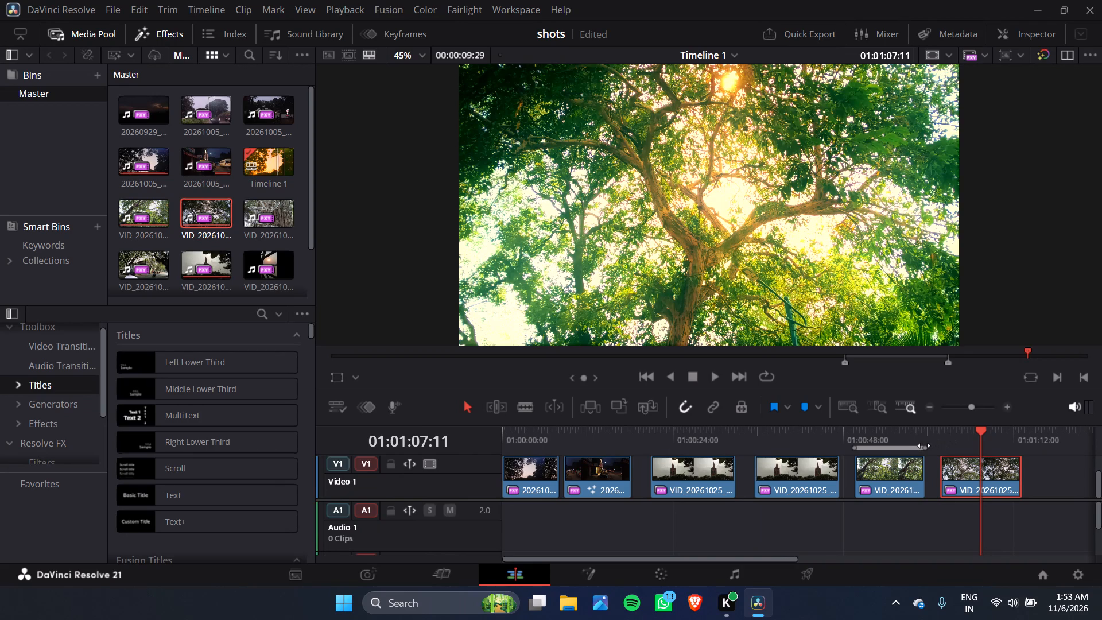
# Move the timeline's in and out range so that it spans only the last tree clip.
pyautogui.moveTo(924, 445); pyautogui.dragTo(1026, 430)
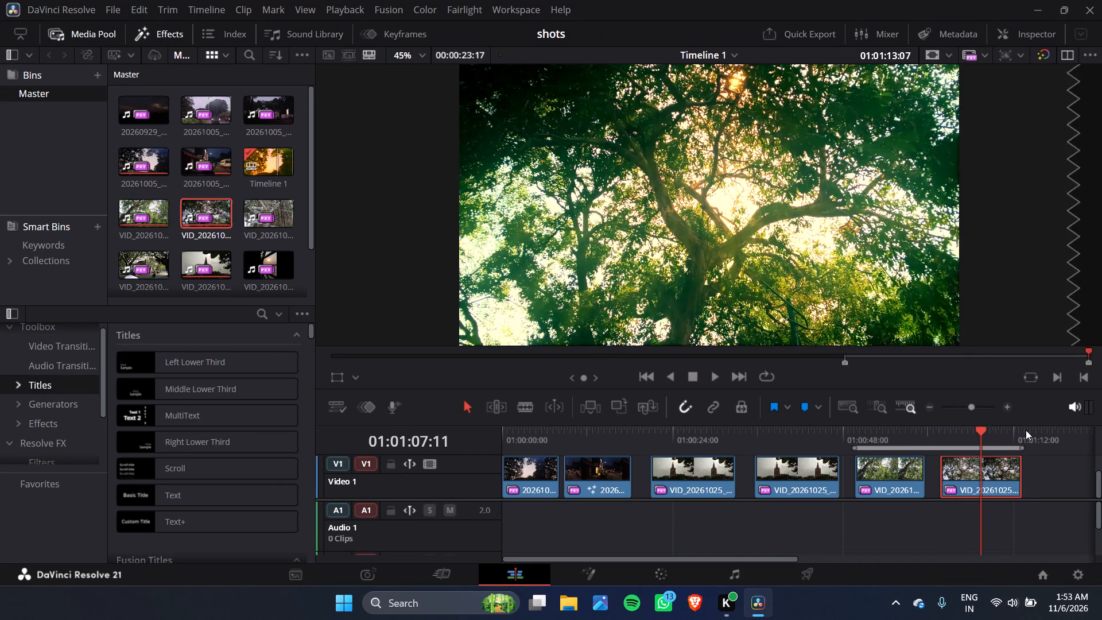
pyautogui.moveTo(855, 445); pyautogui.dragTo(864, 445)
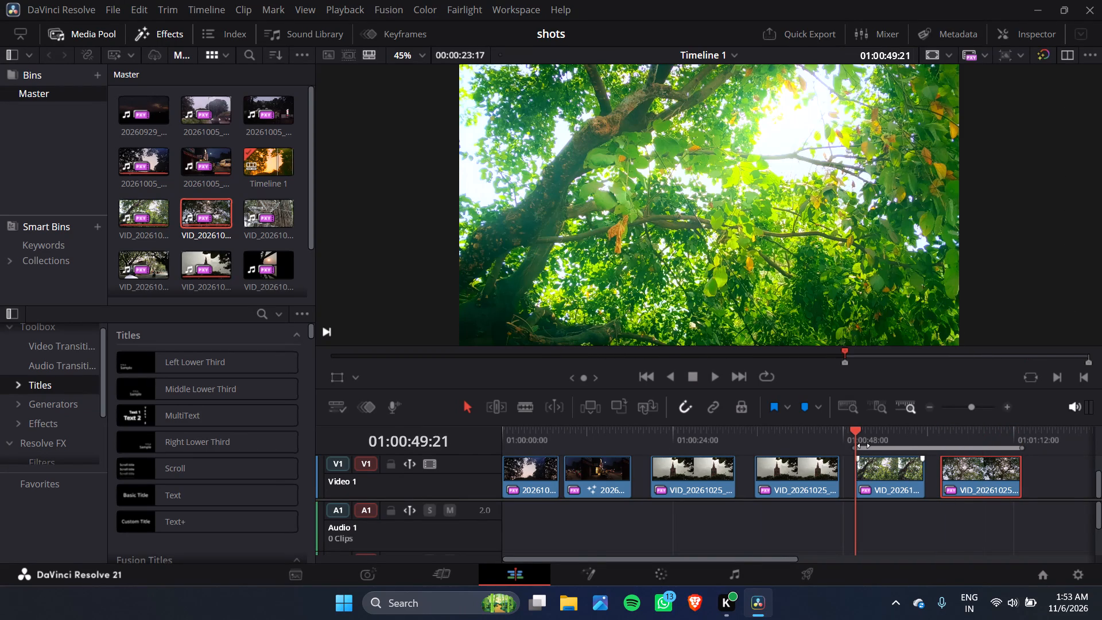
pyautogui.moveTo(864, 445); pyautogui.dragTo(944, 444)
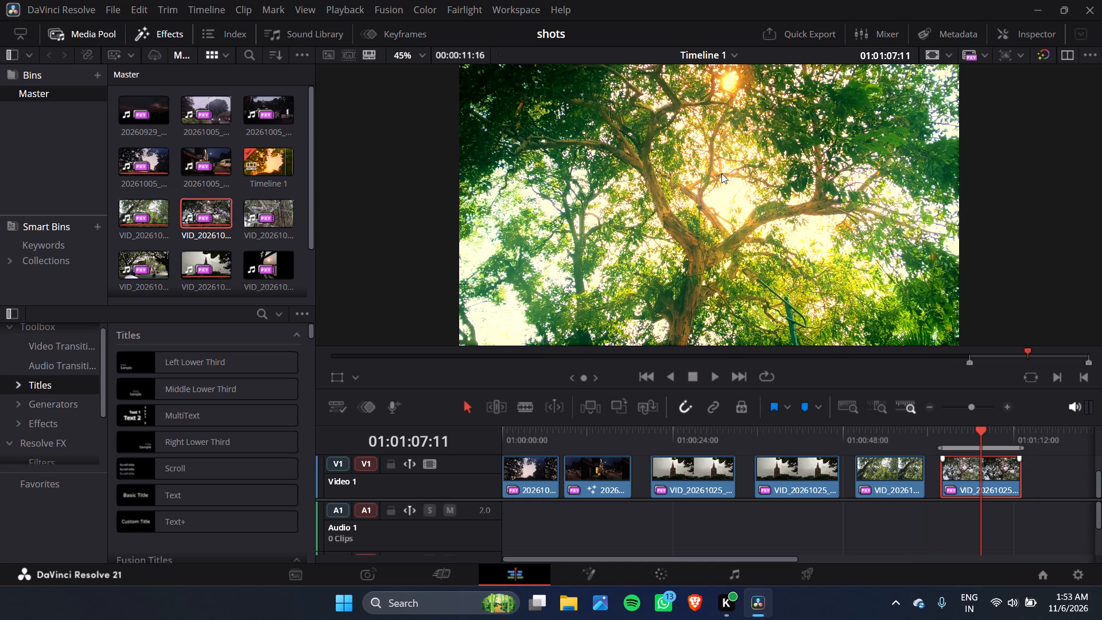
# Quick Export the marked range with the HyperDeck preset, saving it as treesdivine in the clipsforreels folder.
pyautogui.click(778, 36)
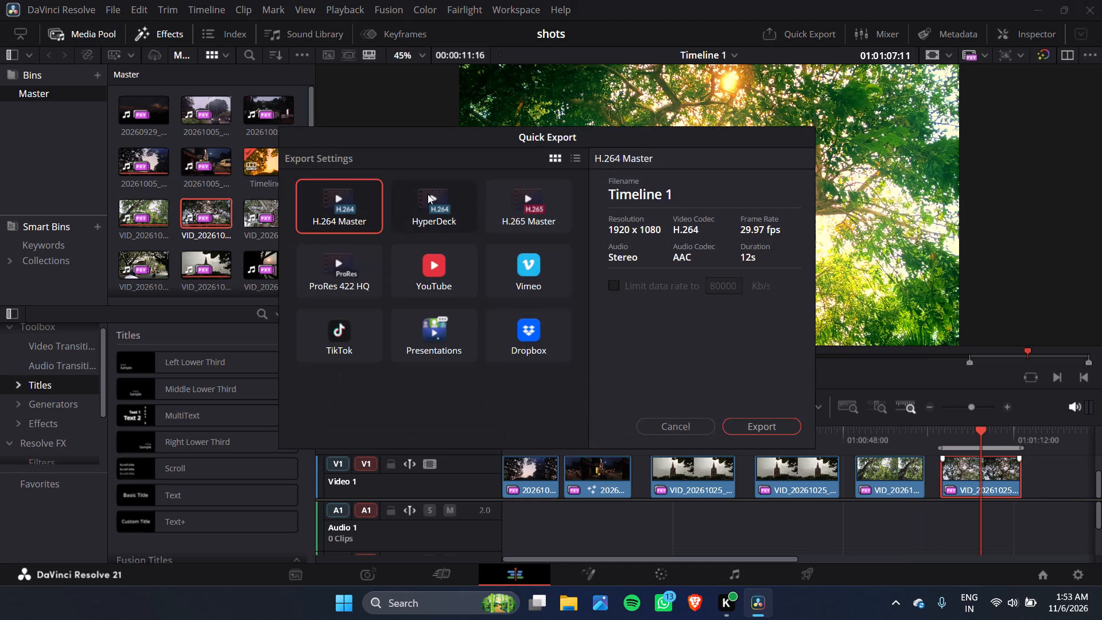
pyautogui.click(428, 194)
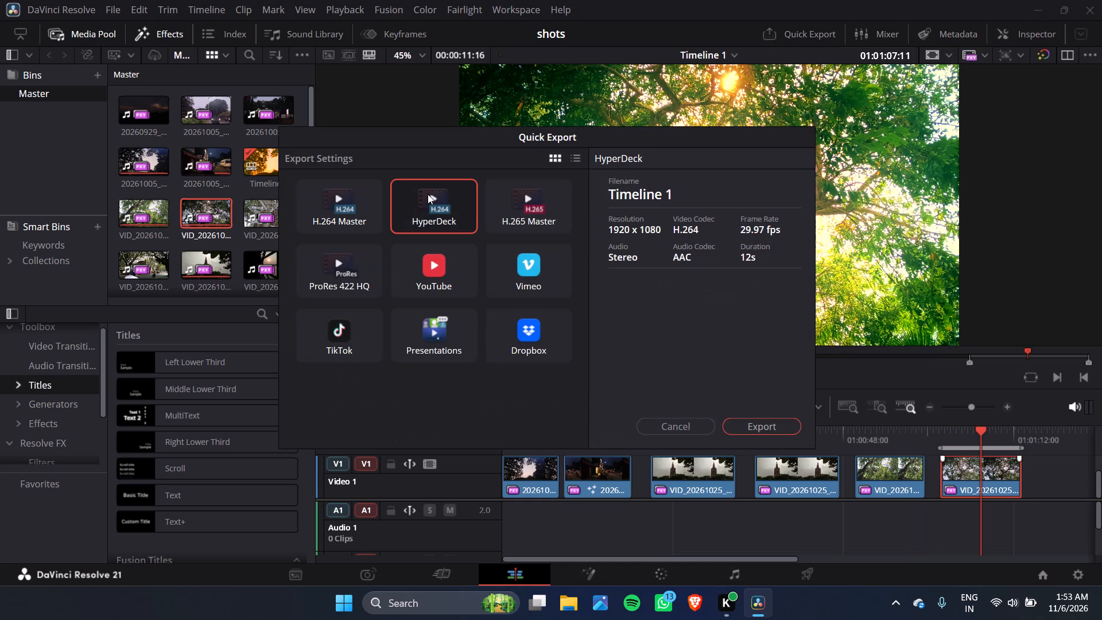
pyautogui.click(764, 420)
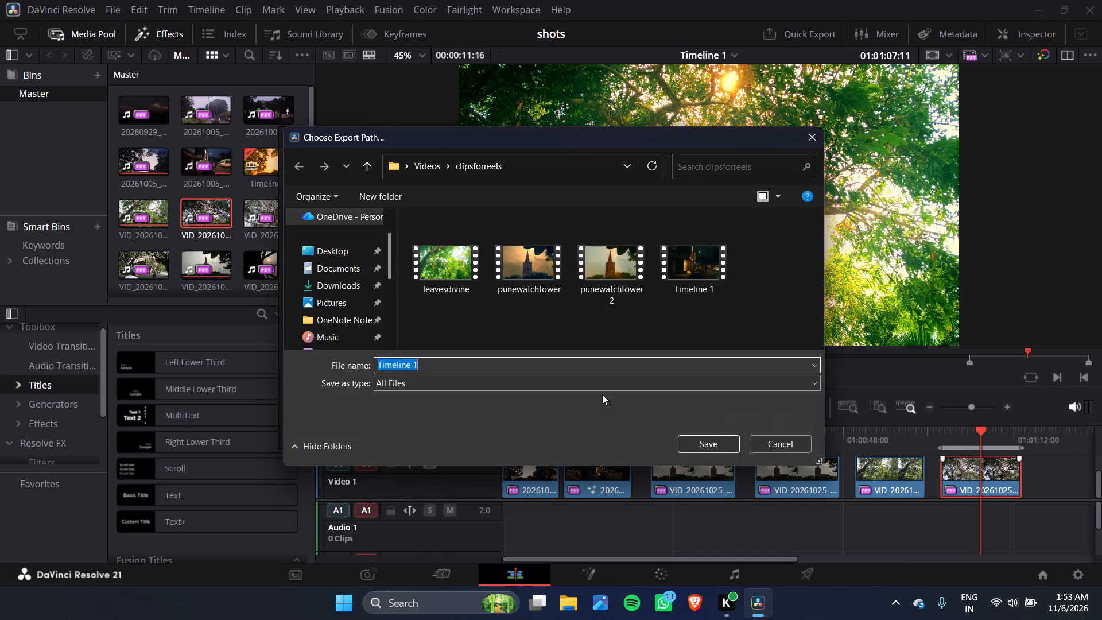
pyautogui.press('BackSpace')
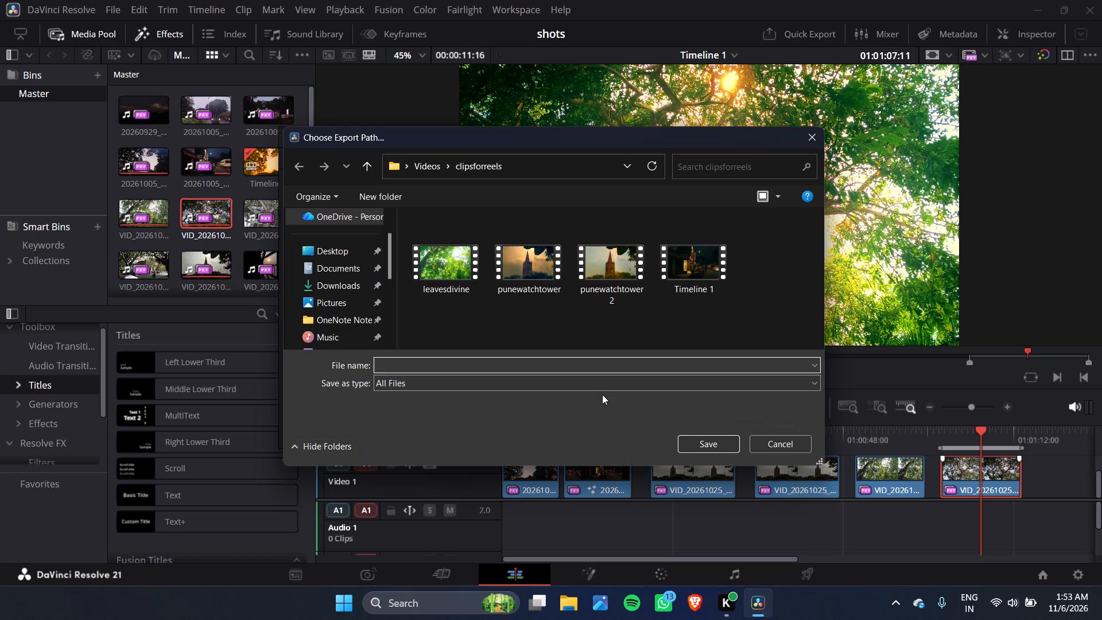
pyautogui.write('tre')
pyautogui.write('es')
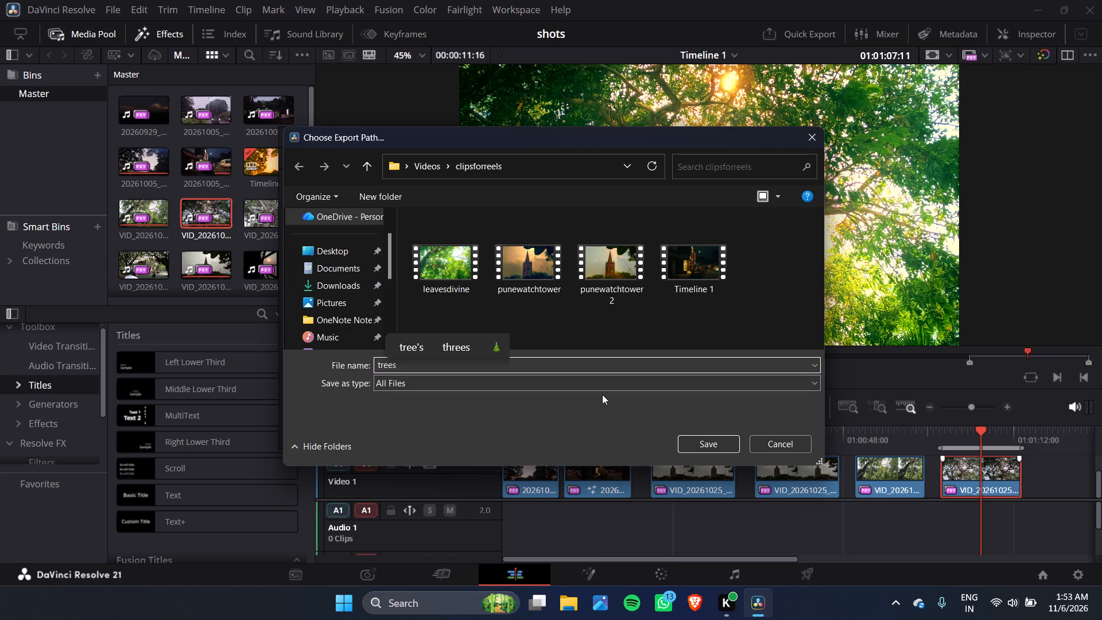
pyautogui.write('divine')
pyautogui.press('Return')
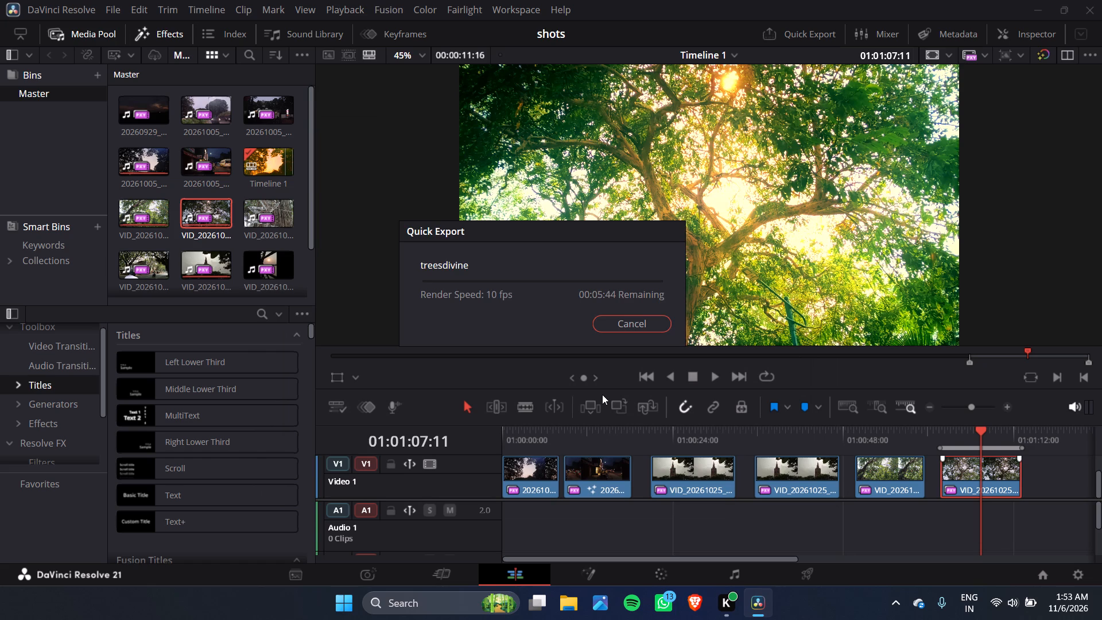
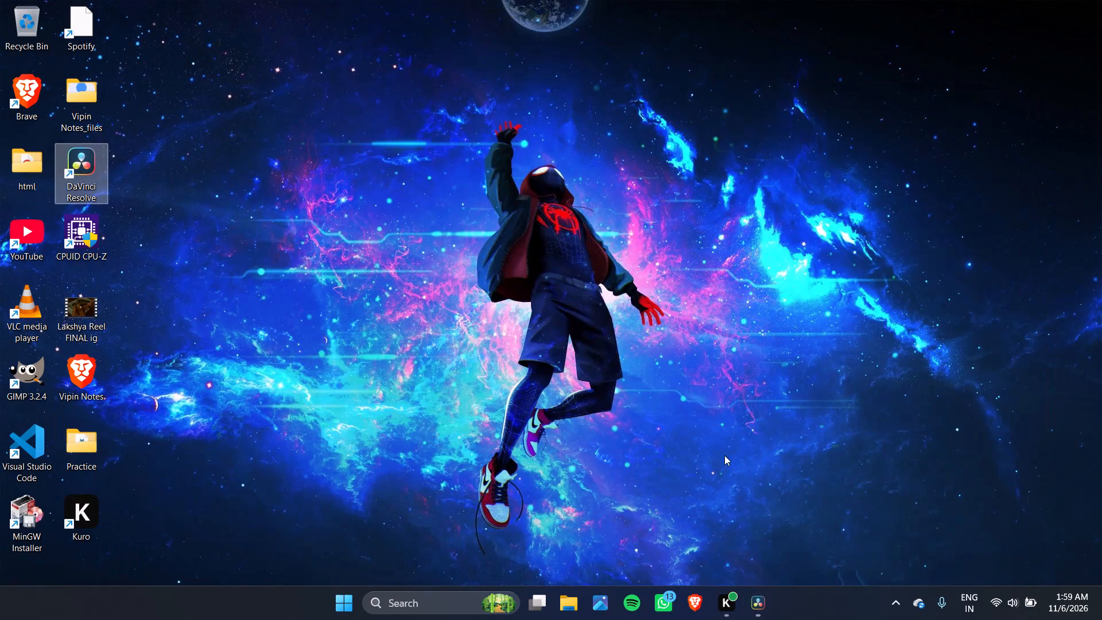
# Open the clipsforreels folder in File Explorer and play the exported treesdivine video, replaying it from near the start, and close the player.
pyautogui.click(579, 606)
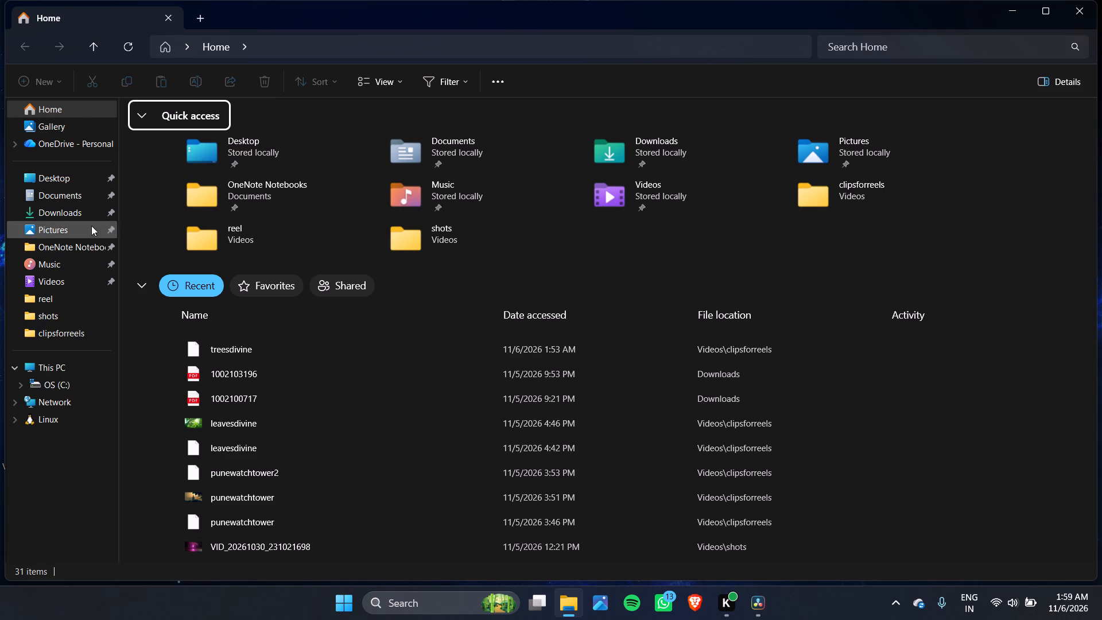
pyautogui.click(79, 214)
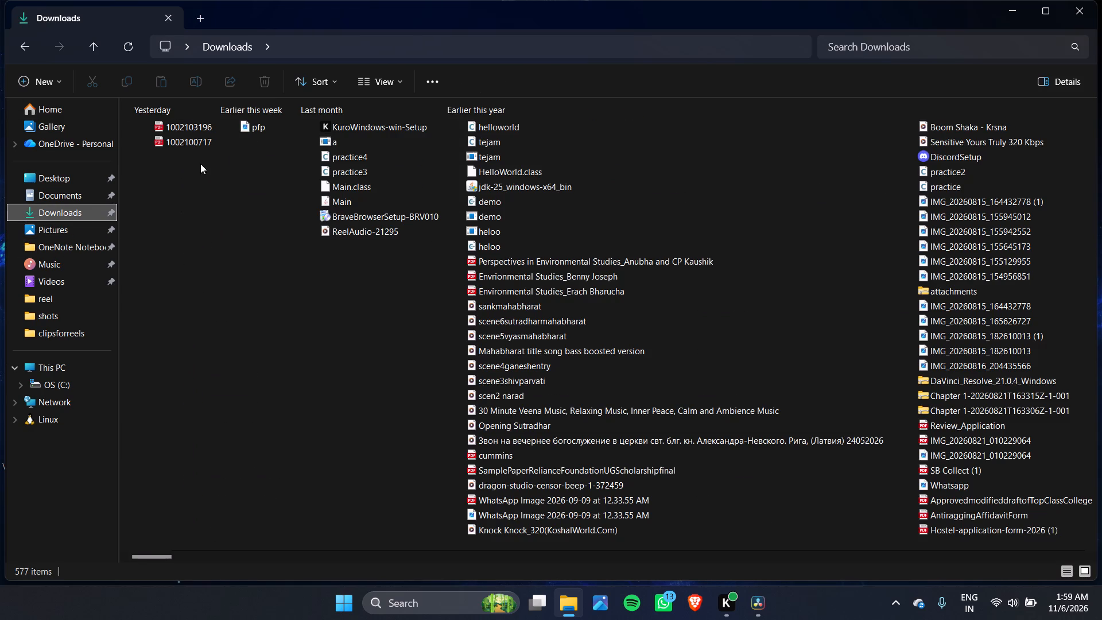
pyautogui.click(55, 333)
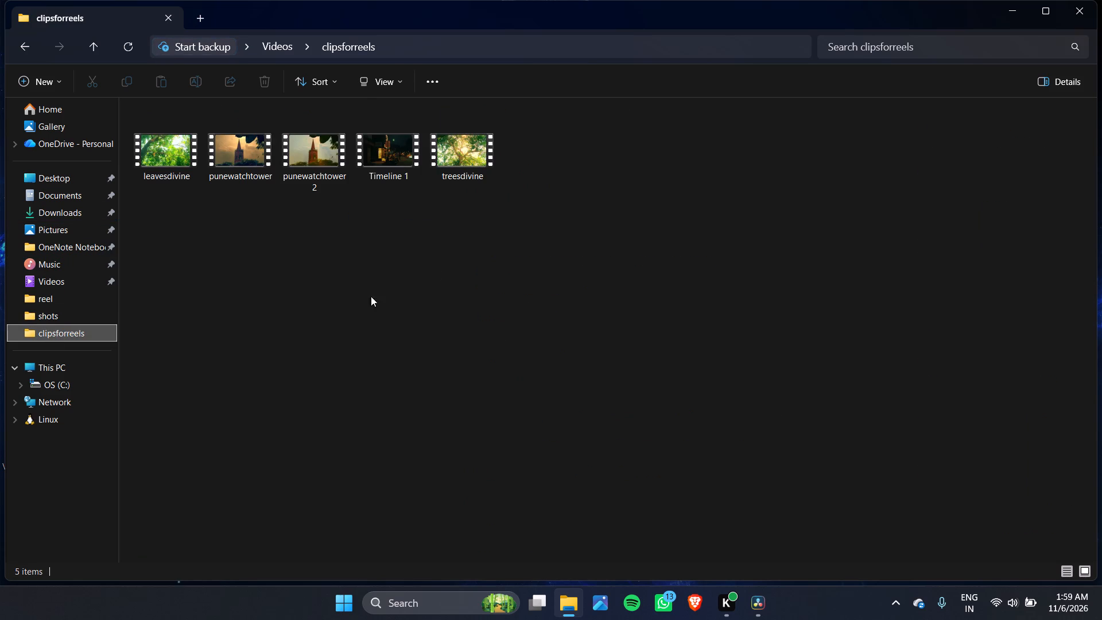
pyautogui.doubleClick(444, 168)
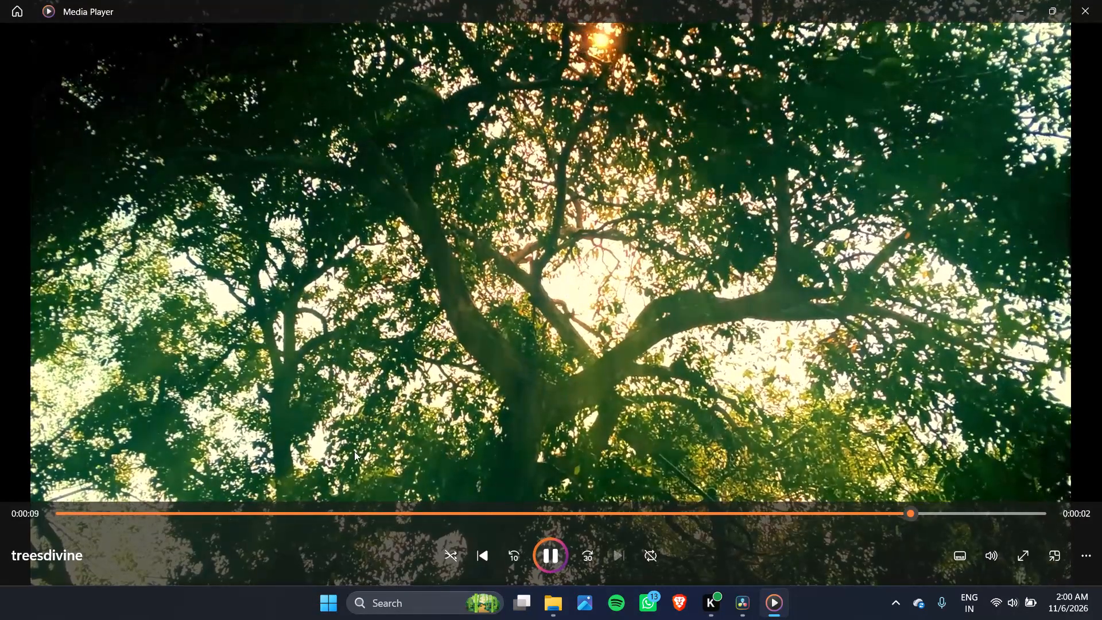
pyautogui.click(321, 510)
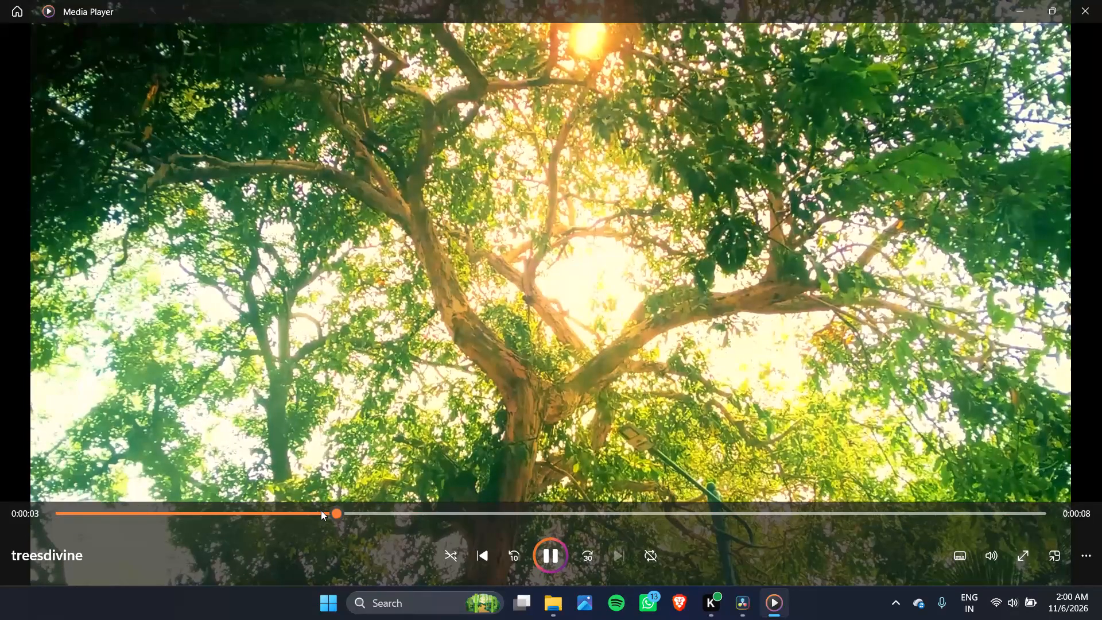
pyautogui.click(1100, 0)
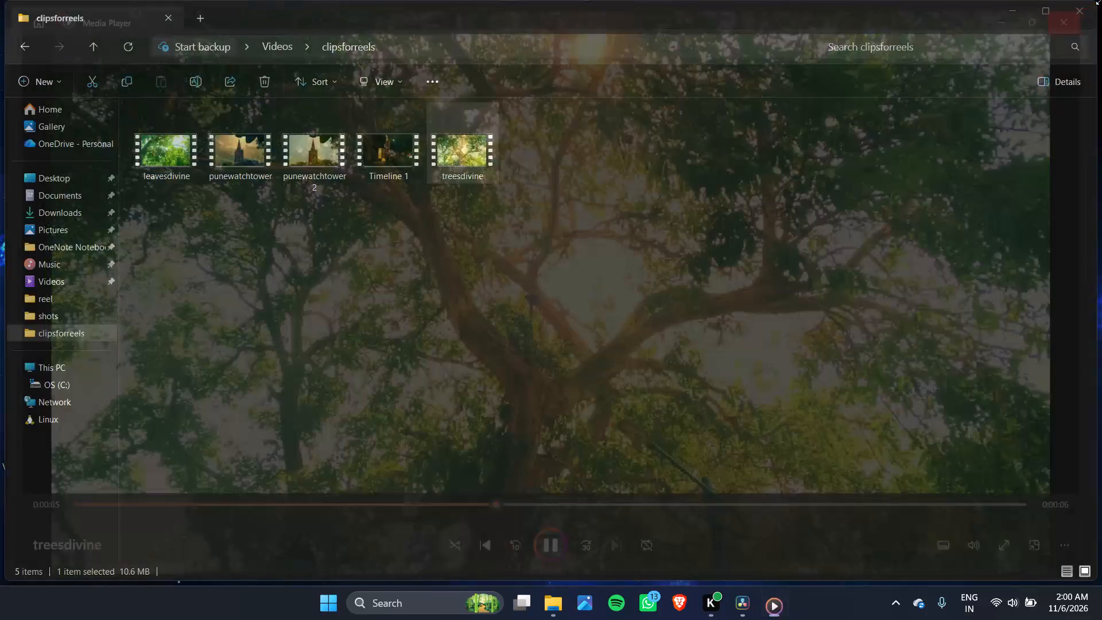
# Play the leavesdivine video from the clipsforreels folder to review that export, and close the player.
pyautogui.doubleClick(164, 157)
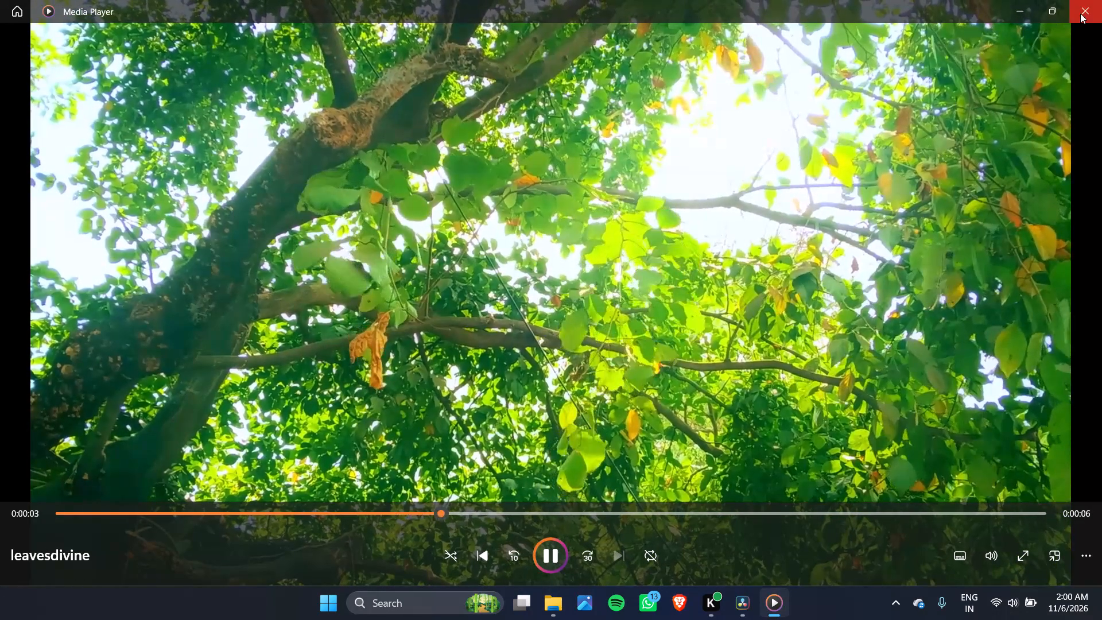
pyautogui.click(1084, 13)
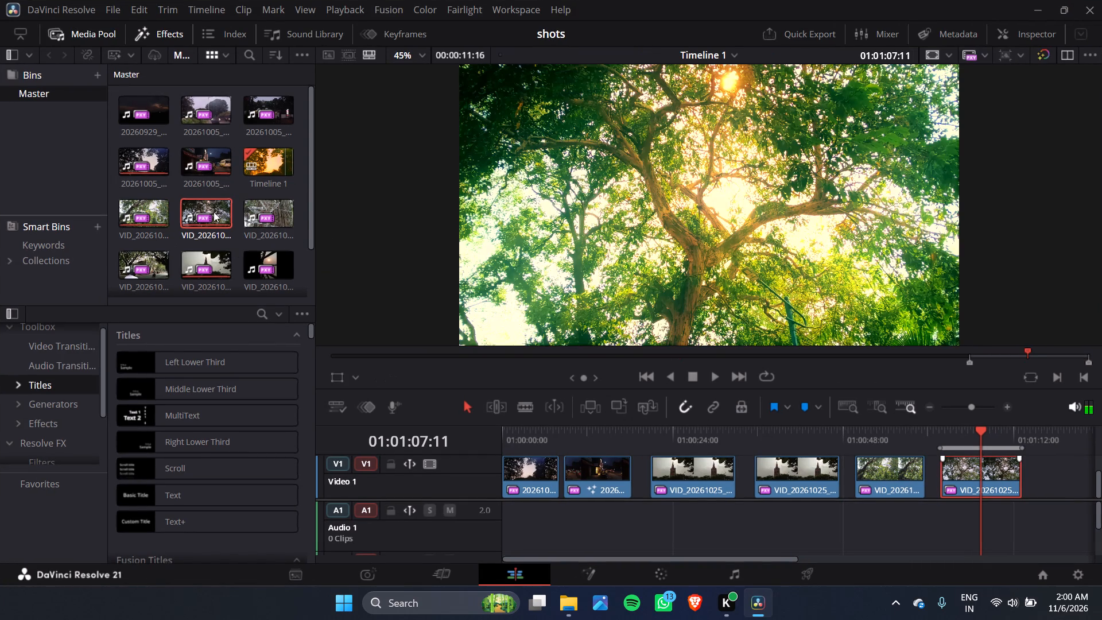
# Return to the shots project in DaVinci Resolve and close the application.
pyautogui.scroll(-1, 336, 257)
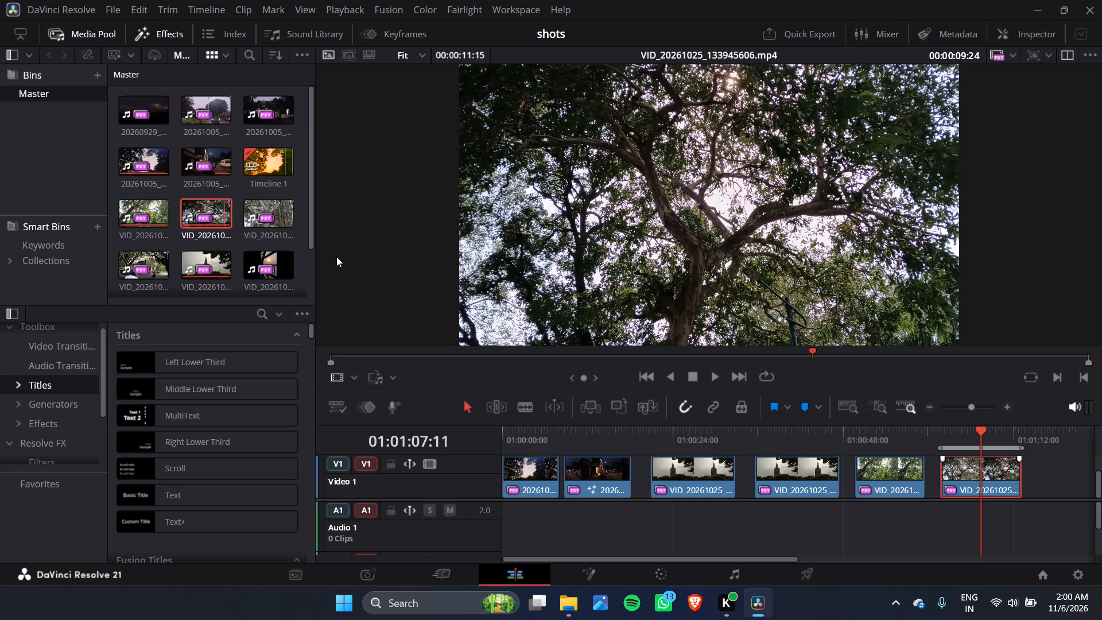
pyautogui.hscroll(-1, 336, 257)
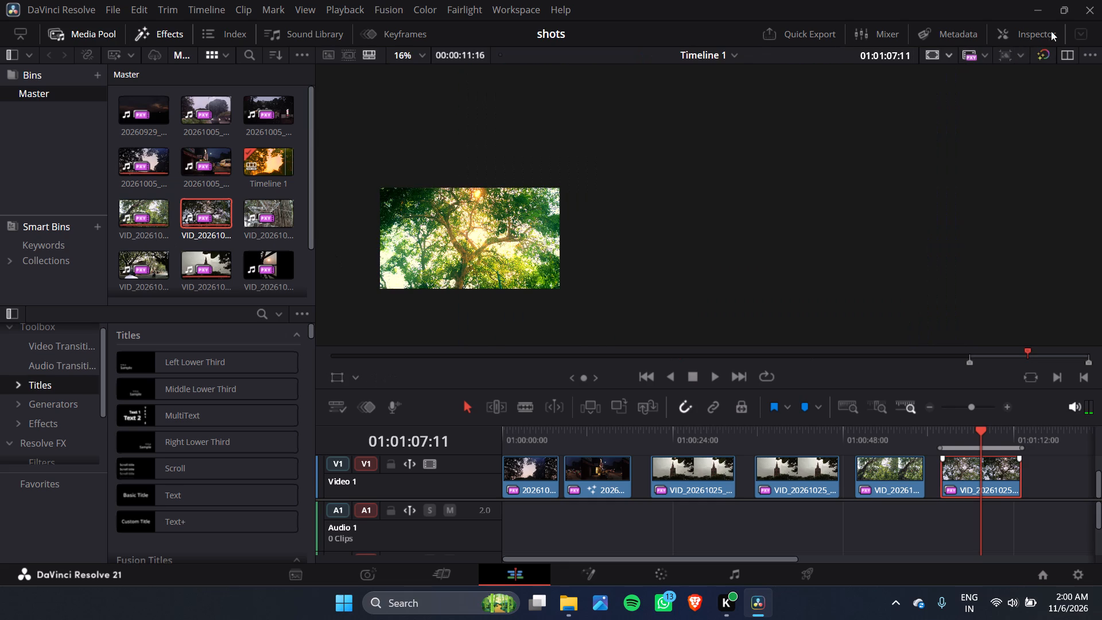
pyautogui.click(1084, 15)
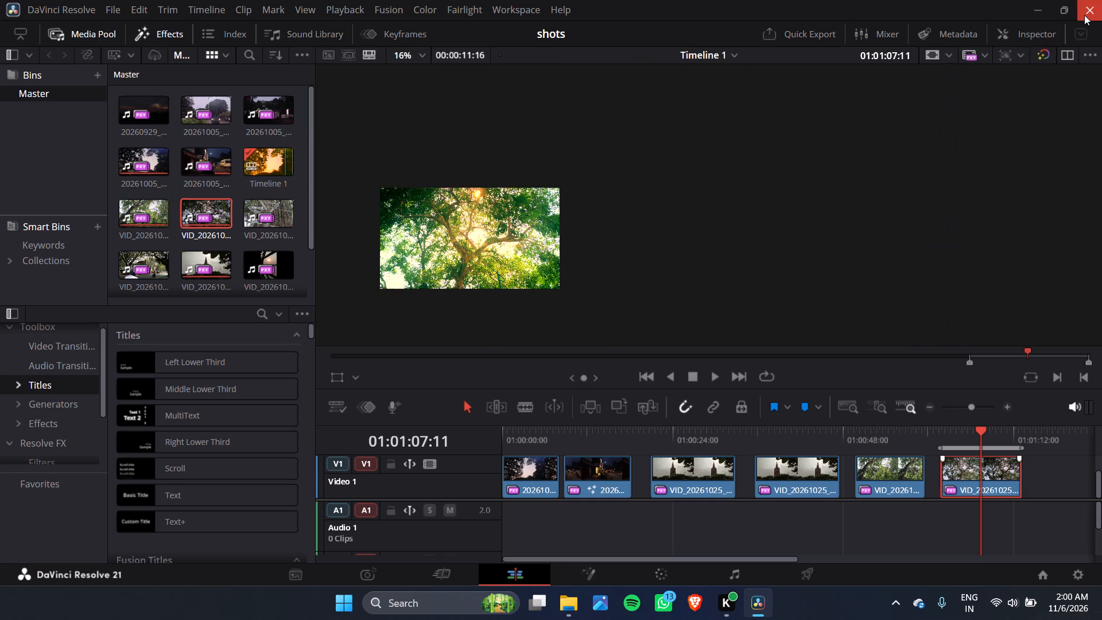
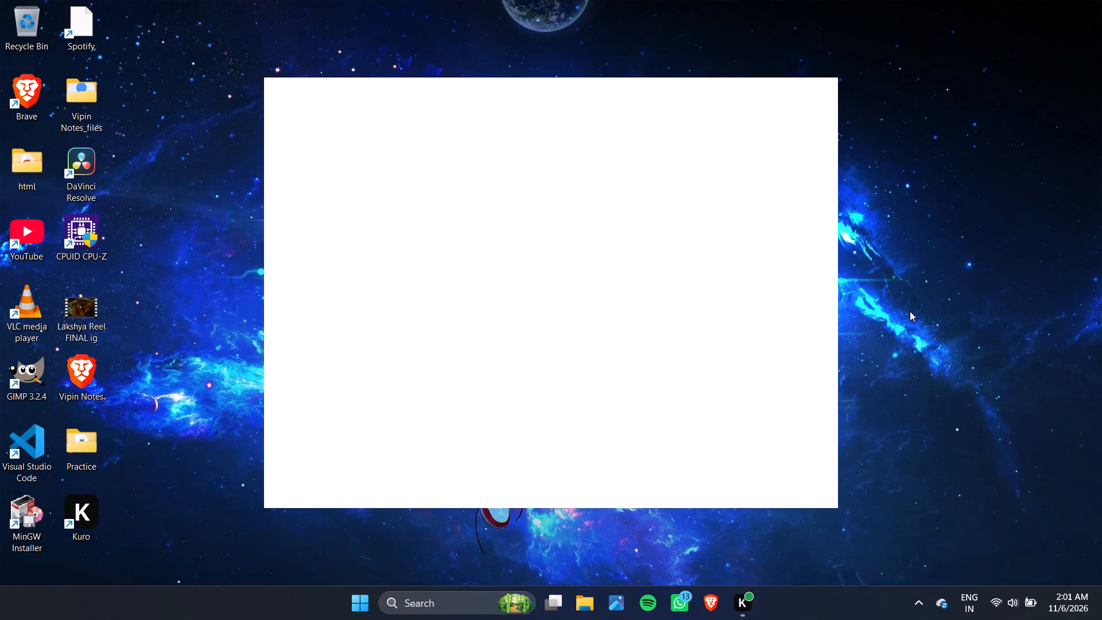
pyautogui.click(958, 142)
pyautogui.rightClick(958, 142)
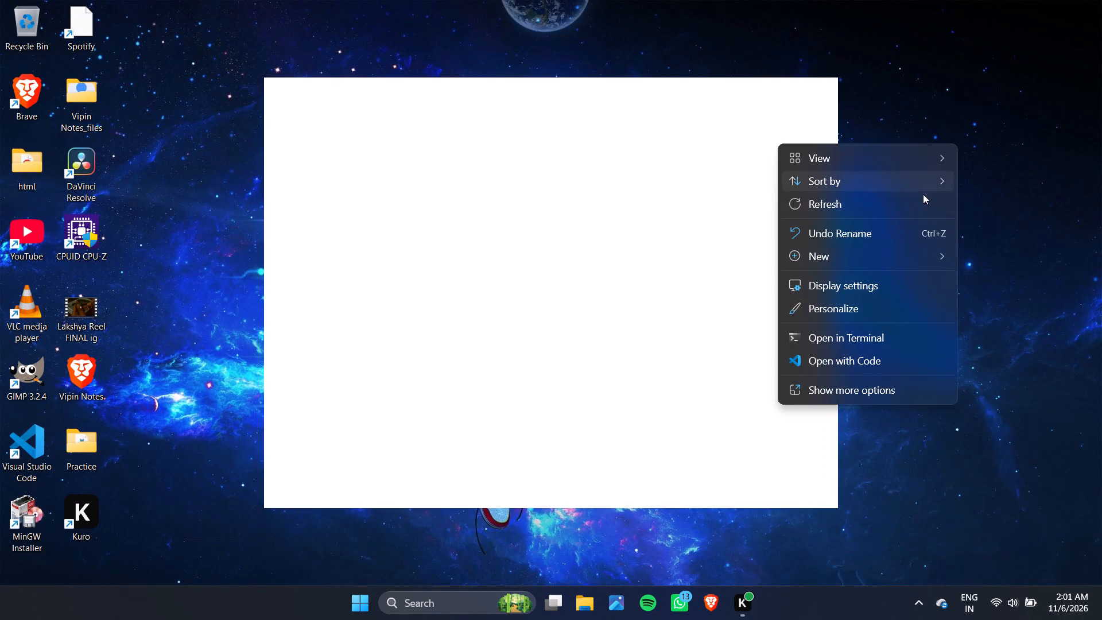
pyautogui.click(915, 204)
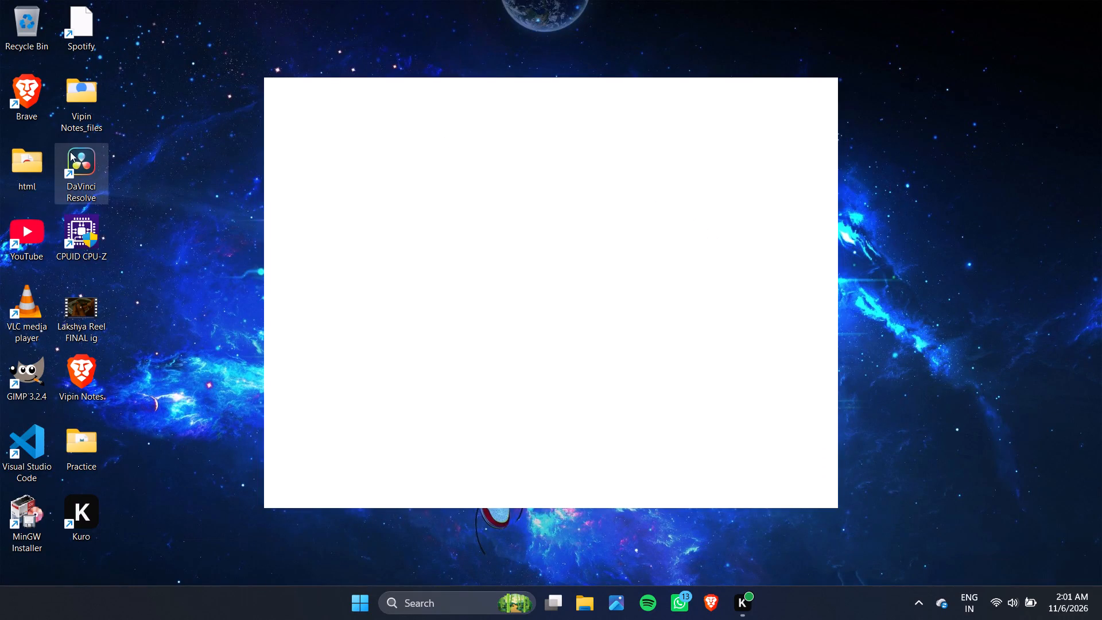
# Launch DaVinci Resolve again from its desktop shortcut.
pyautogui.doubleClick(80, 152)
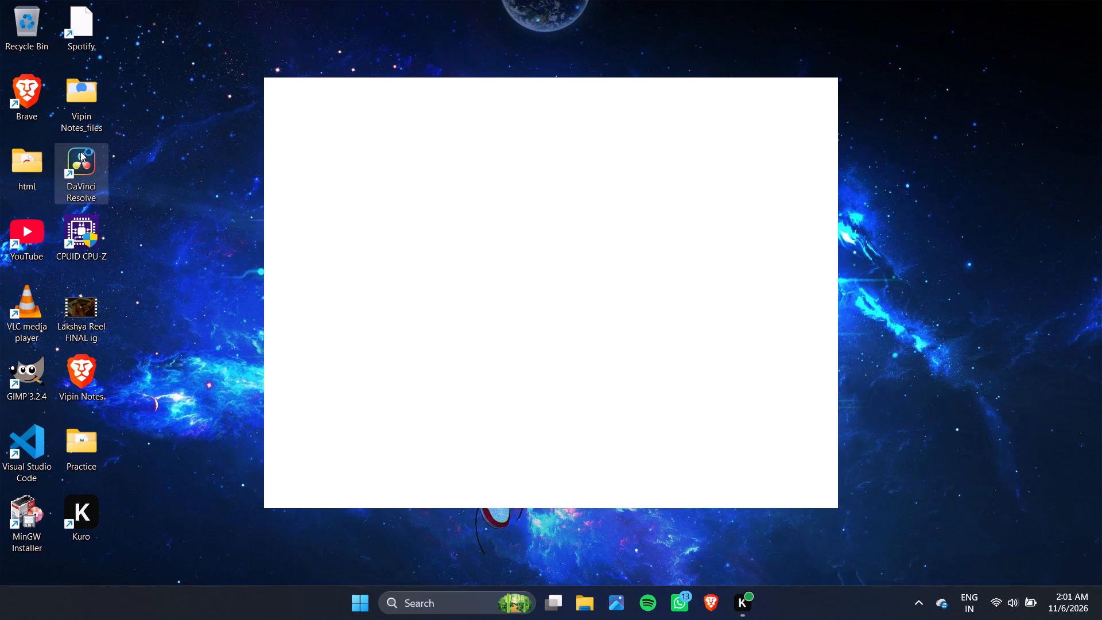
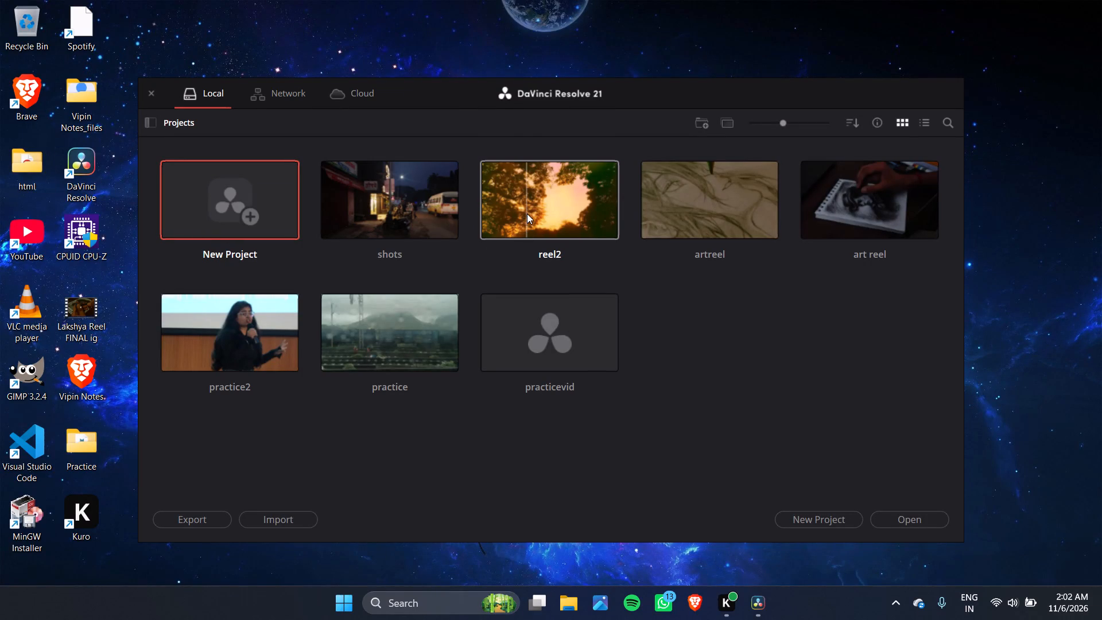
# Open the reel2 project from the local project library.
pyautogui.doubleClick(570, 210)
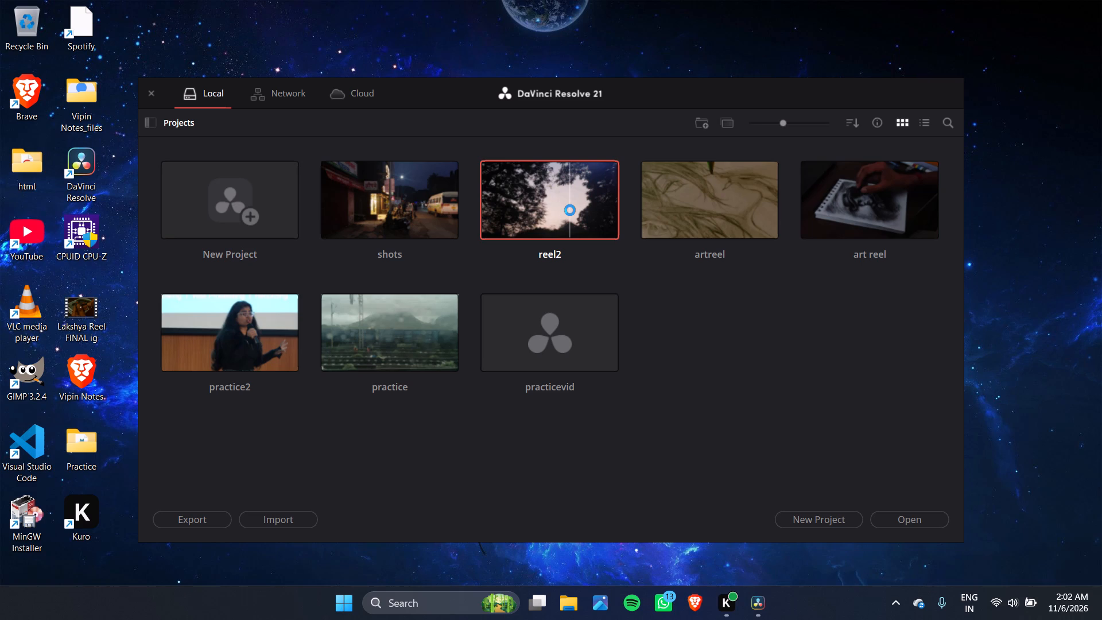
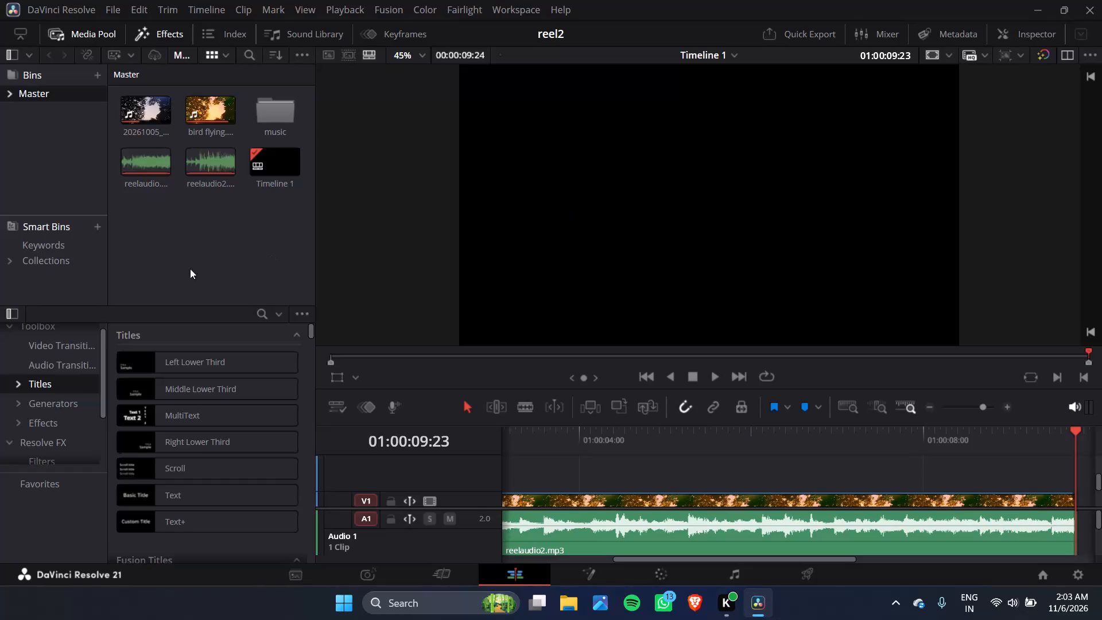
# Close the reel2 project and open the shots project from the local project library.
pyautogui.click(110, 6)
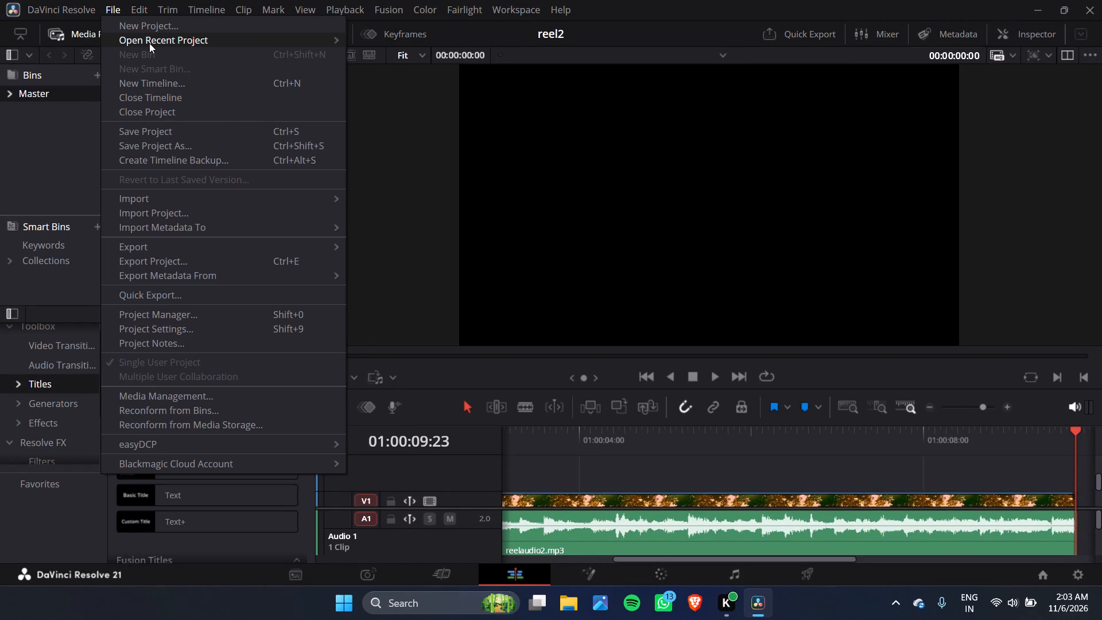
pyautogui.click(159, 114)
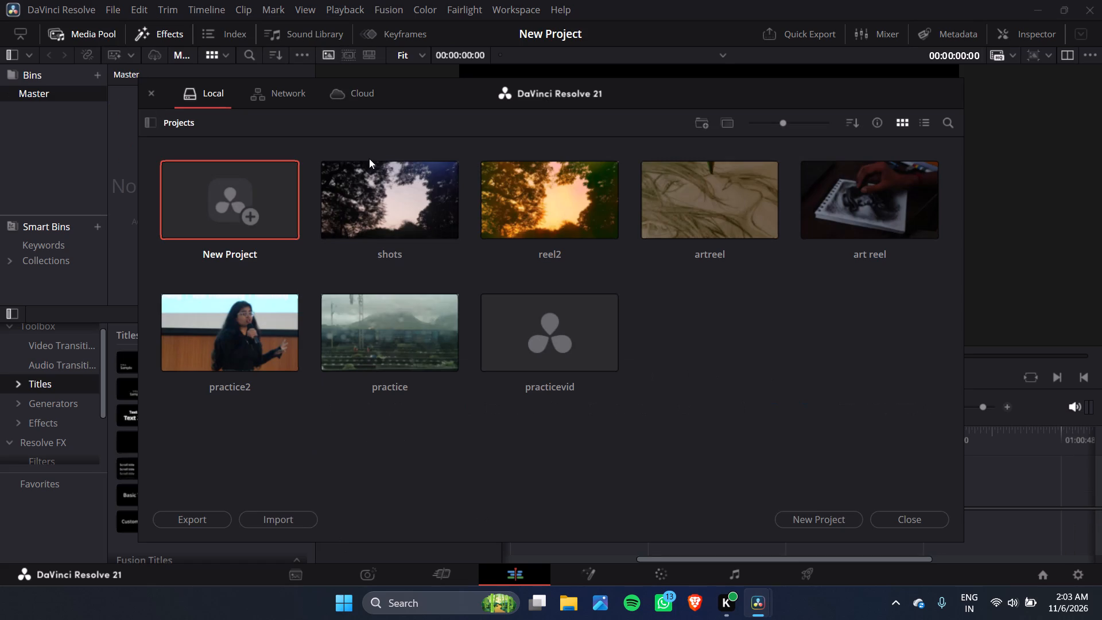
pyautogui.doubleClick(417, 216)
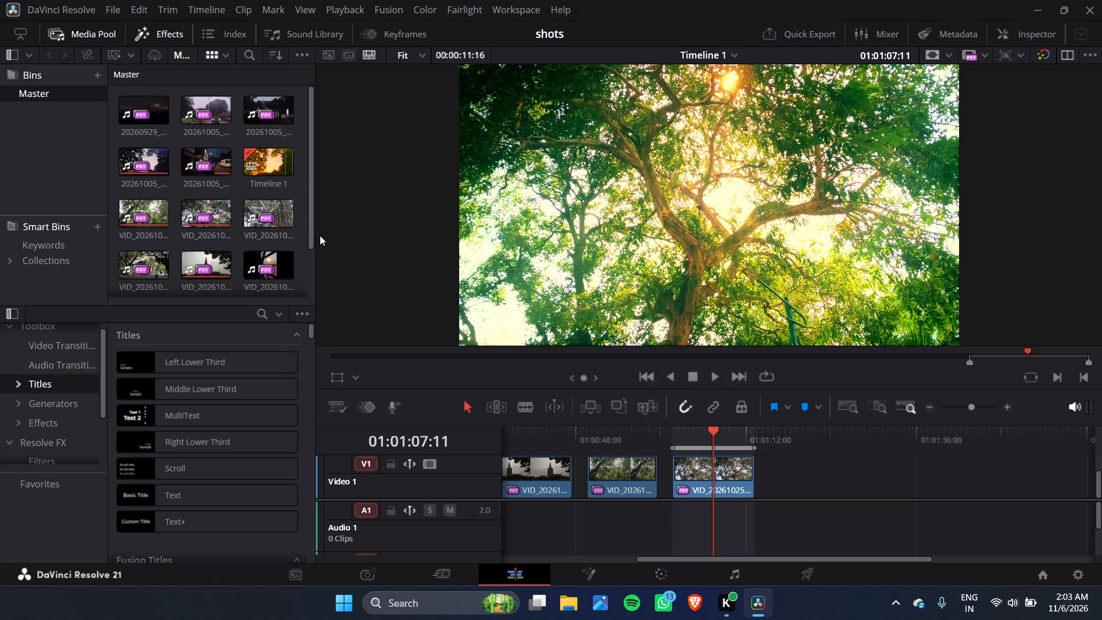
# Add VID_20261025_143227463.mp4 to Video 1 after the last clip, leaving a gap, starting at about 01:01:17:06.
pyautogui.scroll(-1, 280, 194)
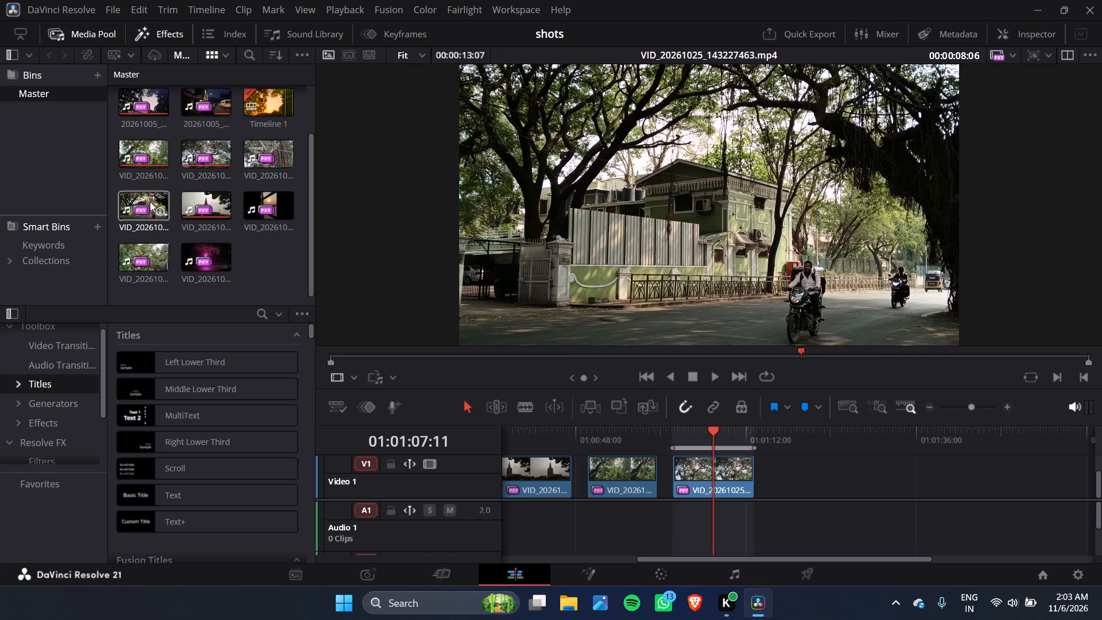
pyautogui.moveTo(150, 201); pyautogui.dragTo(281, 242)
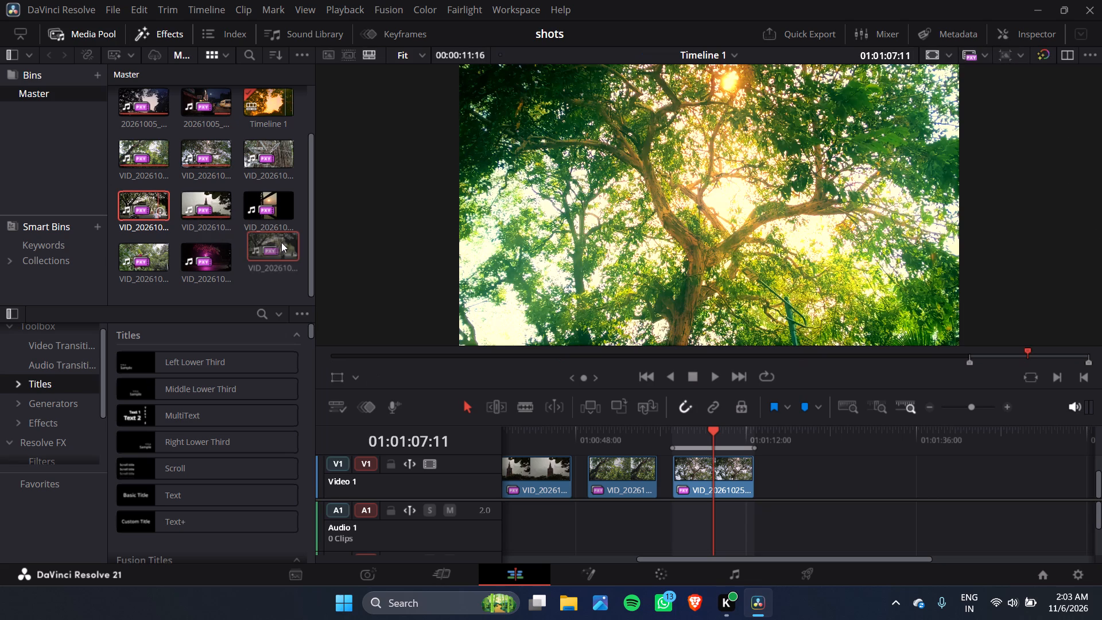
pyautogui.moveTo(281, 242); pyautogui.dragTo(783, 480)
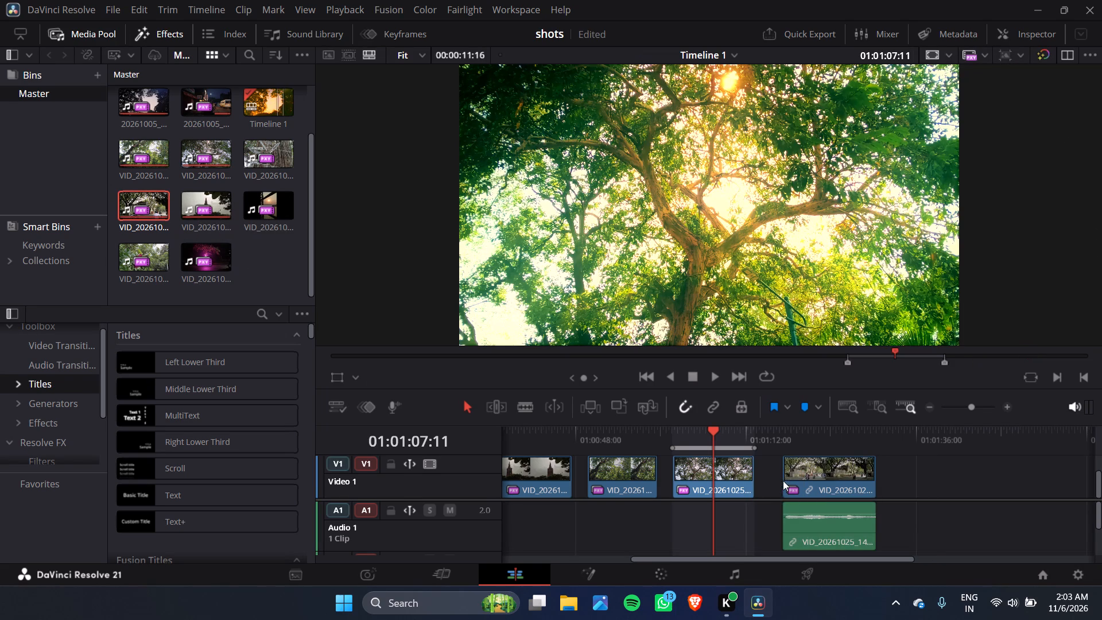
# Delete the newly added street clip's audio from Audio 1, keeping its video.
pyautogui.click(816, 518)
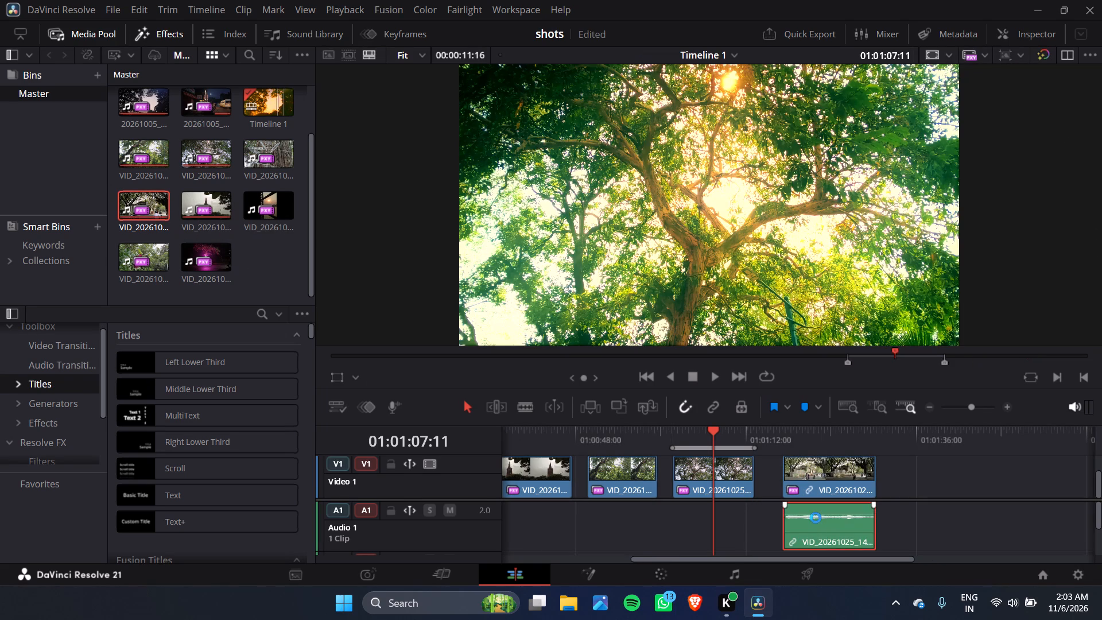
pyautogui.press('BackSpace')
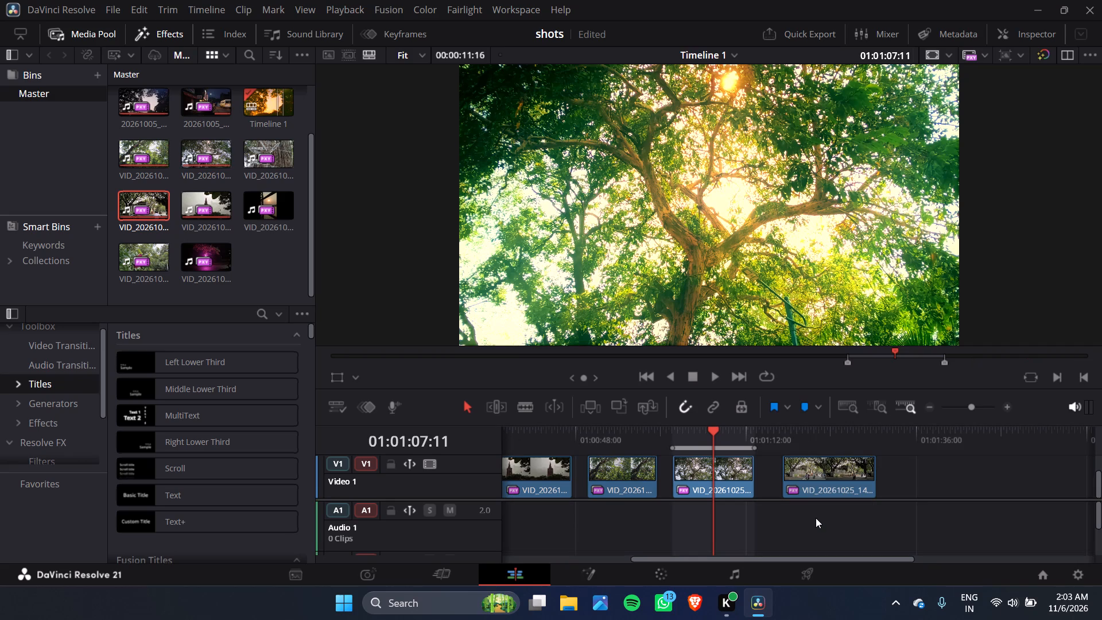
# Move the playhead onto the new street clip at about 01:01:19:12 and open it on the Color page.
pyautogui.click(818, 466)
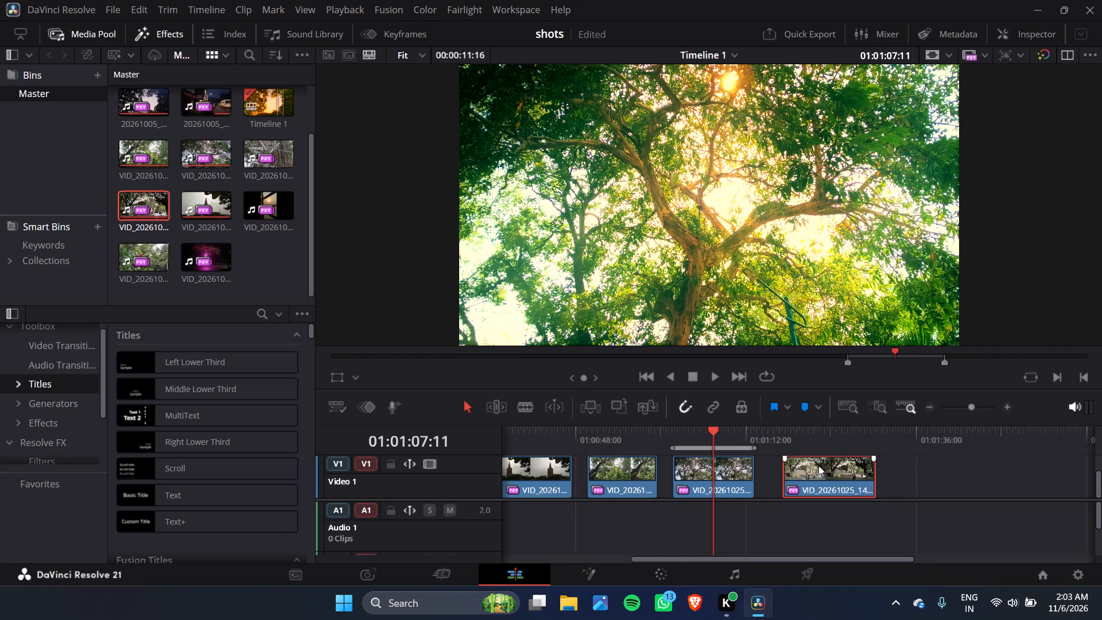
pyautogui.click(672, 579)
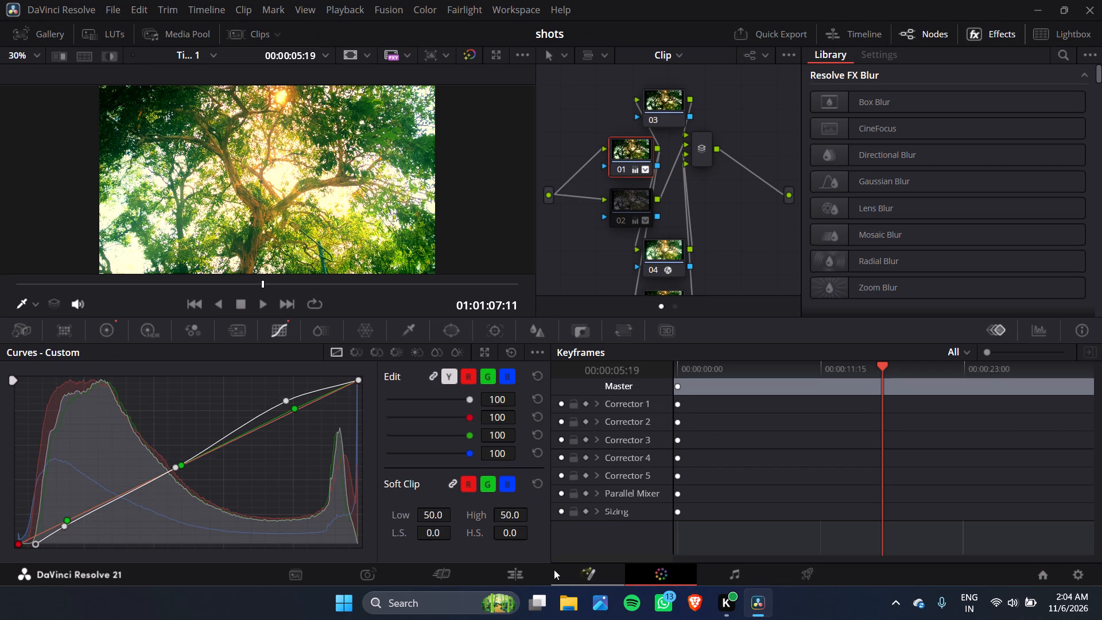
pyautogui.click(515, 573)
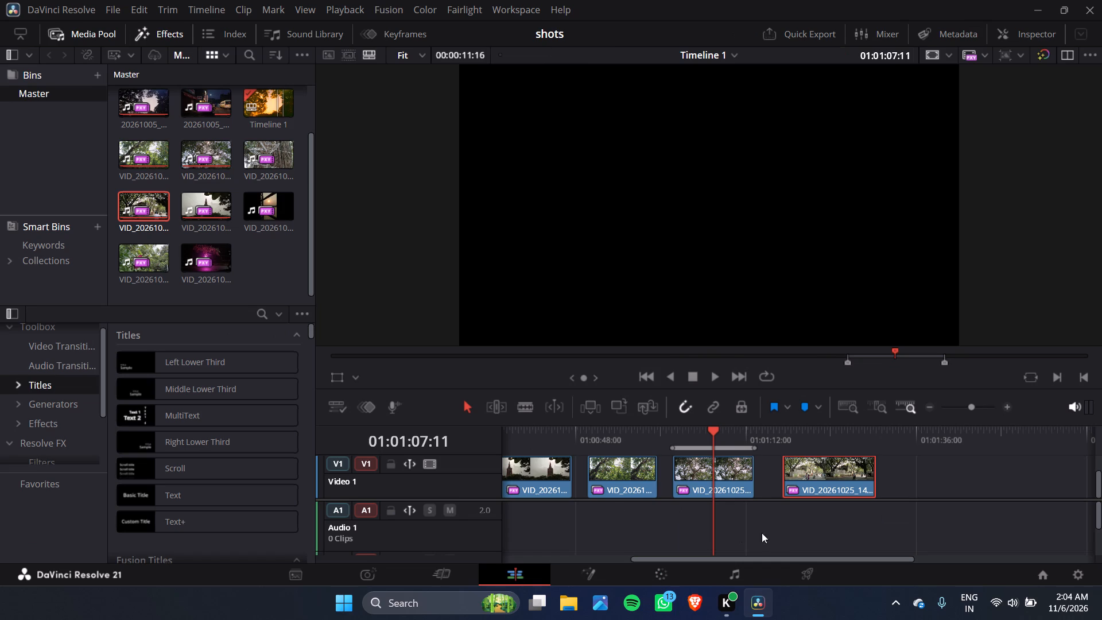
pyautogui.click(799, 428)
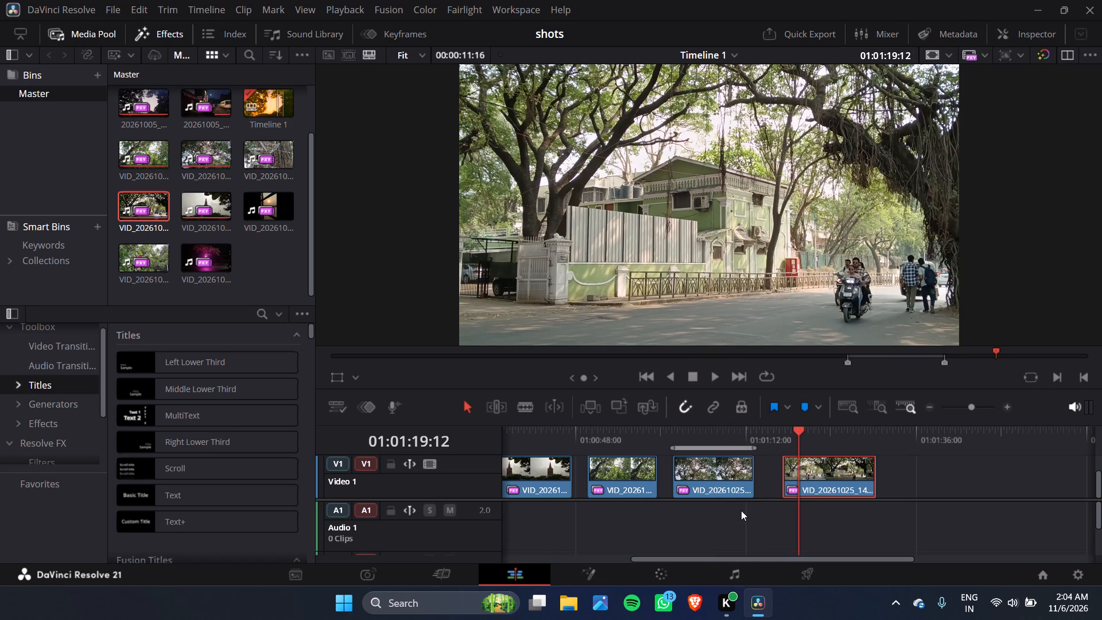
pyautogui.click(660, 575)
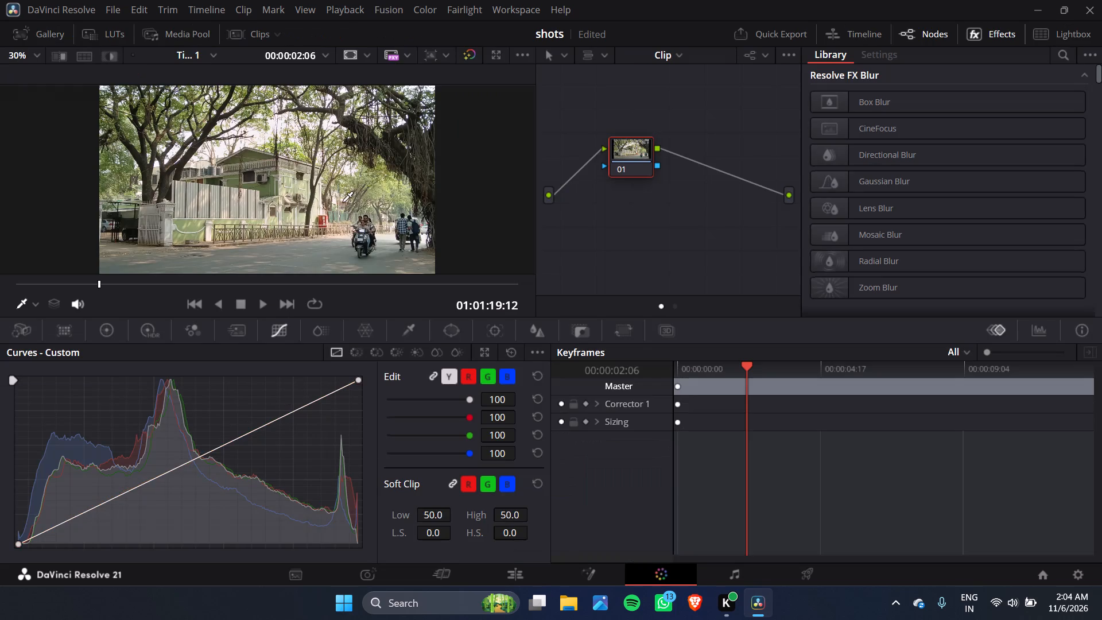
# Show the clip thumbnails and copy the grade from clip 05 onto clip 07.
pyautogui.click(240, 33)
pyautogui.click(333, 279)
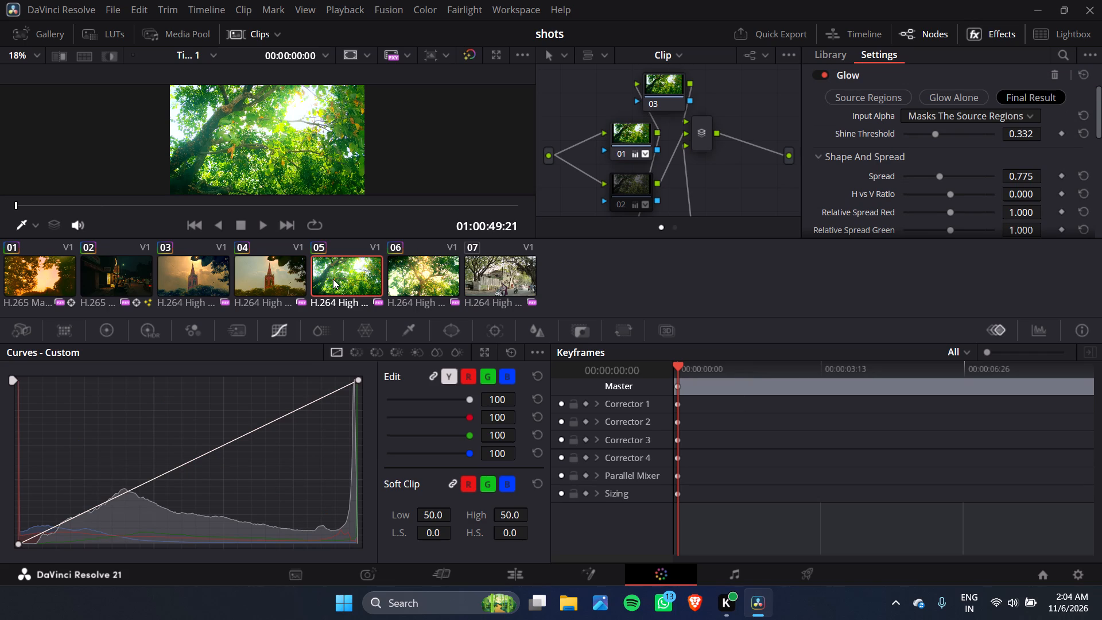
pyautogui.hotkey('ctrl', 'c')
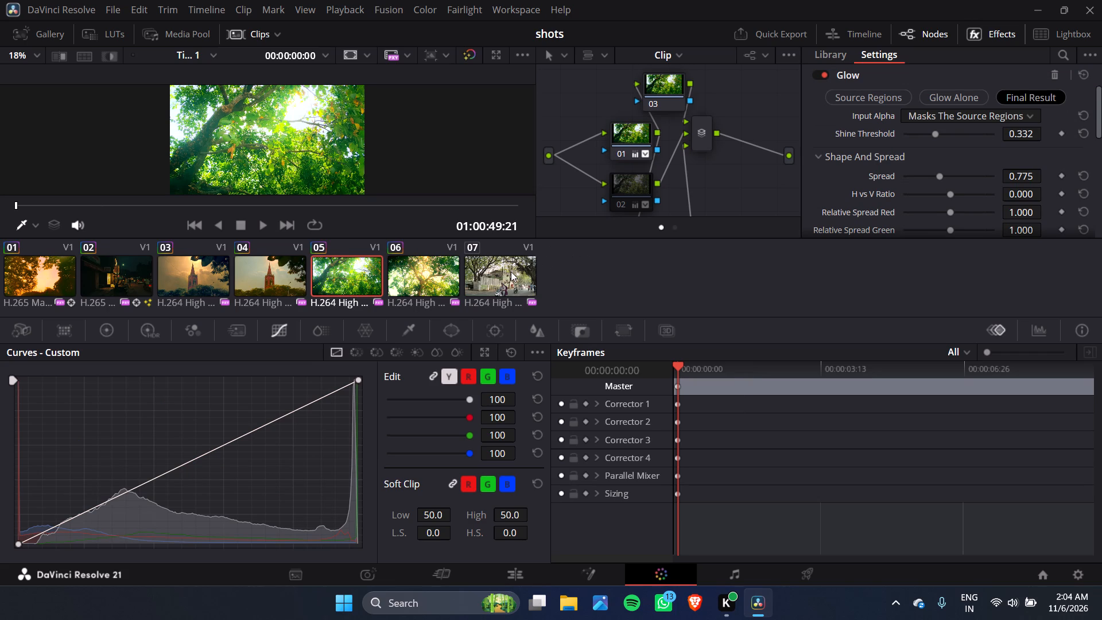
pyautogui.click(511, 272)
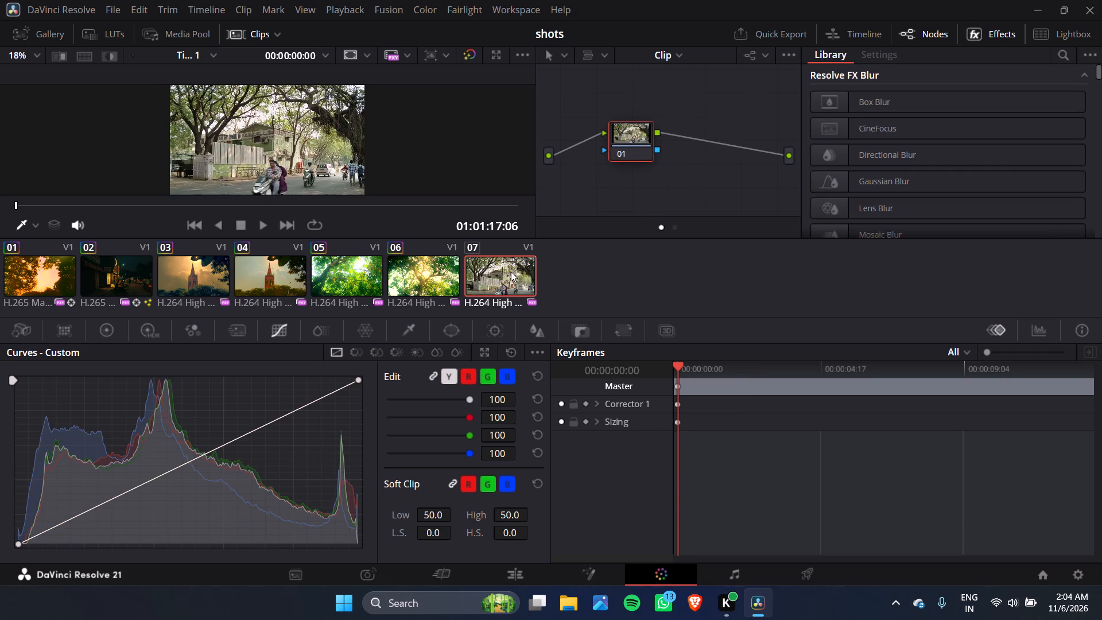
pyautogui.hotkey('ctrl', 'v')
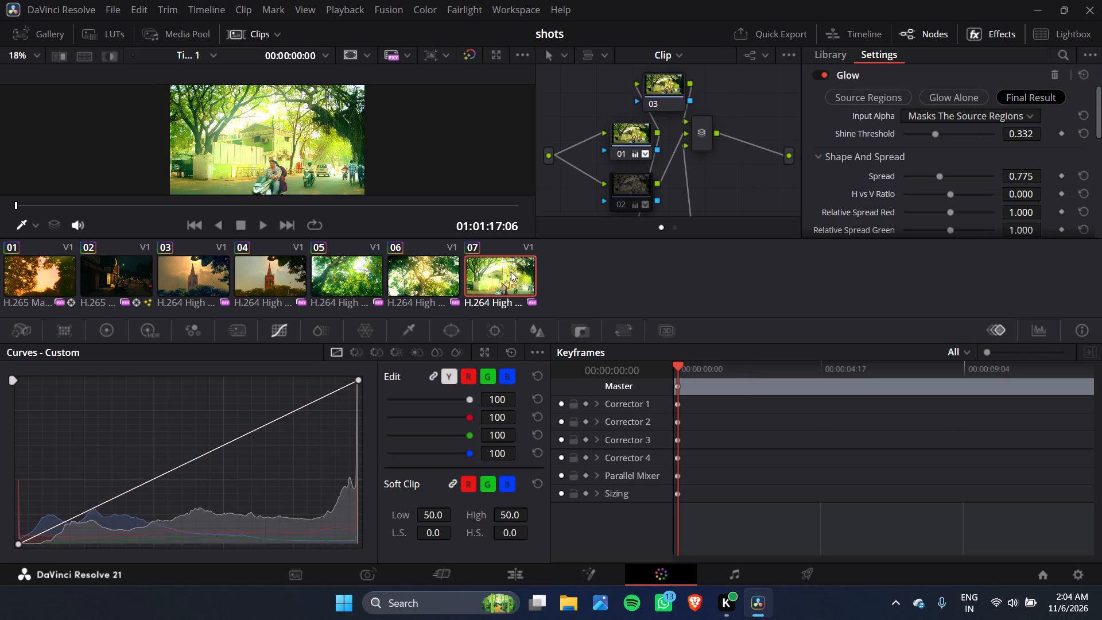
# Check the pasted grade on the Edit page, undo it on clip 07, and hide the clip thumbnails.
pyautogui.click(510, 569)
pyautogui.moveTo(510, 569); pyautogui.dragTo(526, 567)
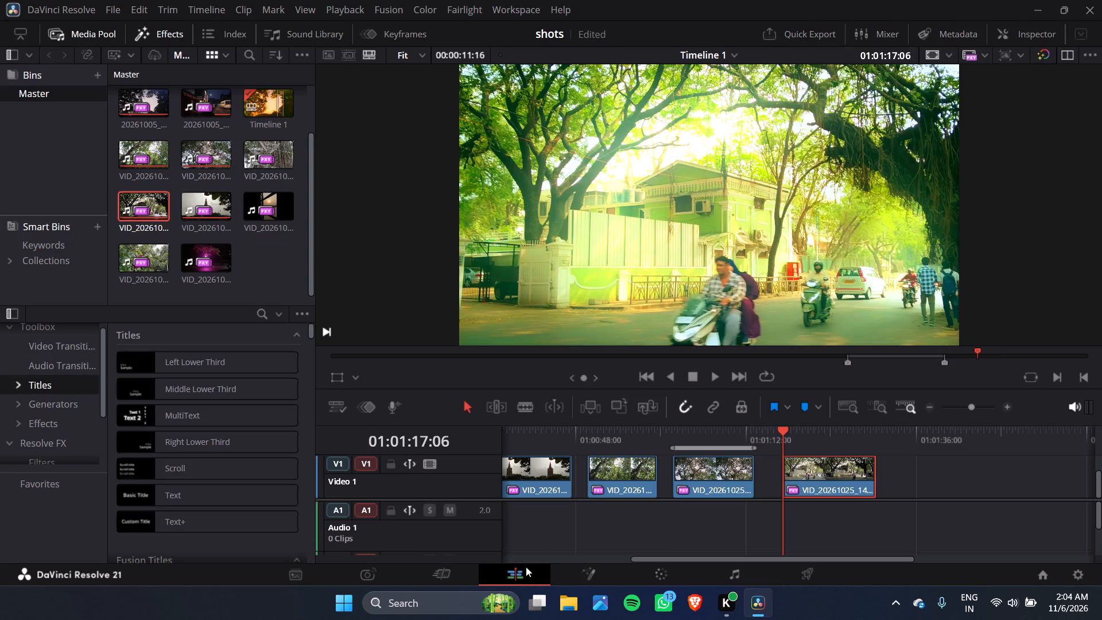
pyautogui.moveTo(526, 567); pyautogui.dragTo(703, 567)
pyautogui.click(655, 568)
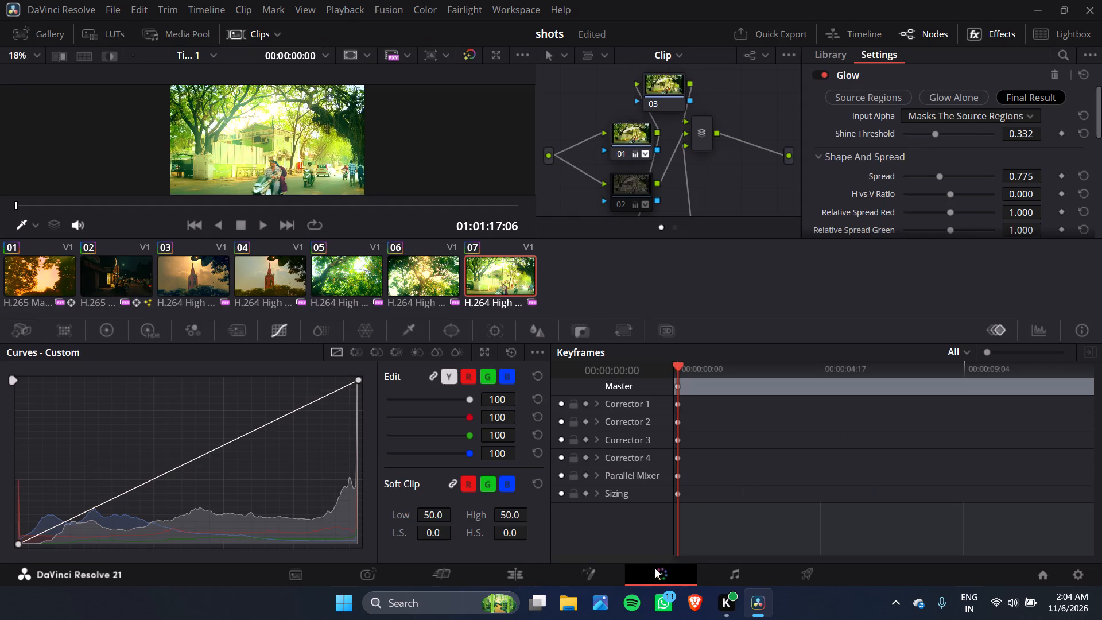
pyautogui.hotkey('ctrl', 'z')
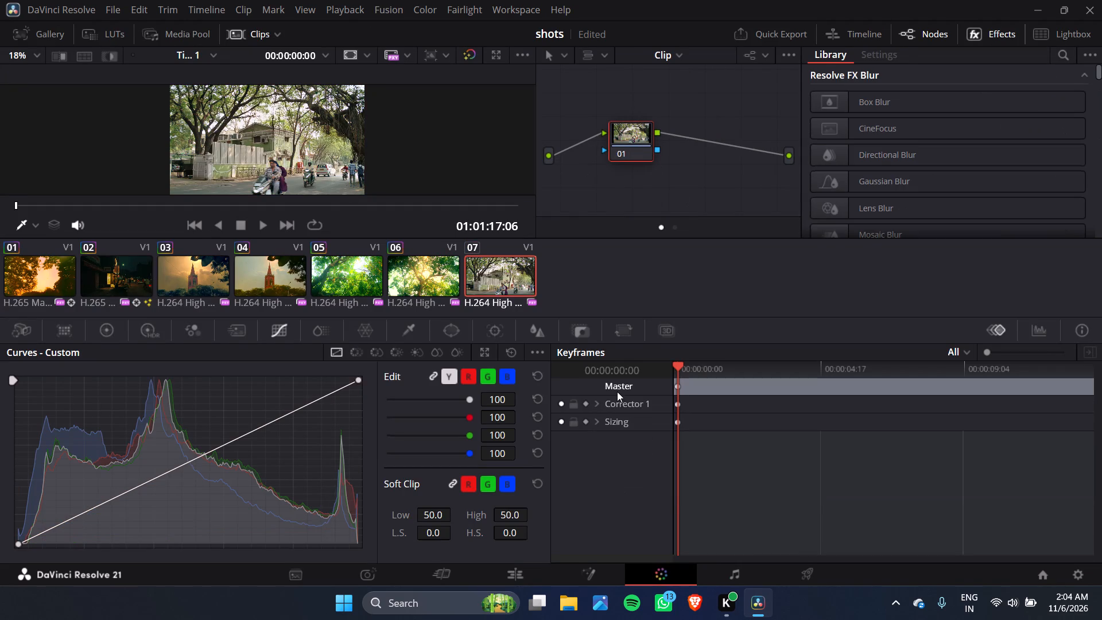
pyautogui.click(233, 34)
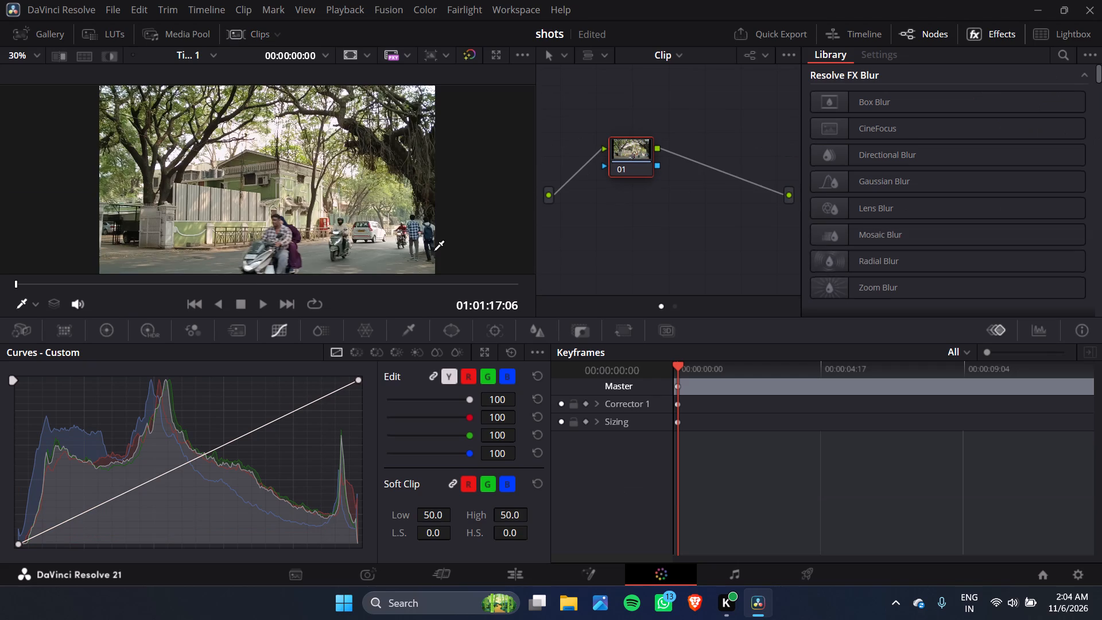
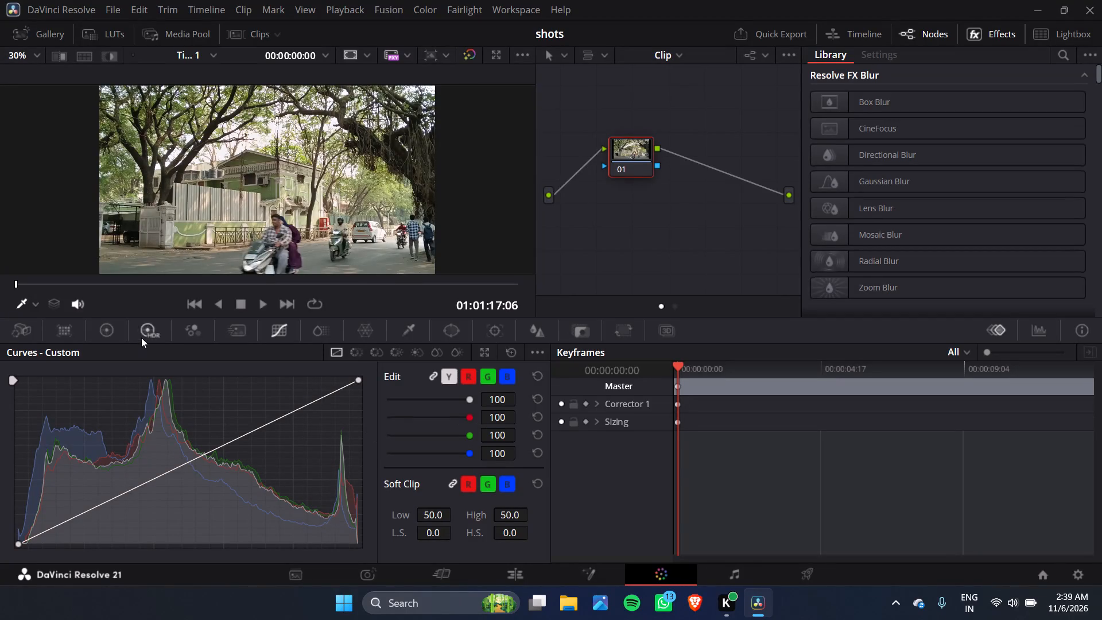
# Open the Primaries log wheels for the new street clip and raise its saturation to 70.40.
pyautogui.click(92, 326)
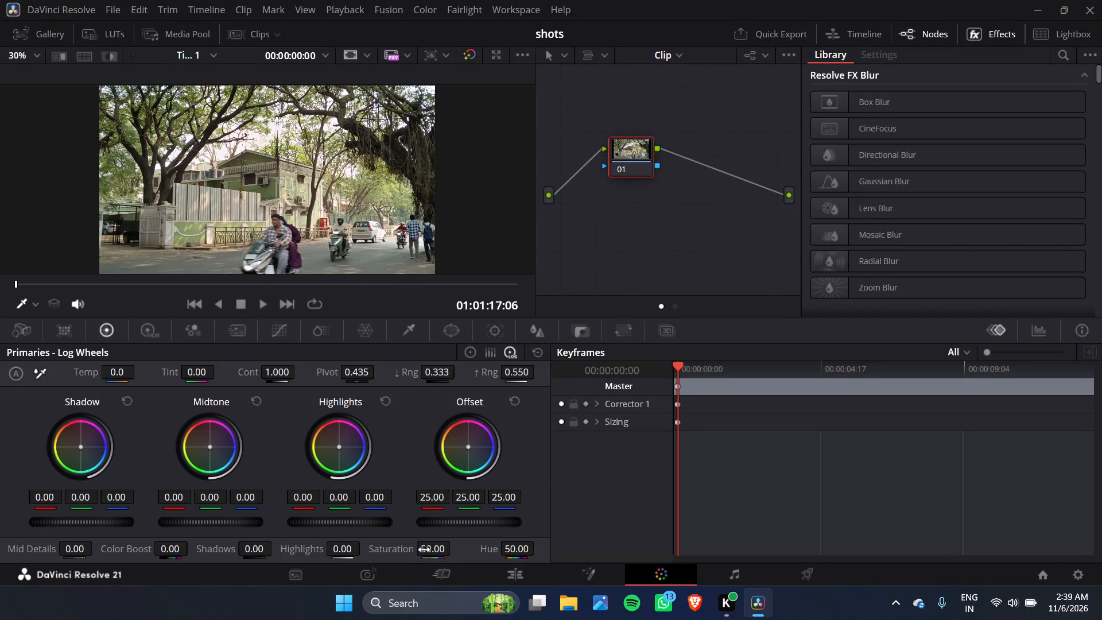
pyautogui.moveTo(429, 550); pyautogui.dragTo(538, 546)
pyautogui.moveTo(538, 546); pyautogui.dragTo(598, 546)
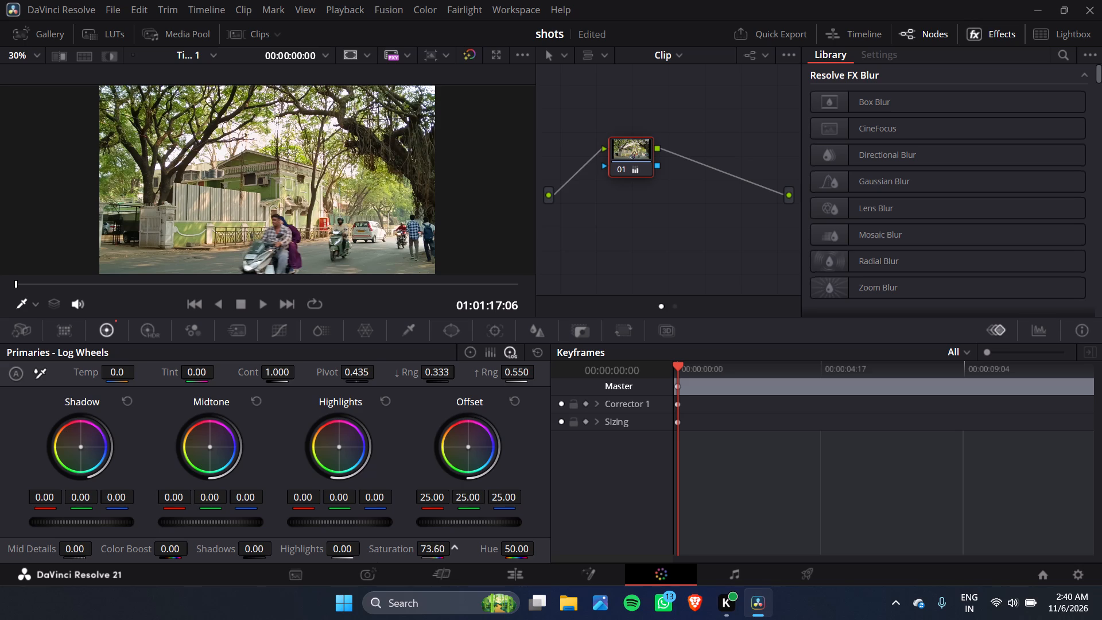
pyautogui.moveTo(598, 546); pyautogui.dragTo(612, 548)
pyautogui.moveTo(429, 550); pyautogui.dragTo(393, 550)
pyautogui.moveTo(393, 550); pyautogui.dragTo(393, 550)
# Lower the street clip's Shadows adjustment to -40.00 in the primaries.
pyautogui.moveTo(251, 553); pyautogui.dragTo(243, 553)
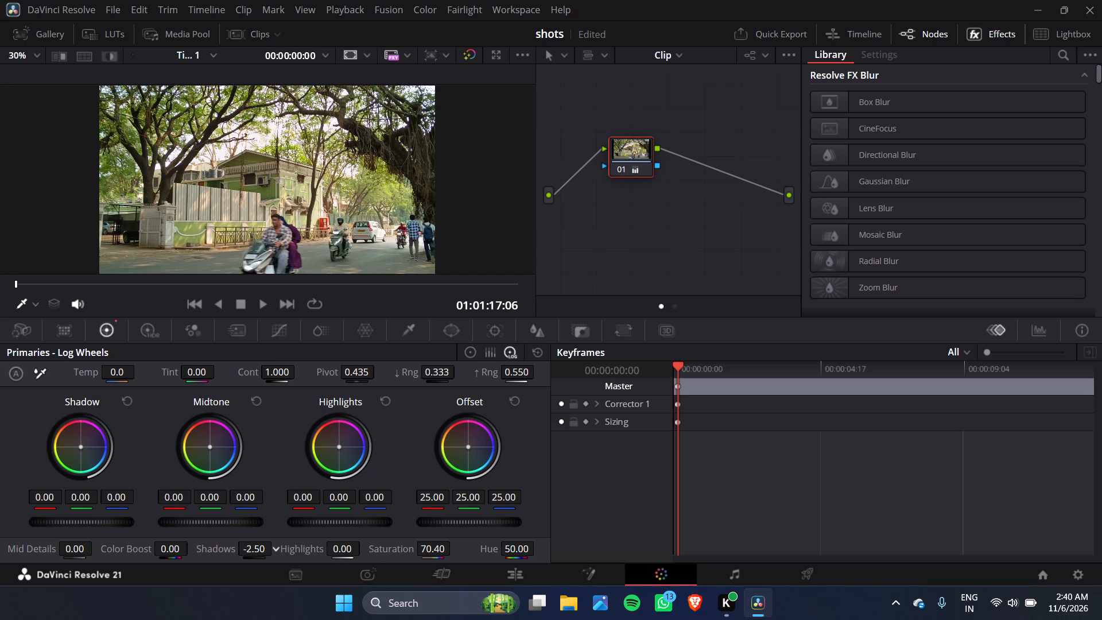
pyautogui.moveTo(243, 553); pyautogui.dragTo(219, 553)
pyautogui.moveTo(219, 553); pyautogui.dragTo(186, 544)
pyautogui.moveTo(186, 544); pyautogui.dragTo(192, 544)
pyautogui.moveTo(192, 544); pyautogui.dragTo(194, 544)
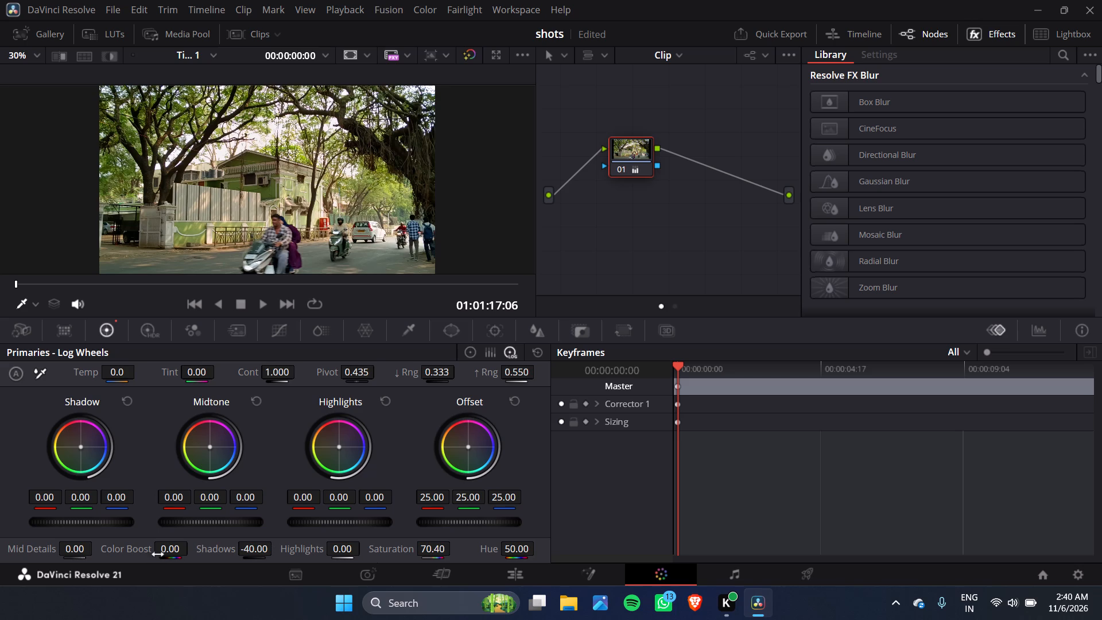
# Set the street clip's Color Boost to 20.00.
pyautogui.moveTo(169, 553); pyautogui.dragTo(214, 548)
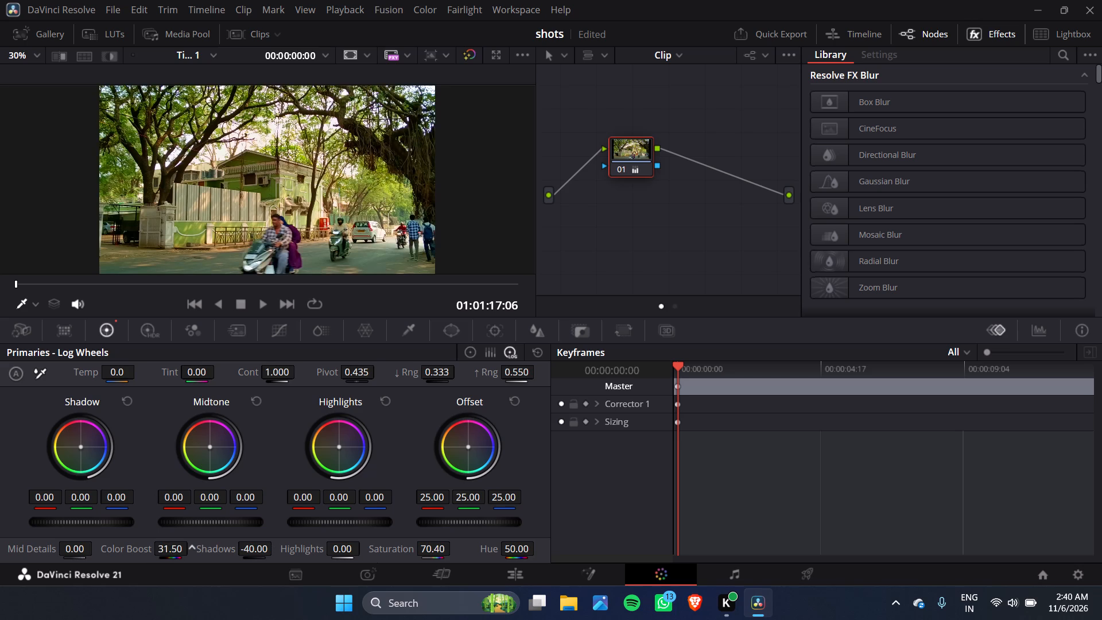
pyautogui.moveTo(214, 548); pyautogui.dragTo(199, 550)
pyautogui.moveTo(199, 550); pyautogui.dragTo(197, 551)
# Try high and low midtone detail on the street clip, settling Mid Details at 2.00.
pyautogui.moveTo(70, 549); pyautogui.dragTo(191, 551)
pyautogui.moveTo(191, 551); pyautogui.dragTo(415, 325)
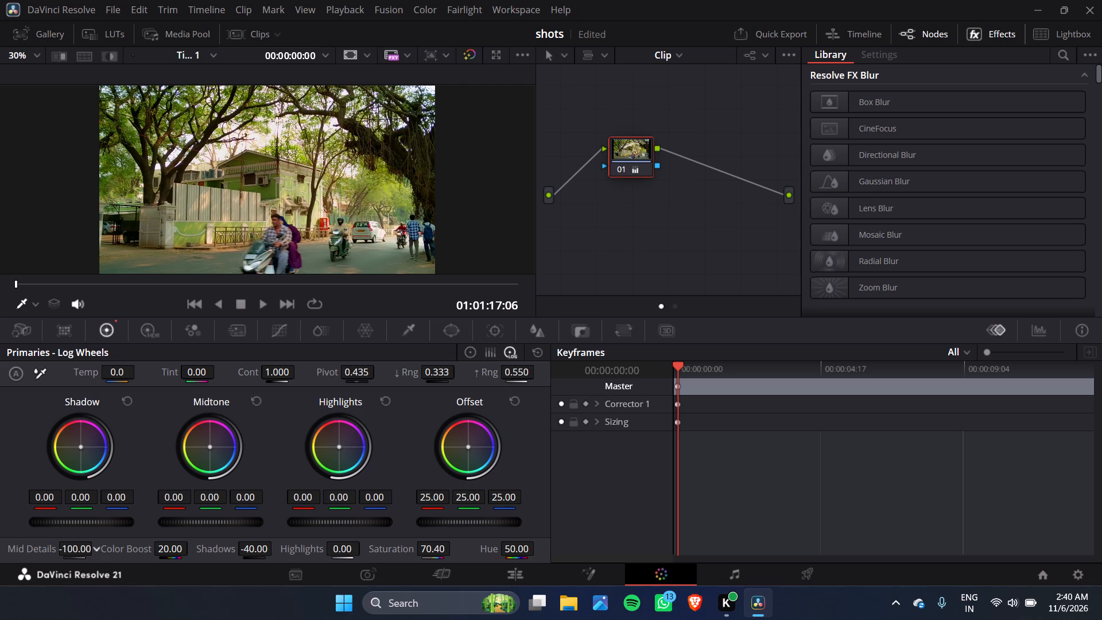
pyautogui.moveTo(415, 325); pyautogui.dragTo(472, 306)
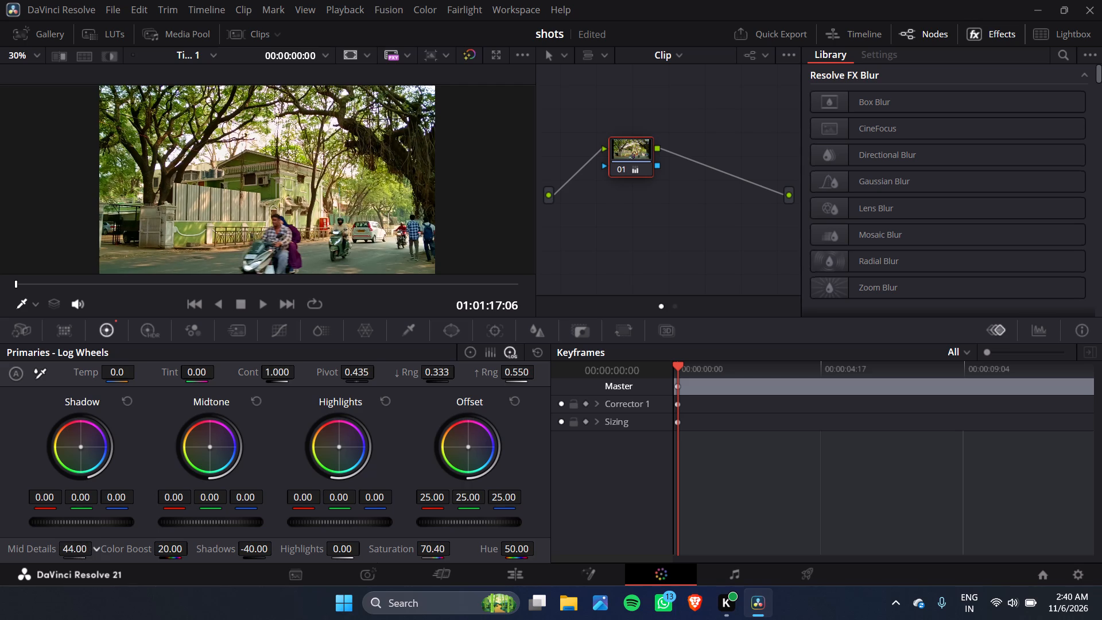
pyautogui.moveTo(472, 306); pyautogui.dragTo(589, 310)
pyautogui.moveTo(589, 310); pyautogui.dragTo(589, 316)
pyautogui.moveTo(589, 316); pyautogui.dragTo(561, 315)
# Return to the Edit page and play back the opening of the graded street clip to review it.
pyautogui.click(514, 581)
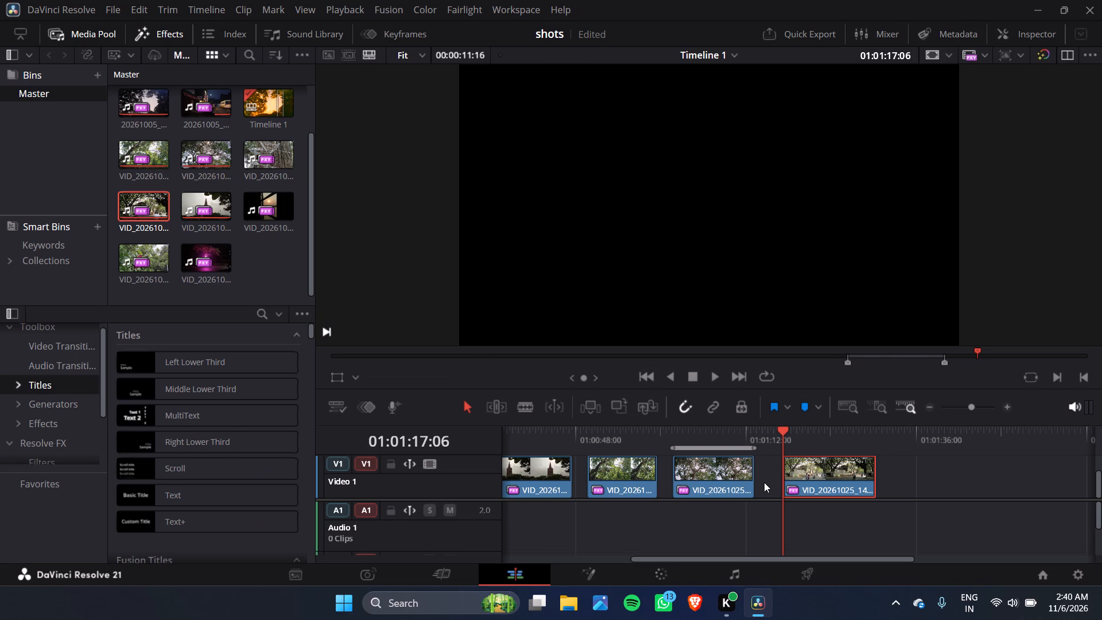
pyautogui.press('space')
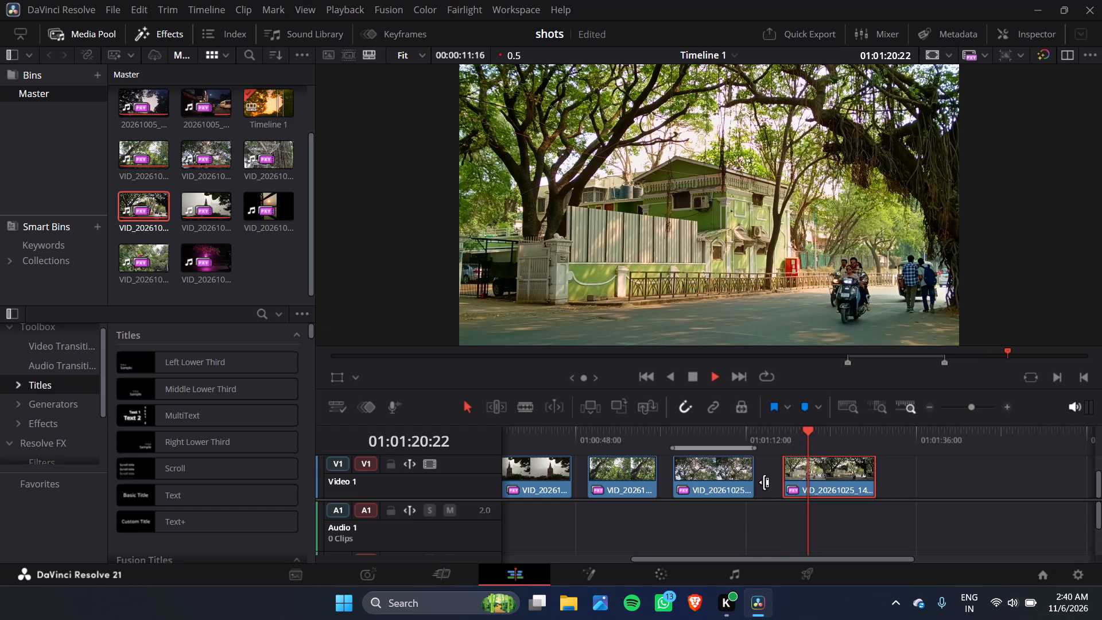
pyautogui.press('space')
pyautogui.click(793, 428)
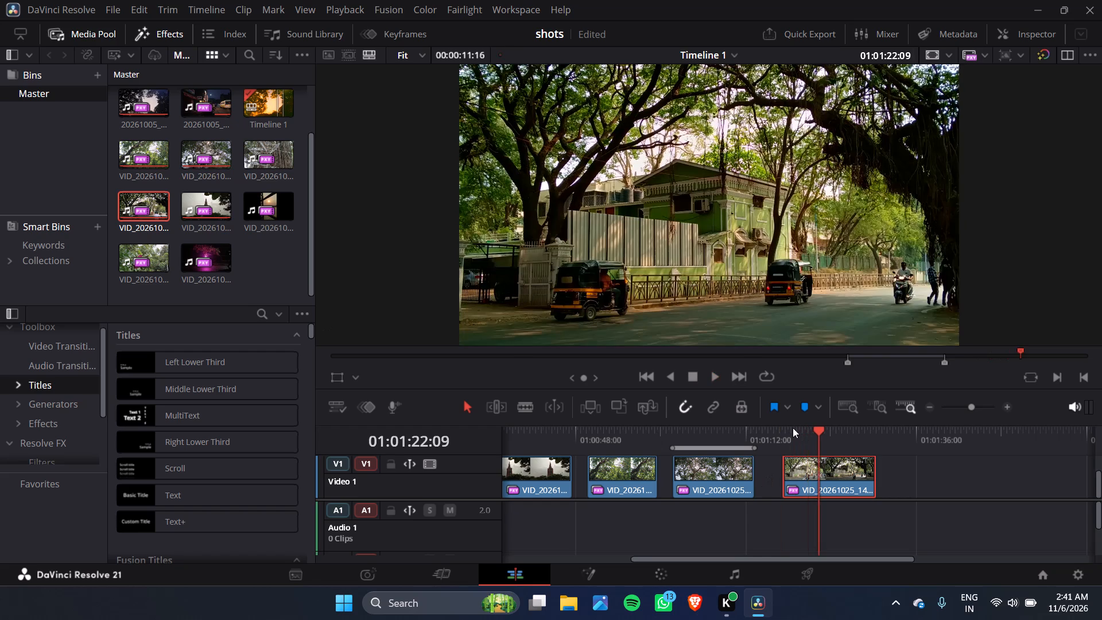
pyautogui.press('space')
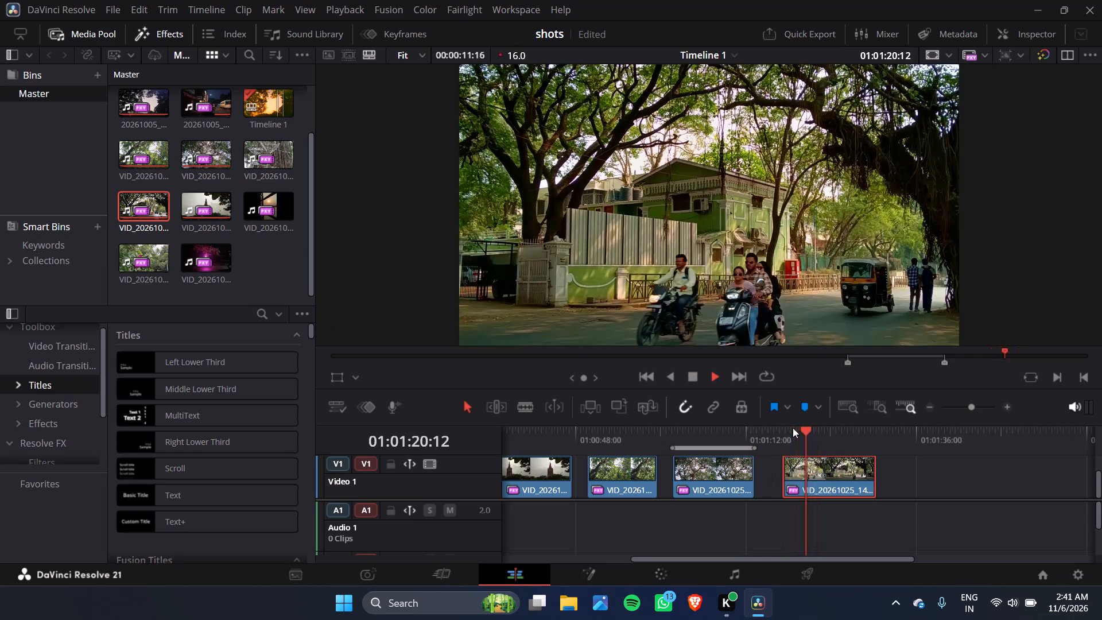
pyautogui.press('space')
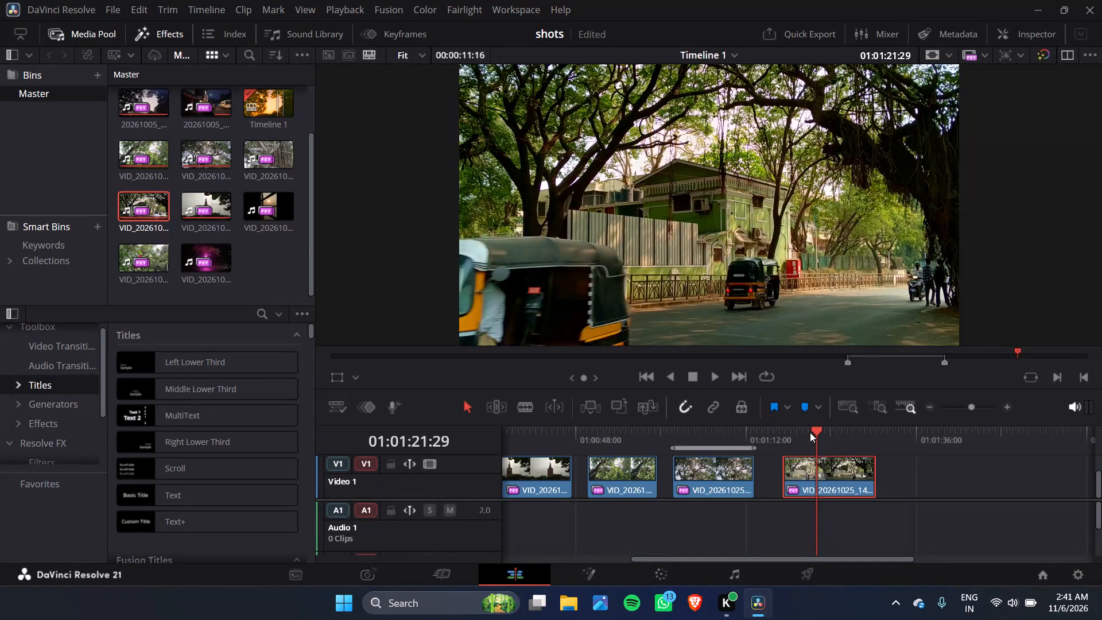
# Find the cut point at 01:01:20:06 in the street clip, split it there, and delete the part before the cut, leaving the gap.
pyautogui.click(810, 432)
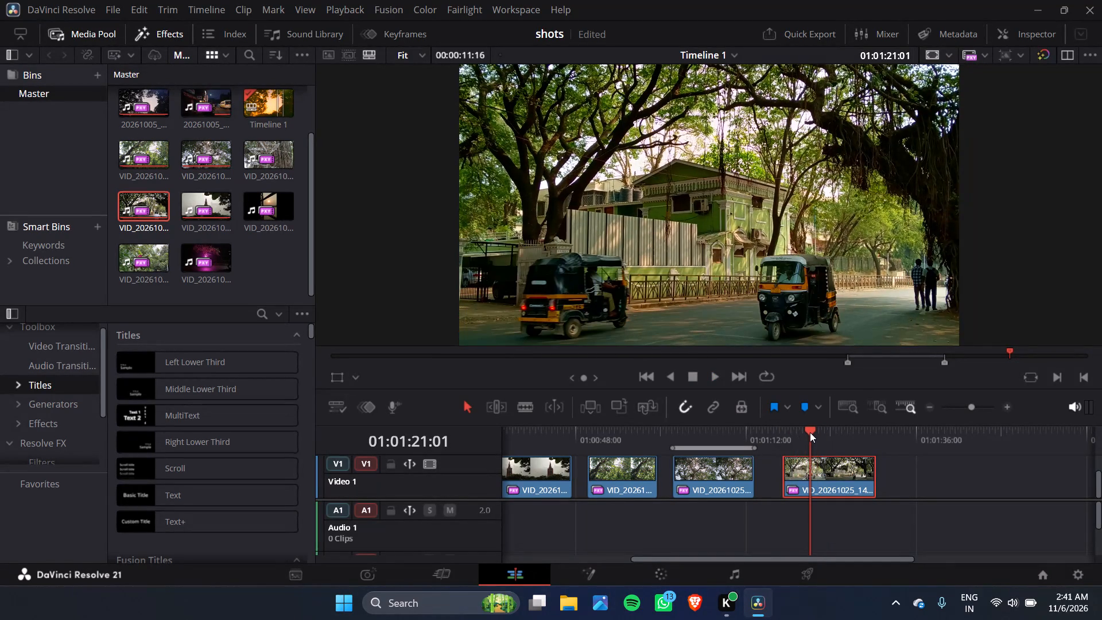
pyautogui.click(805, 433)
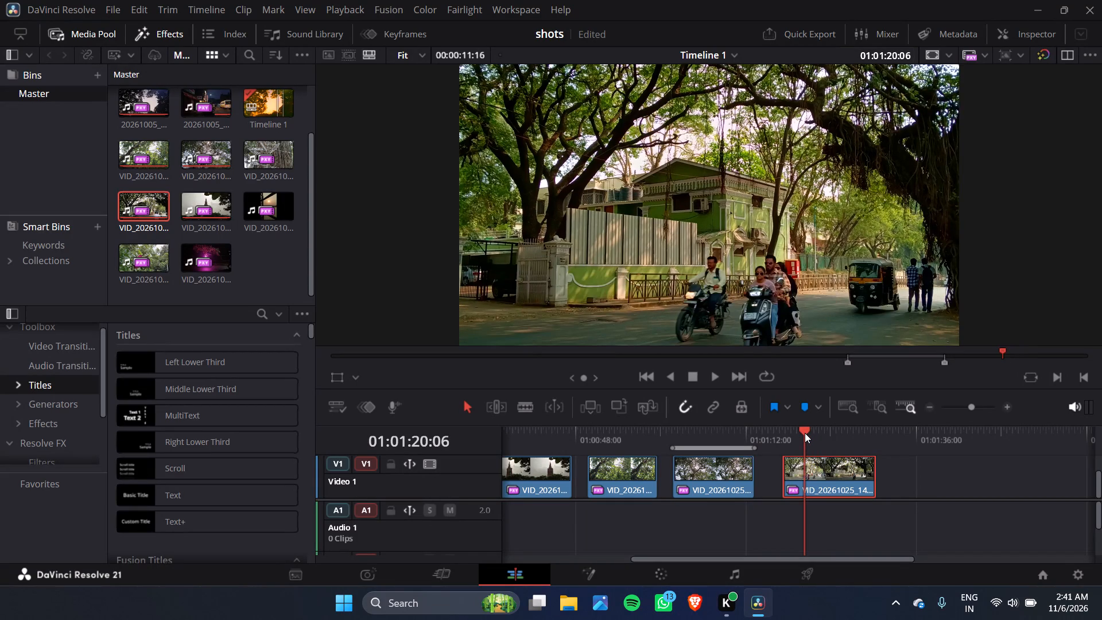
pyautogui.click(794, 435)
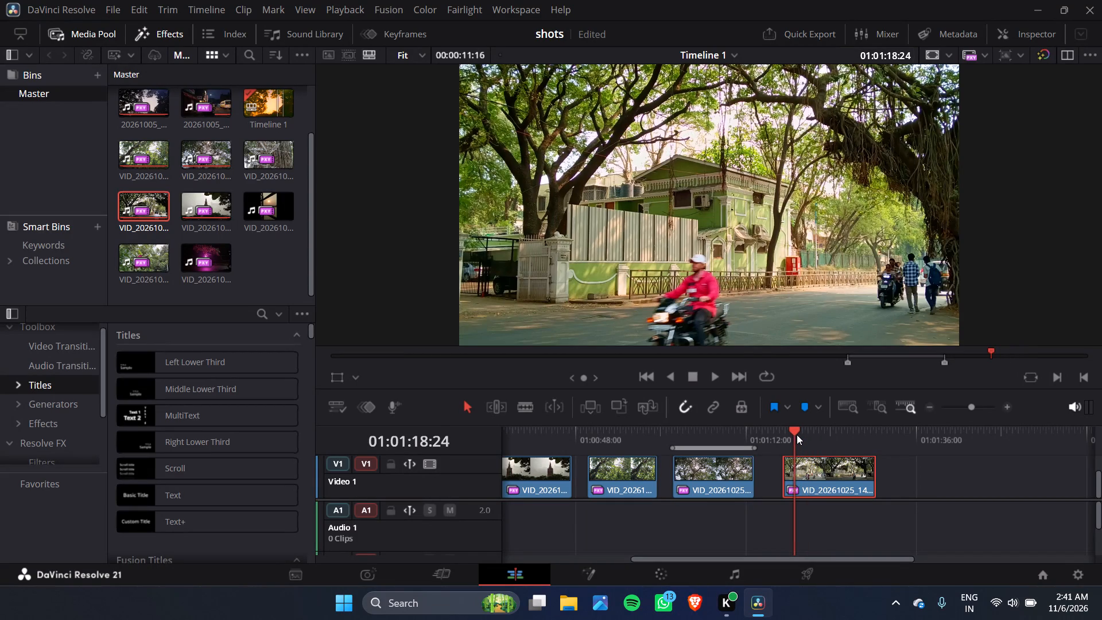
pyautogui.click(800, 435)
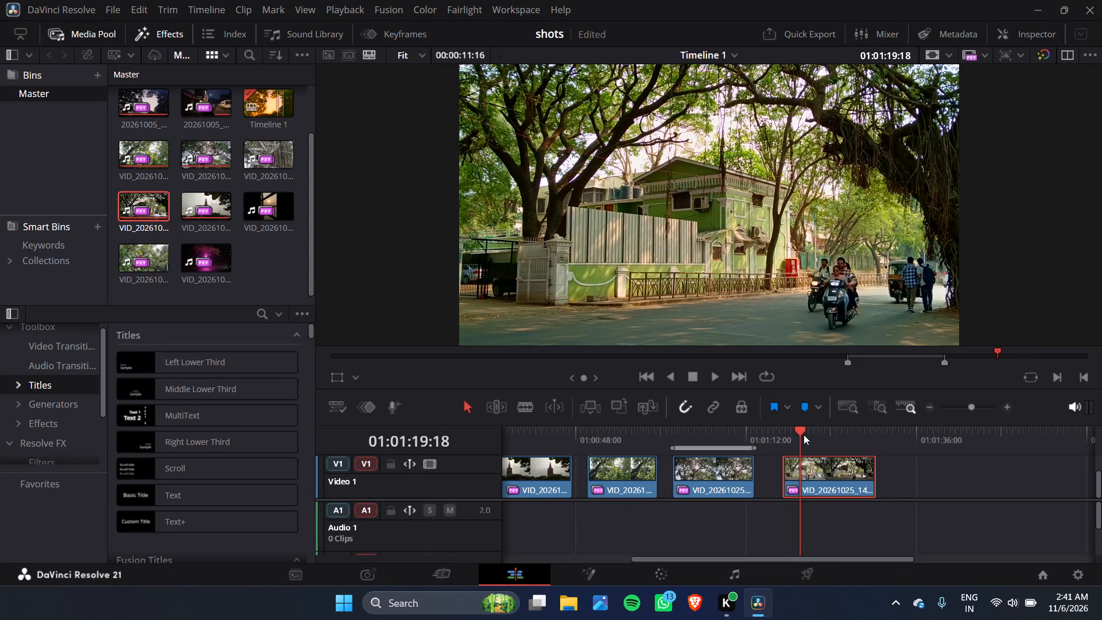
pyautogui.click(804, 435)
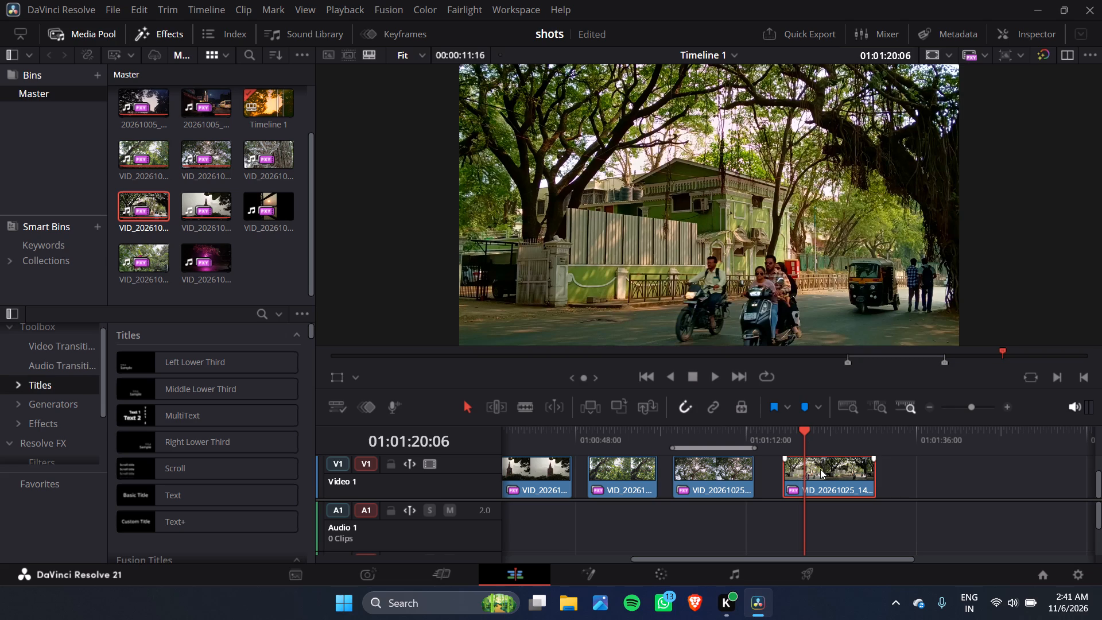
pyautogui.hotkey('ctrl', 'b')
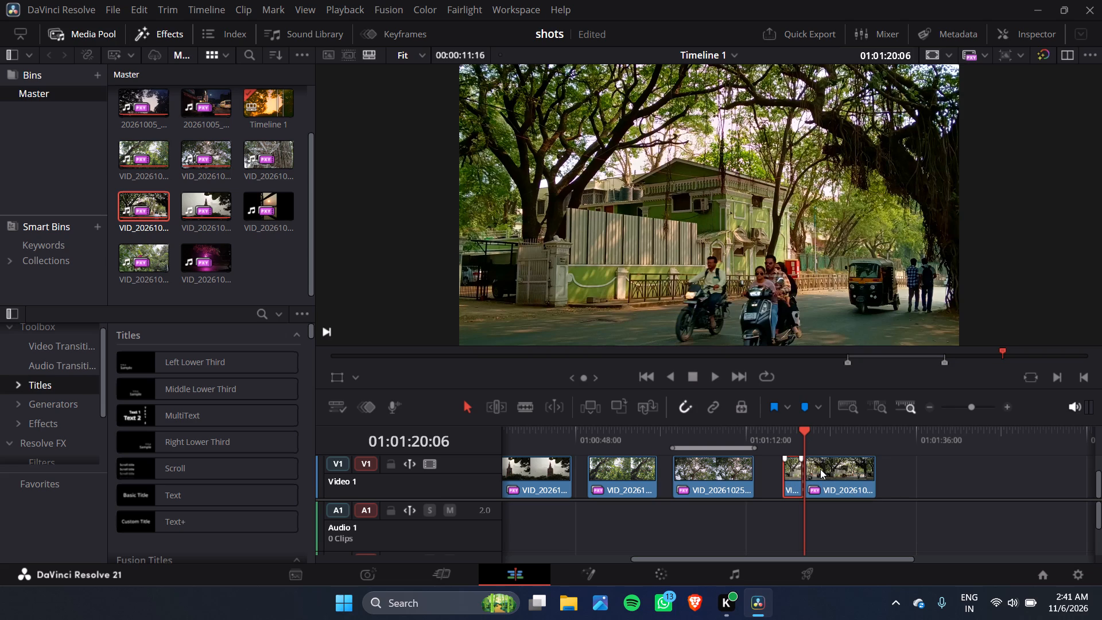
pyautogui.press('BackSpace')
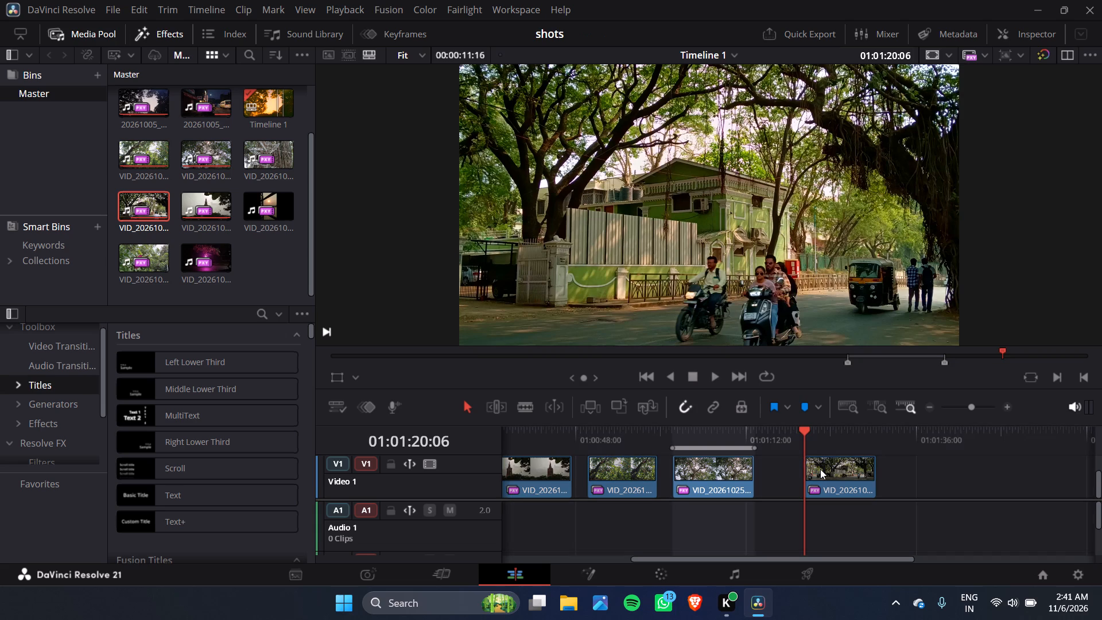
# Select the remaining street clip and play it through to its end.
pyautogui.click(820, 469)
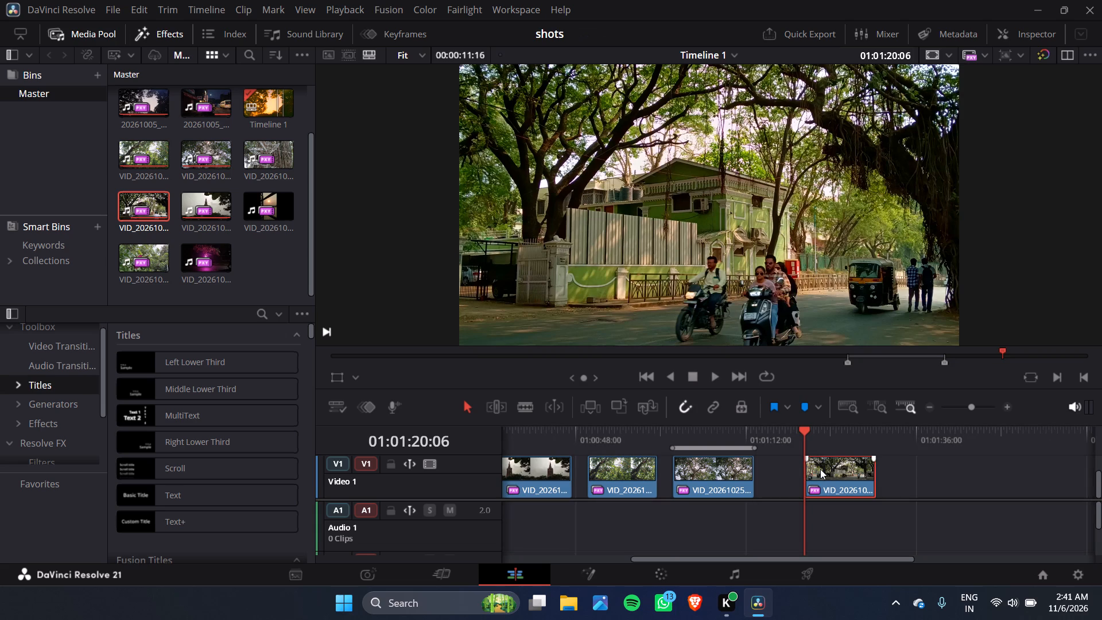
pyautogui.press('space')
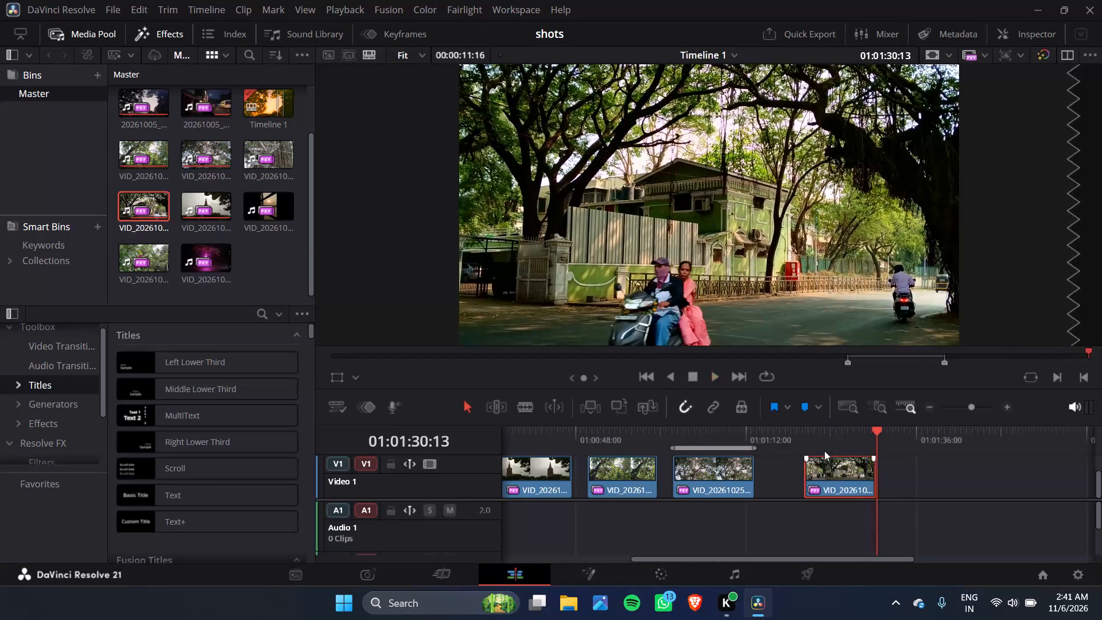
# Play the street clip from its start to 01:01:25:02, split it there, and delete the part before the cut, leaving the gap.
pyautogui.click(811, 435)
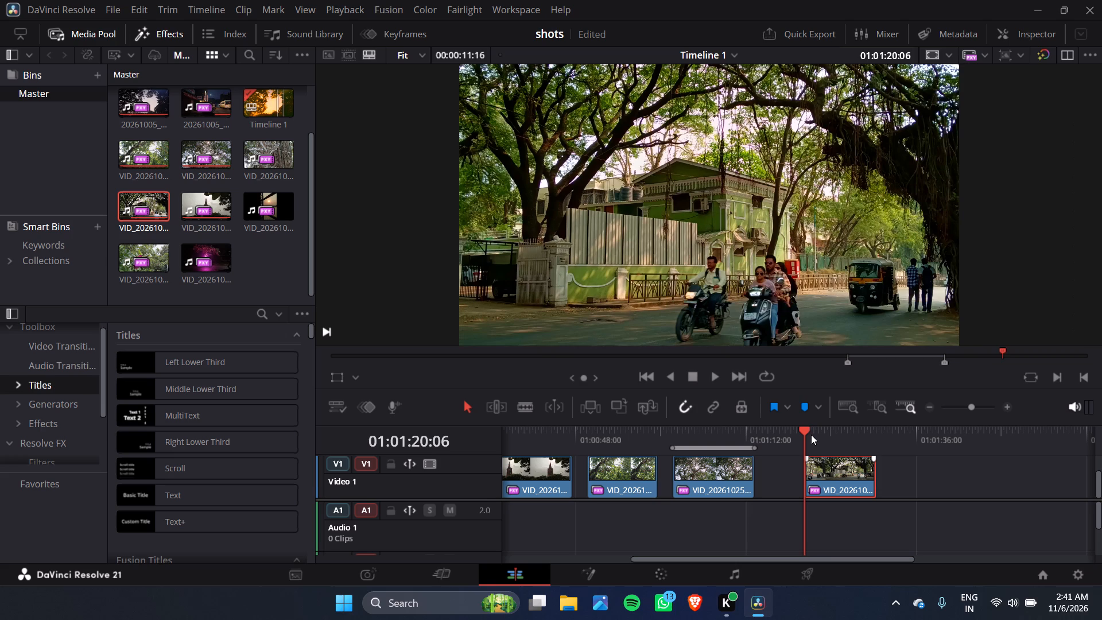
pyautogui.press('space')
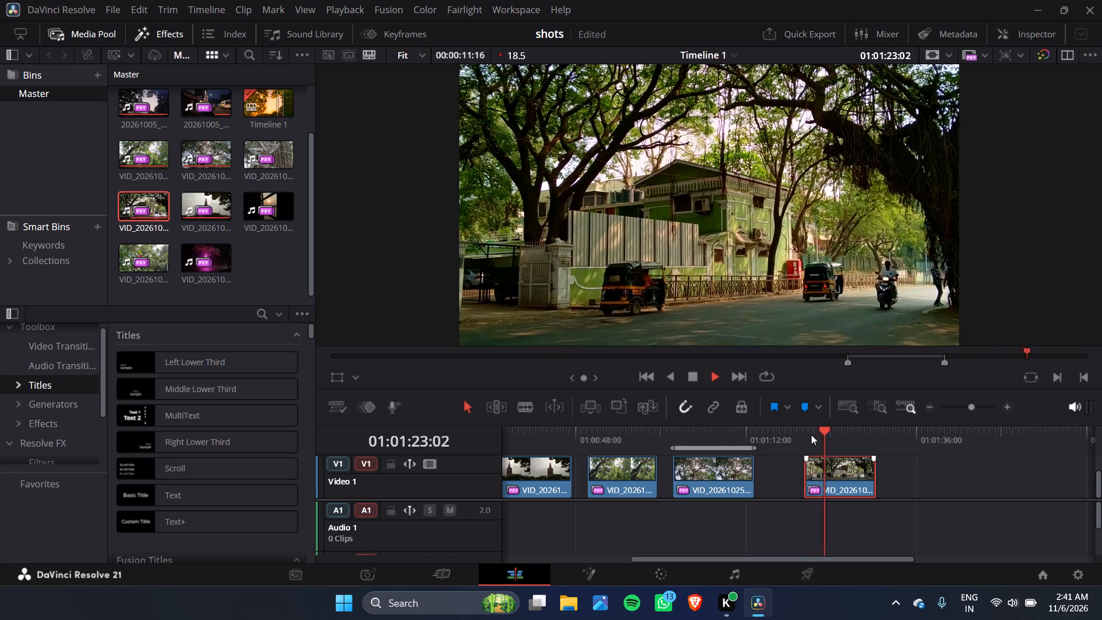
pyautogui.press('space')
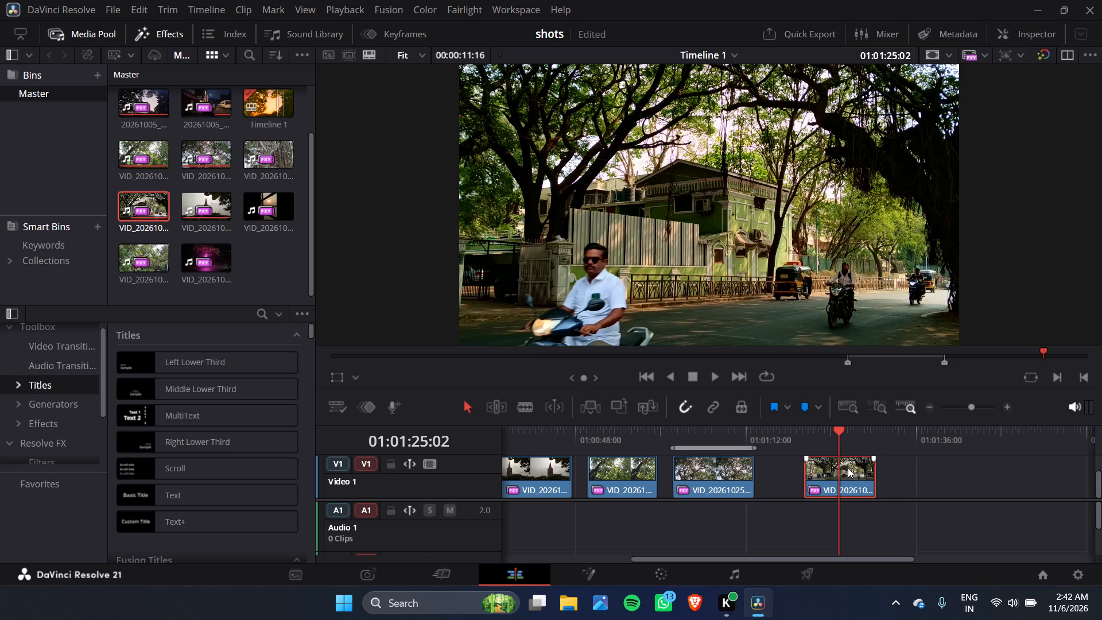
pyautogui.hotkey('ctrl', 'b')
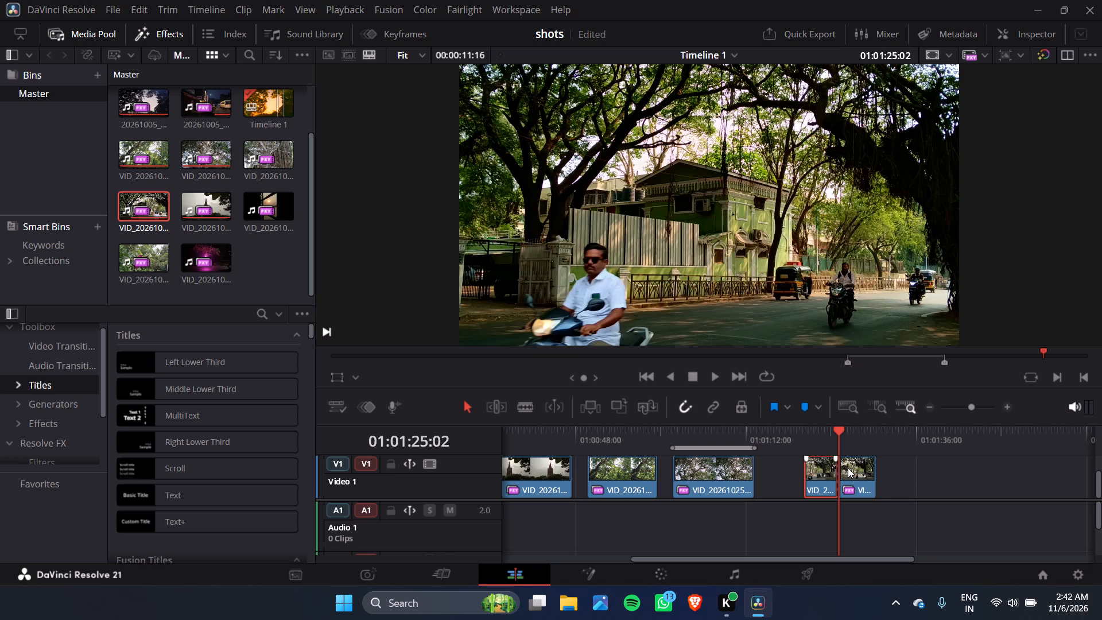
pyautogui.press('BackSpace')
# Raise Shadows to 20.50 on the remaining street clip in the Color page, and check the frame in the Edit page.
pyautogui.click(859, 465)
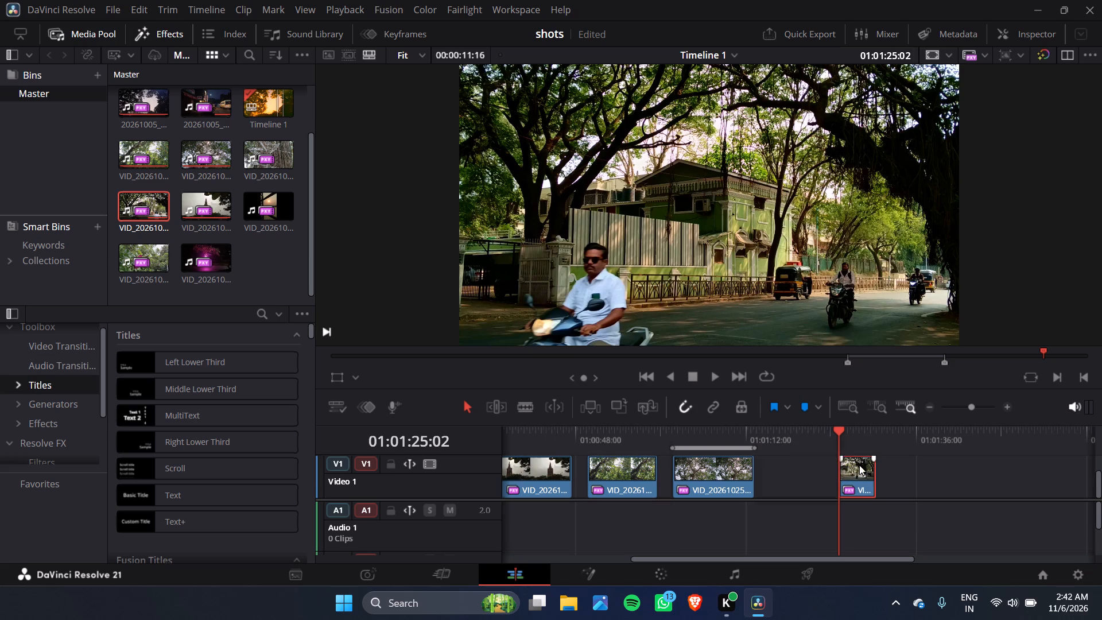
pyautogui.click(666, 571)
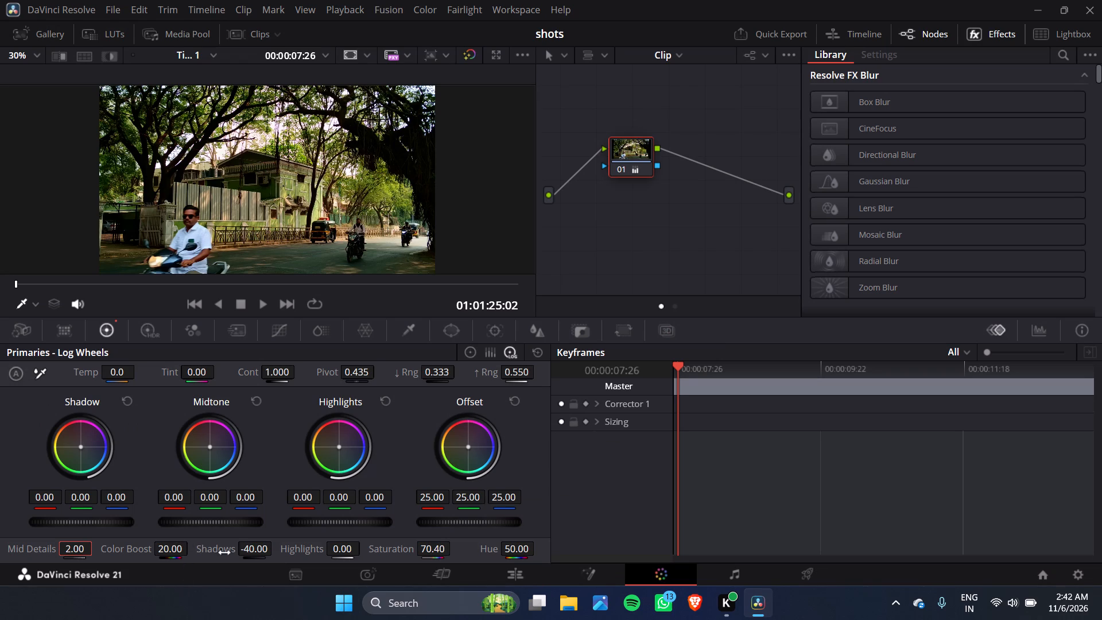
pyautogui.moveTo(250, 553); pyautogui.dragTo(312, 555)
pyautogui.moveTo(312, 555); pyautogui.dragTo(308, 556)
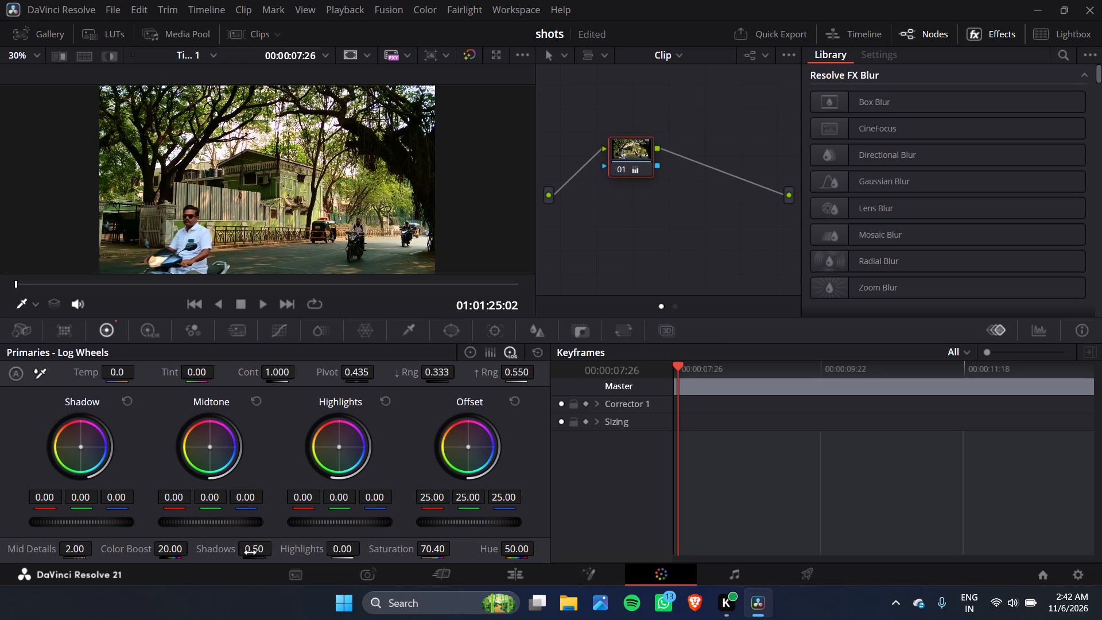
pyautogui.moveTo(254, 545); pyautogui.dragTo(280, 549)
pyautogui.moveTo(280, 549); pyautogui.dragTo(283, 551)
pyautogui.click(534, 569)
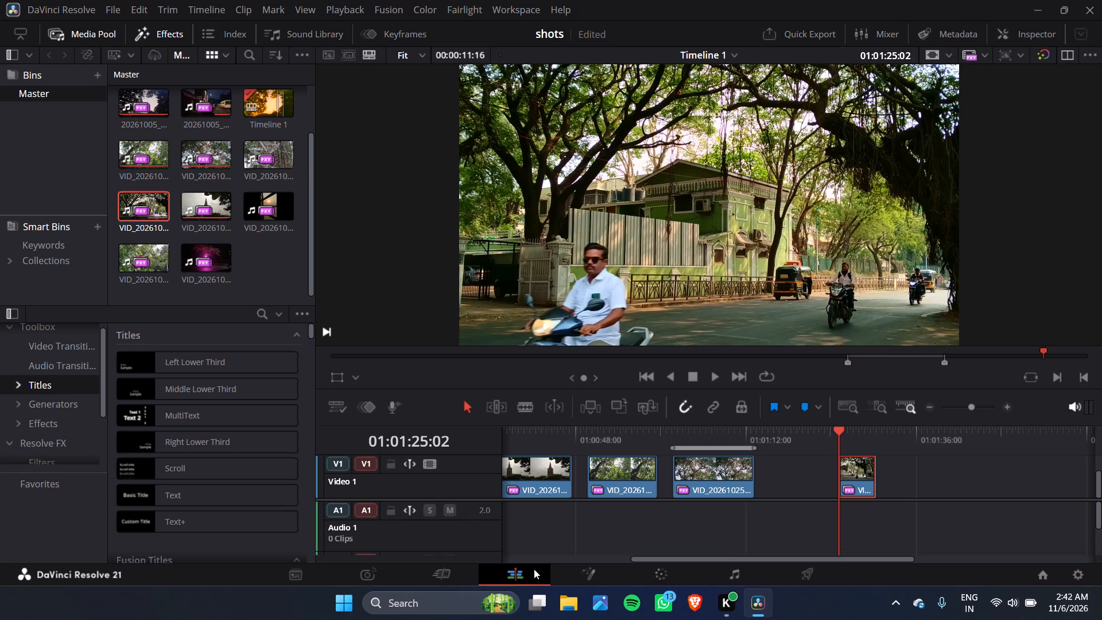
# Return to the Color page's custom curves, unlink the channels, and add a control point near the middle of the luma curve.
pyautogui.click(647, 570)
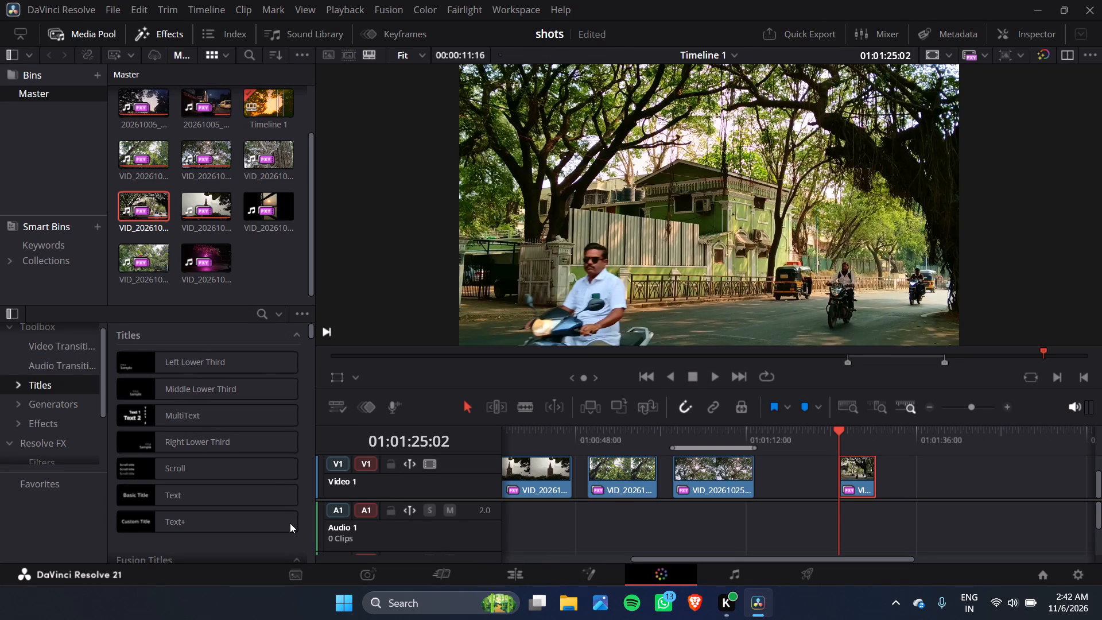
pyautogui.click(285, 330)
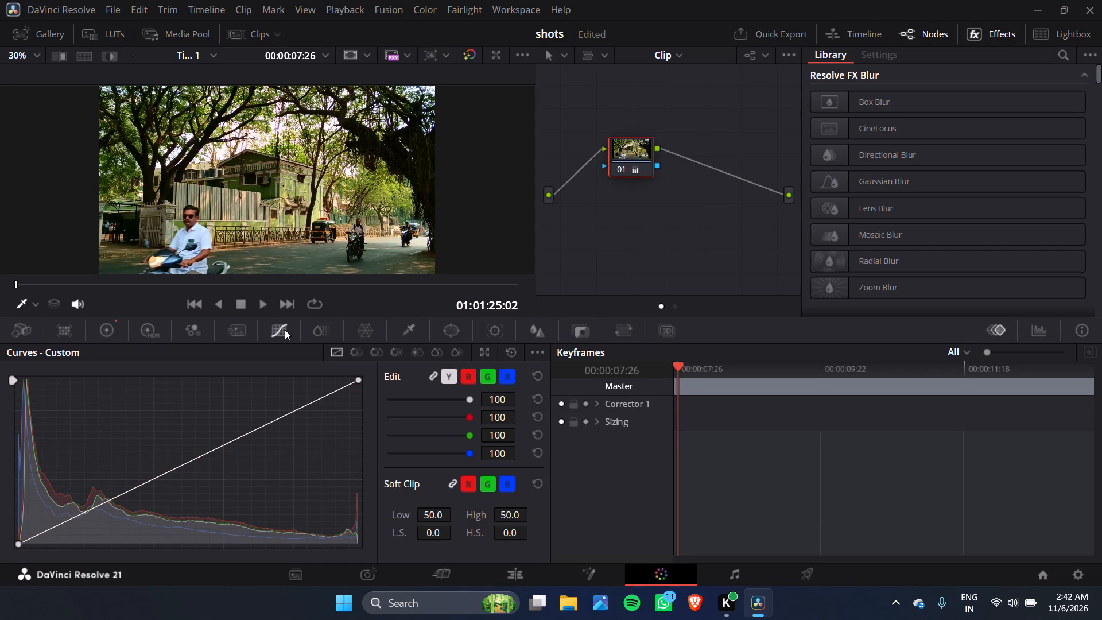
pyautogui.click(430, 371)
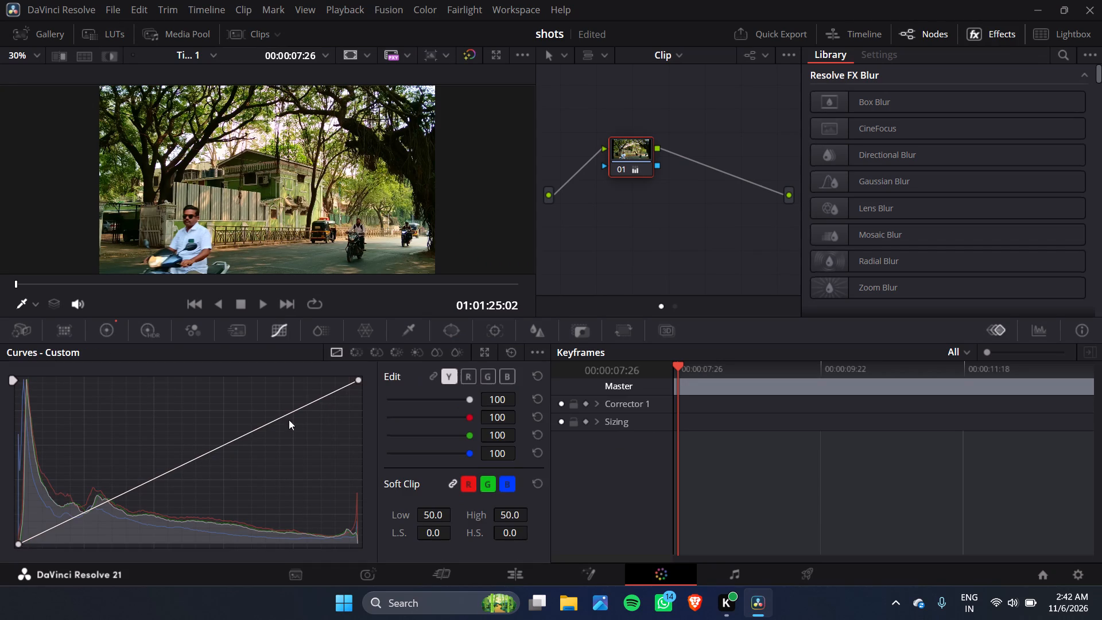
pyautogui.click(192, 456)
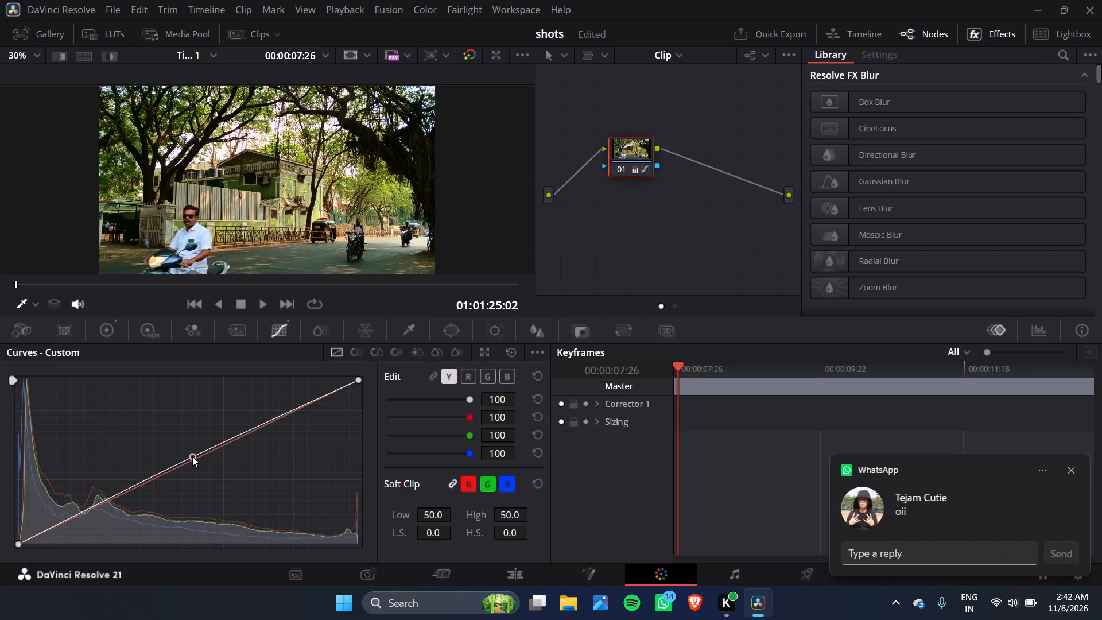
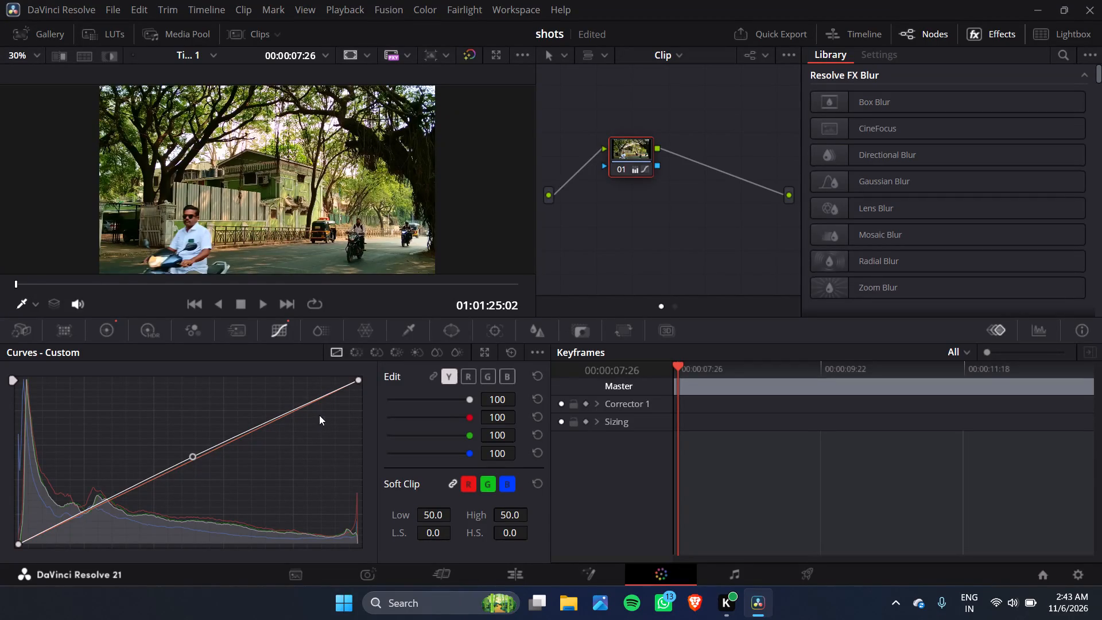
# Add highlight and shadow control points to the luma curve, and pull the shadow point slightly below the diagonal to deepen the shadows.
pyautogui.click(295, 409)
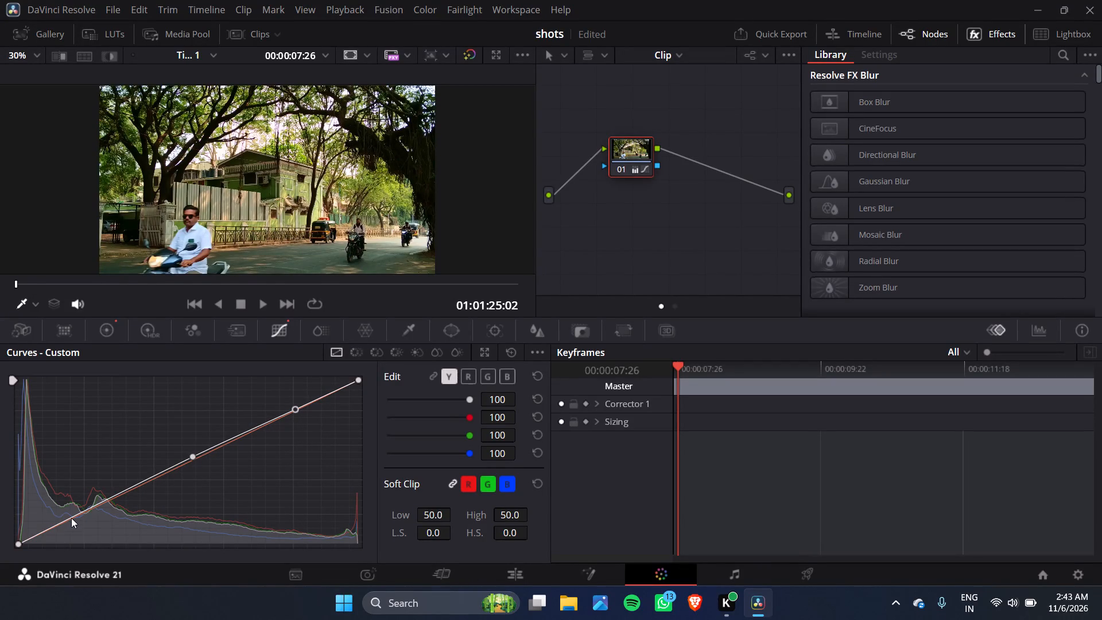
pyautogui.click(68, 516)
pyautogui.moveTo(68, 516); pyautogui.dragTo(73, 526)
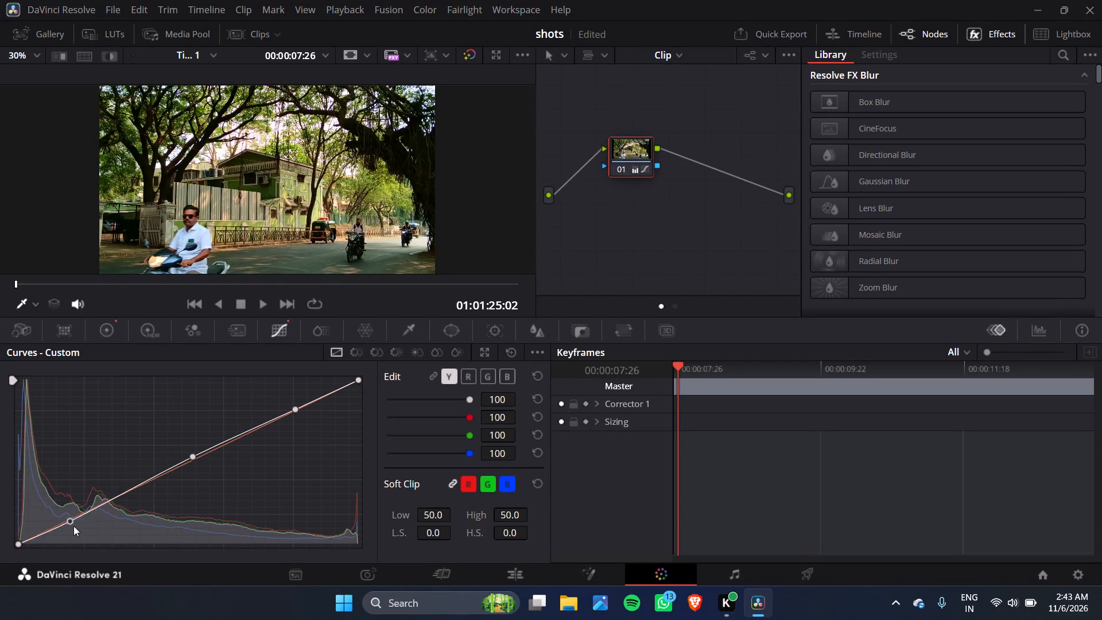
pyautogui.moveTo(73, 526); pyautogui.dragTo(62, 514)
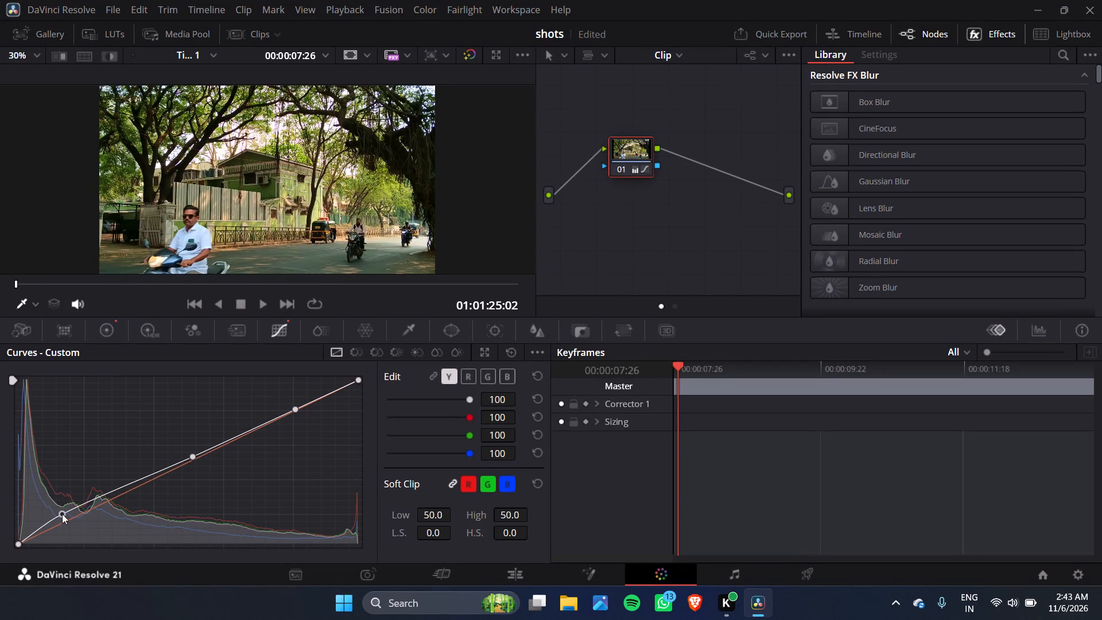
pyautogui.moveTo(62, 514); pyautogui.dragTo(73, 526)
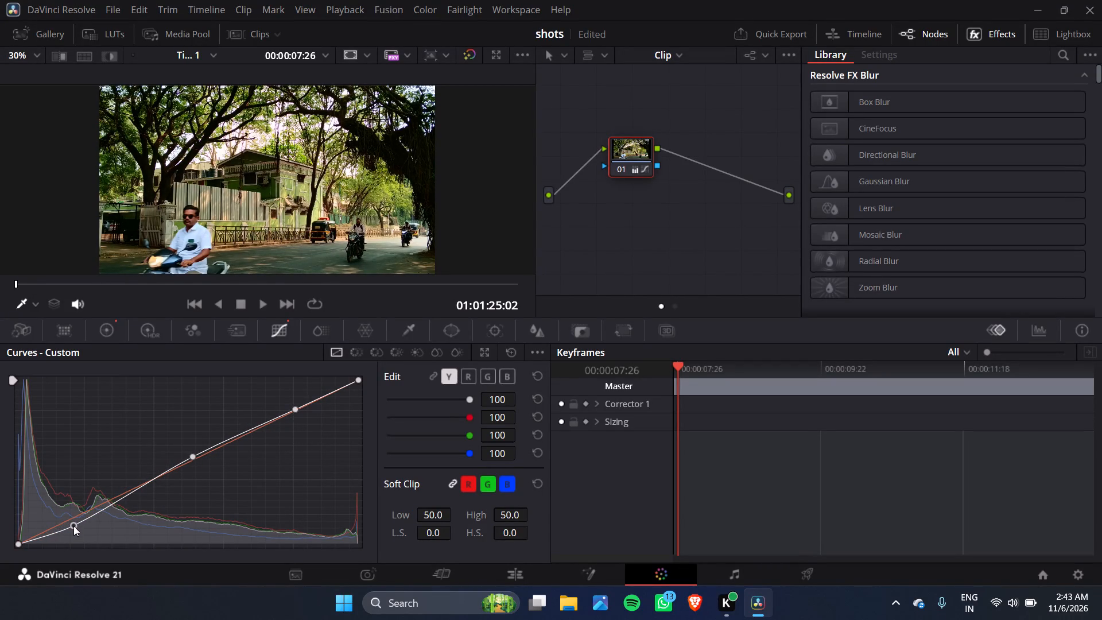
pyautogui.moveTo(73, 526); pyautogui.dragTo(72, 526)
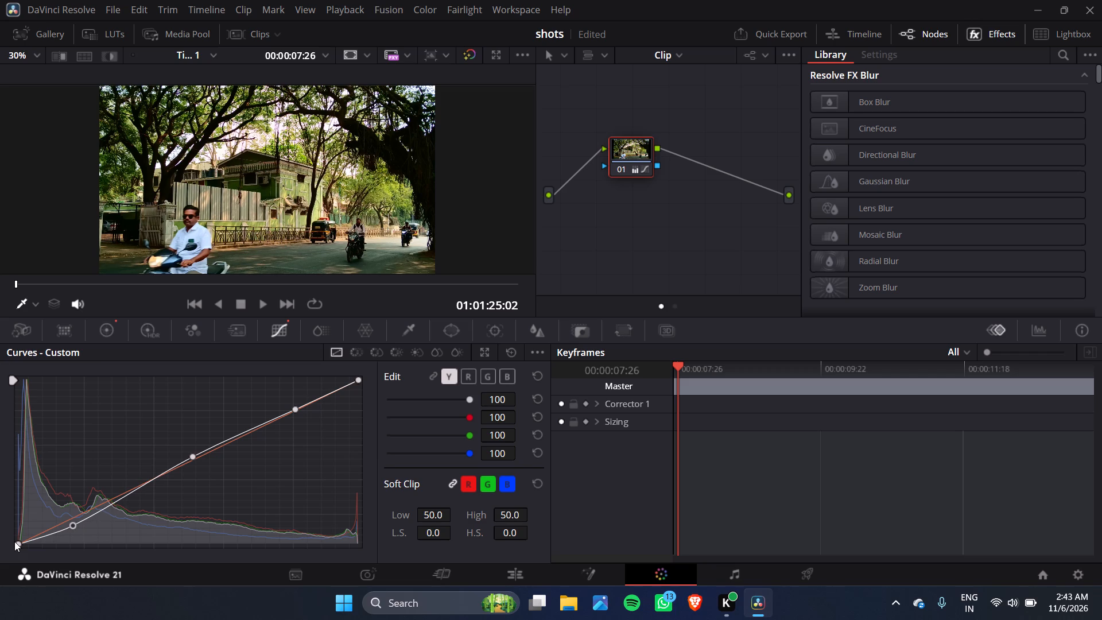
# Raise the luma curve's black point slightly above the bottom of the graph to lift the blacks.
pyautogui.moveTo(14, 541); pyautogui.dragTo(18, 547)
pyautogui.moveTo(18, 547); pyautogui.dragTo(14, 534)
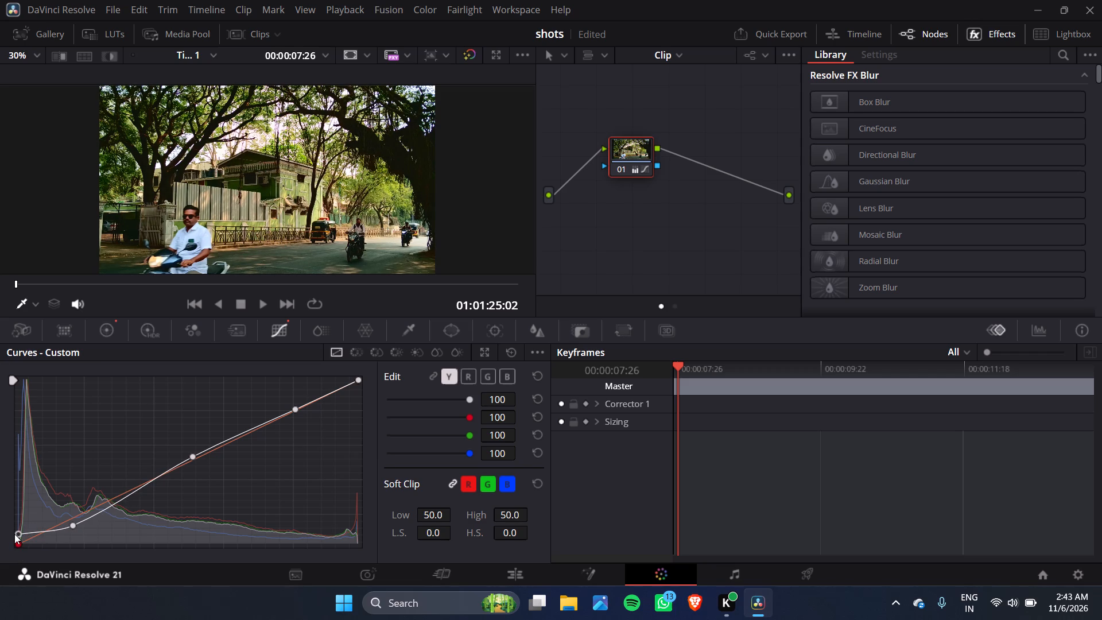
pyautogui.moveTo(14, 534); pyautogui.dragTo(14, 535)
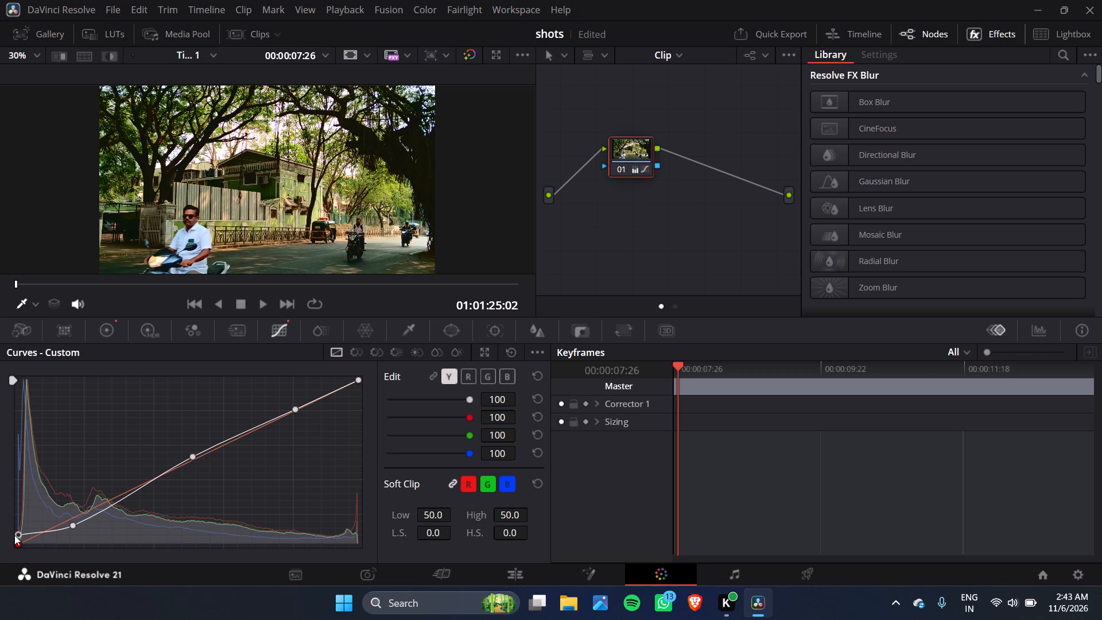
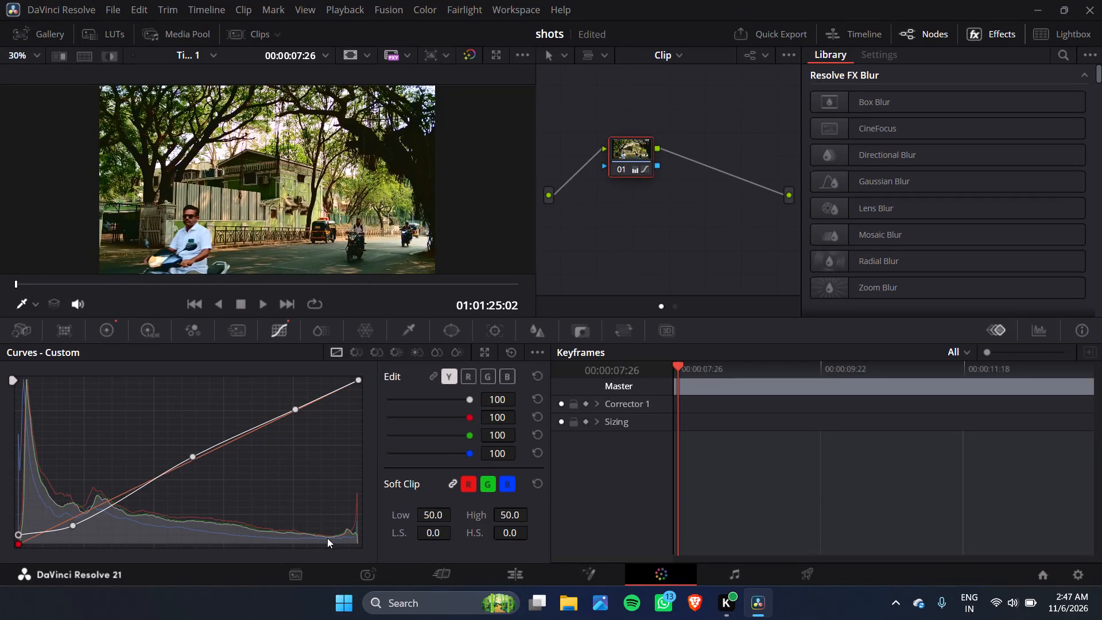
# Pull the luma curve's middle control point moderately below the diagonal to darken the street clip's midtones.
pyautogui.moveTo(190, 452); pyautogui.dragTo(191, 457)
pyautogui.moveTo(191, 457); pyautogui.dragTo(200, 467)
pyautogui.moveTo(189, 456); pyautogui.dragTo(201, 476)
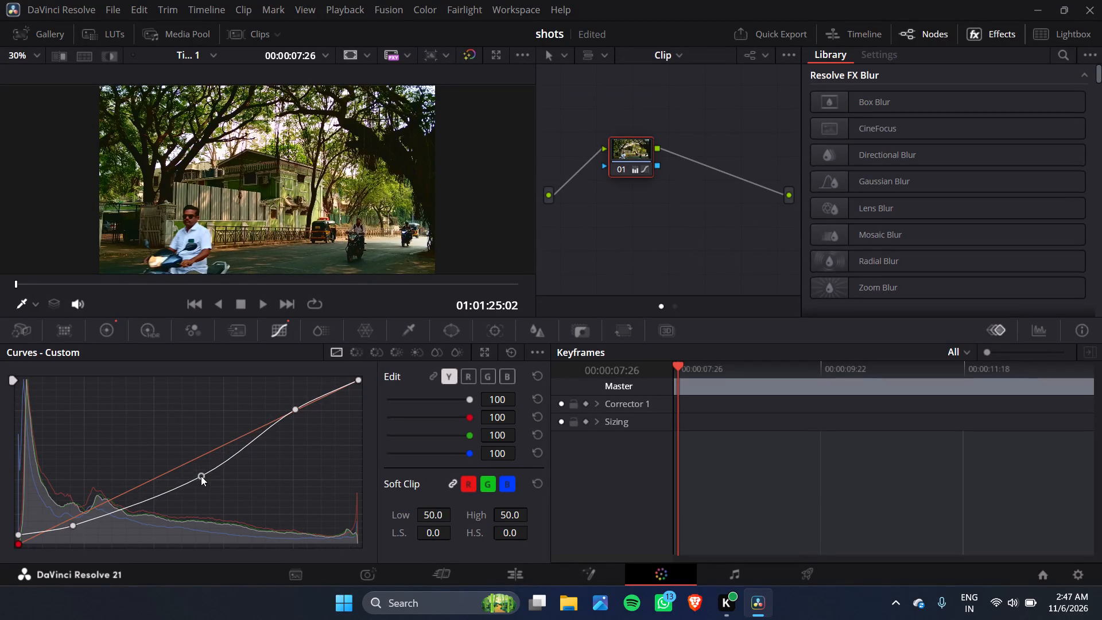
pyautogui.moveTo(201, 476); pyautogui.dragTo(201, 475)
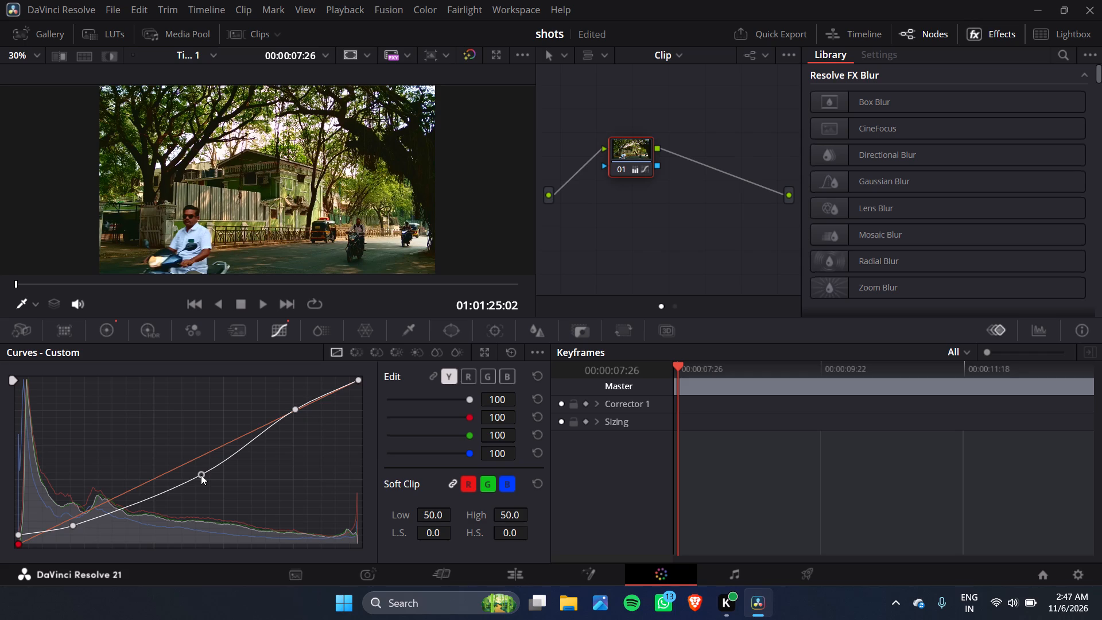
pyautogui.moveTo(201, 475); pyautogui.dragTo(204, 470)
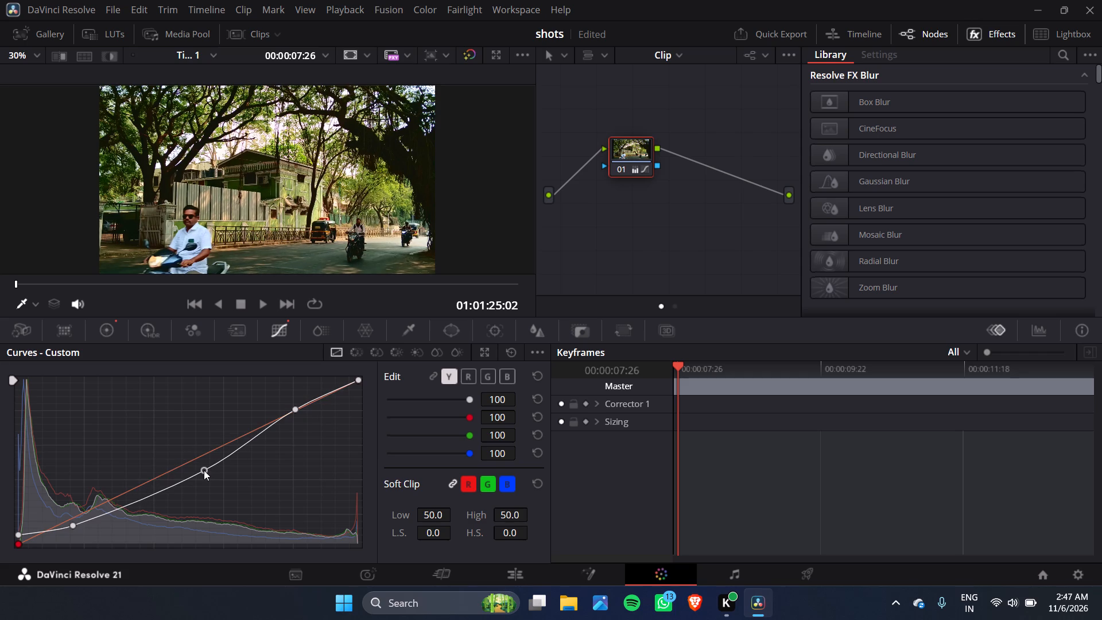
pyautogui.moveTo(204, 470); pyautogui.dragTo(203, 469)
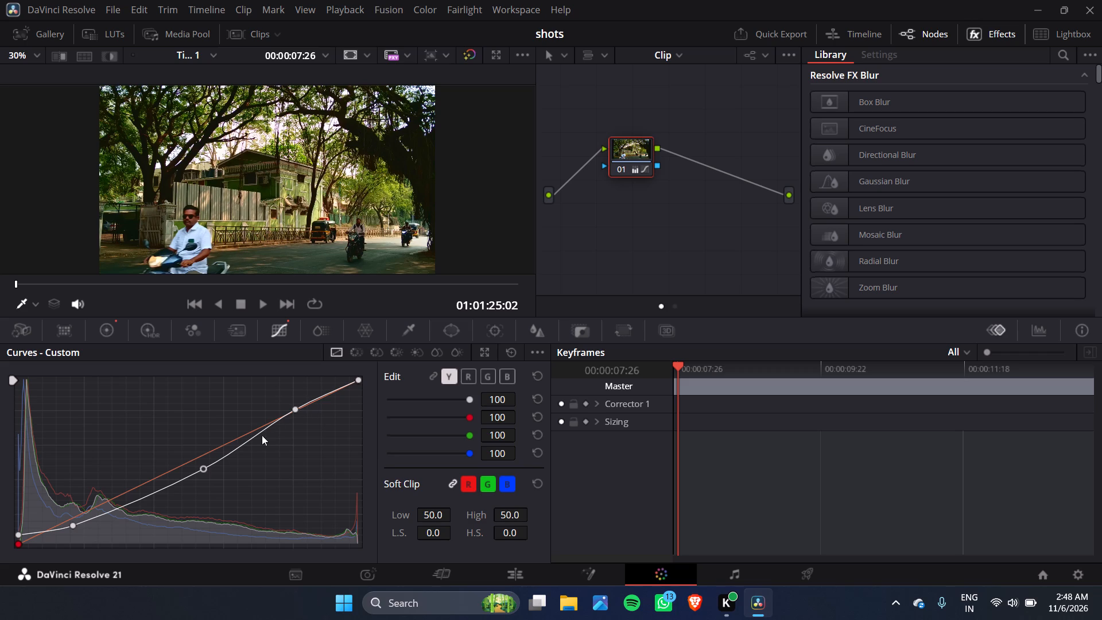
# Switch to the Edit page to check the graded street clip on Timeline 1.
pyautogui.click(526, 575)
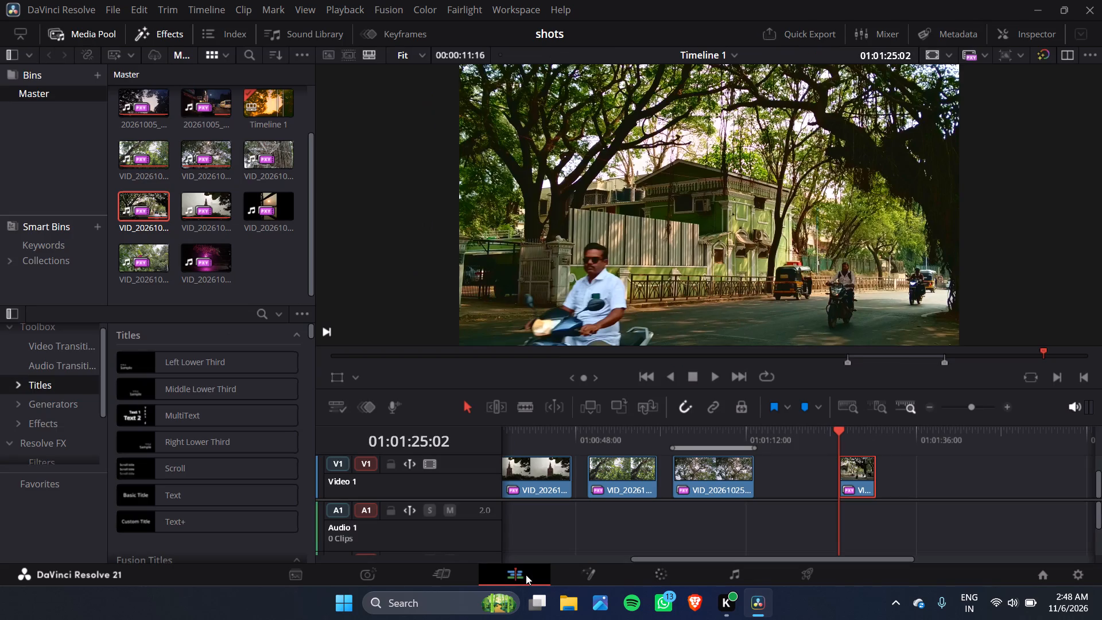
# Examine the node grade of the green tree clip at 01:00:53:28 as a reference.
pyautogui.click(618, 437)
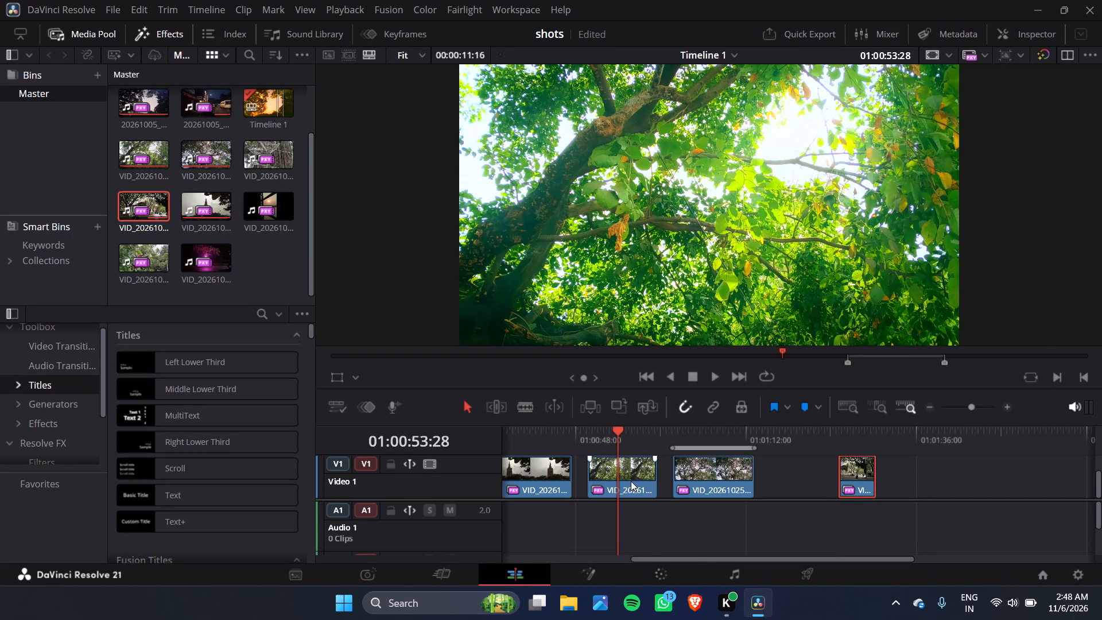
pyautogui.click(631, 481)
pyautogui.click(658, 569)
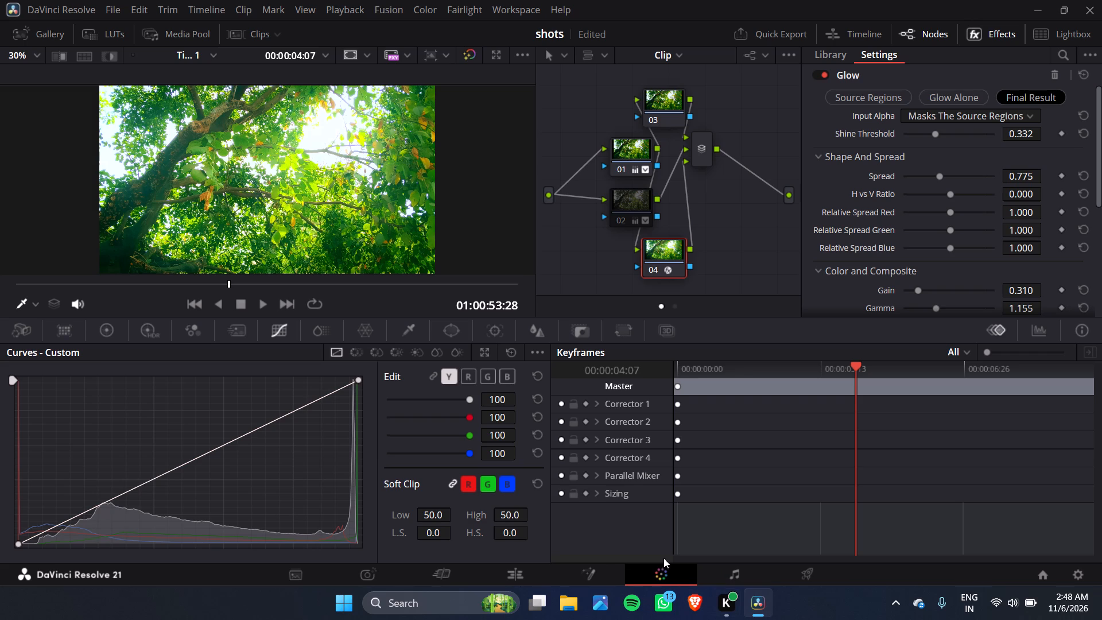
pyautogui.click(536, 573)
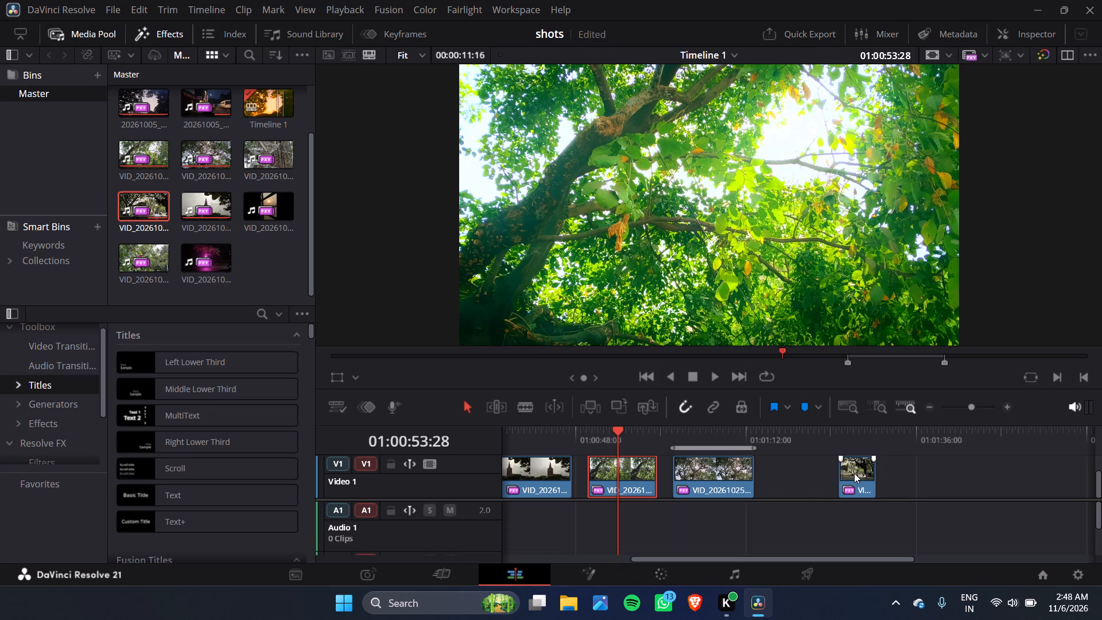
# Raise the highlight point of the street clip's luma curve slightly above the diagonal to brighten the highlights.
pyautogui.click(854, 472)
pyautogui.click(843, 431)
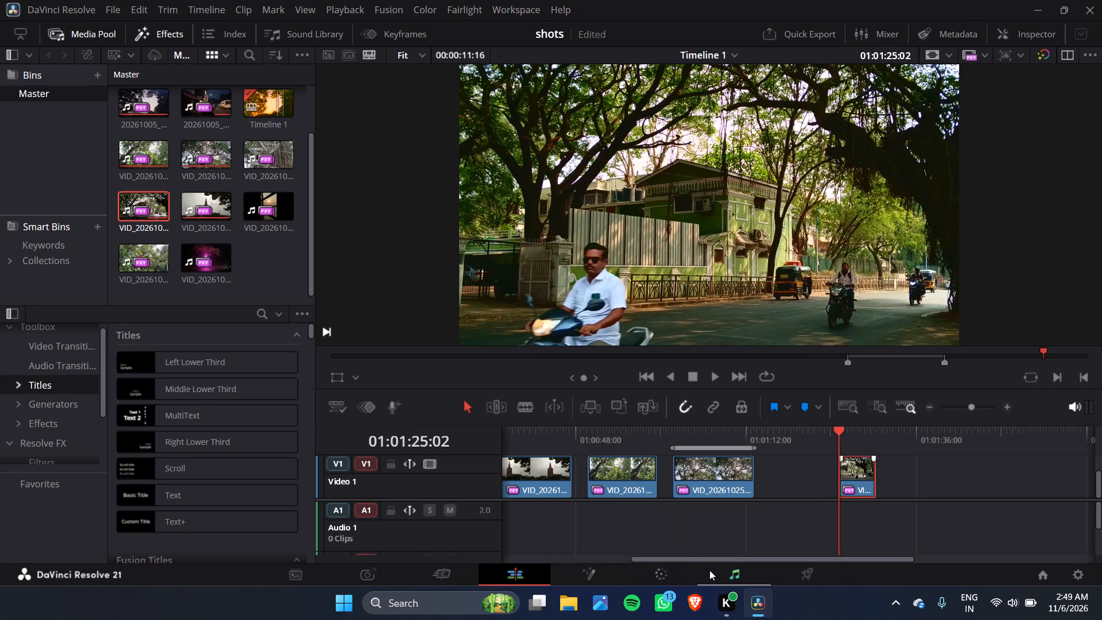
pyautogui.click(670, 568)
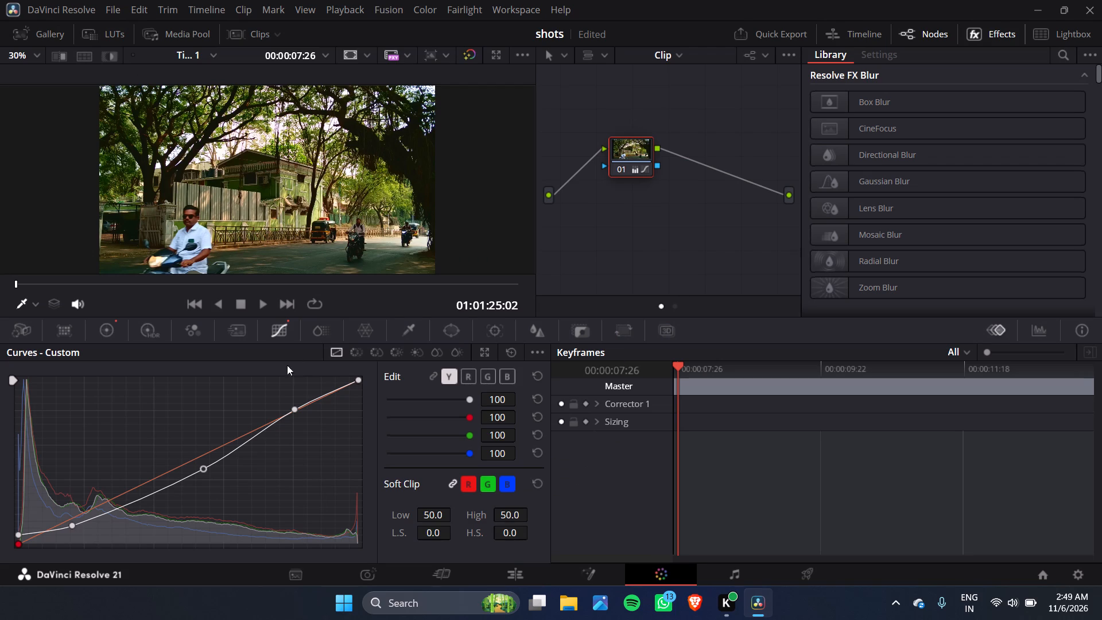
pyautogui.click(295, 405)
pyautogui.moveTo(292, 407); pyautogui.dragTo(292, 403)
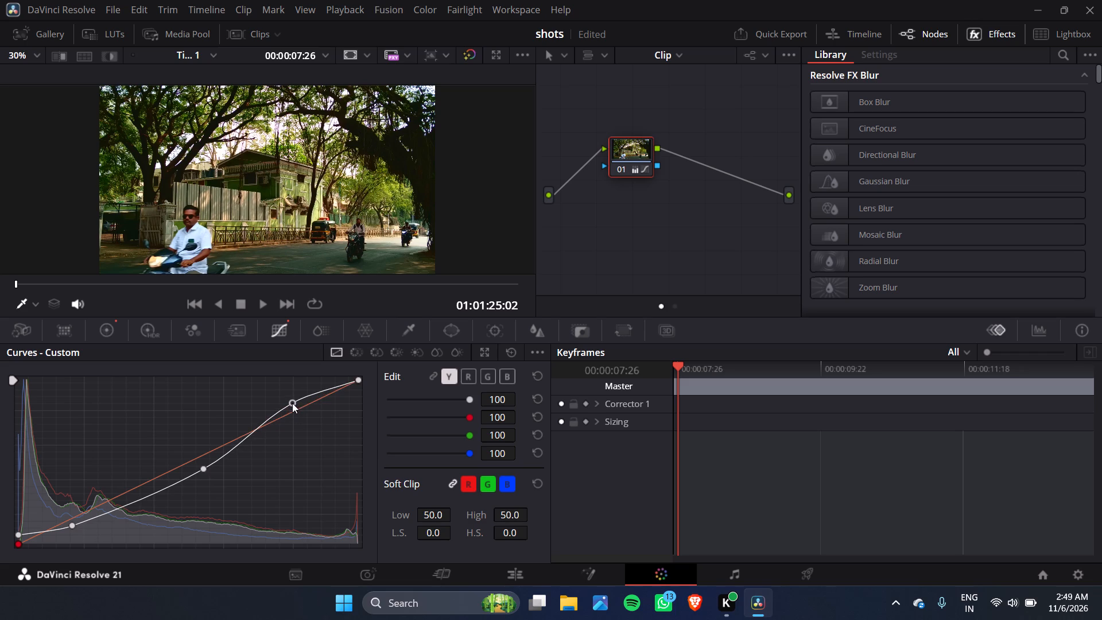
pyautogui.moveTo(292, 403); pyautogui.dragTo(302, 423)
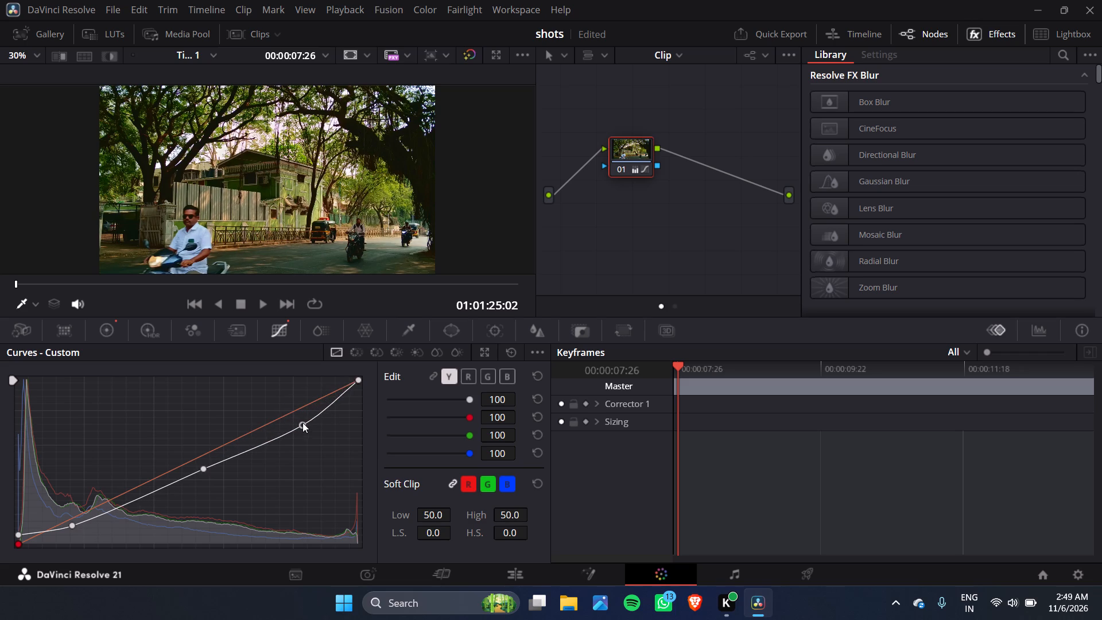
pyautogui.moveTo(302, 423); pyautogui.dragTo(303, 427)
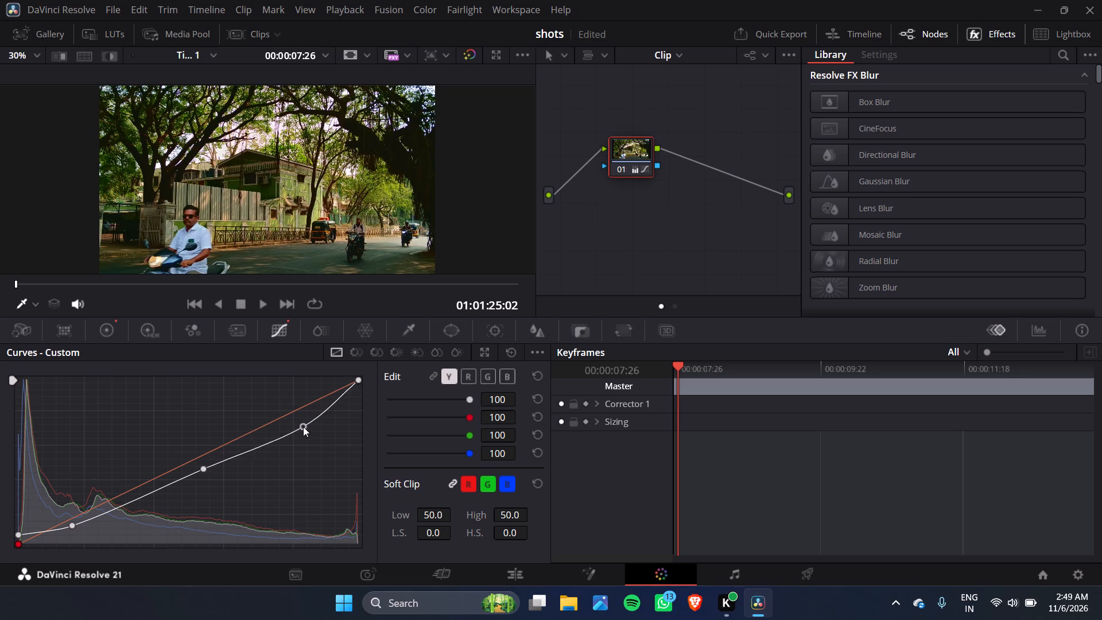
pyautogui.moveTo(303, 427); pyautogui.dragTo(293, 398)
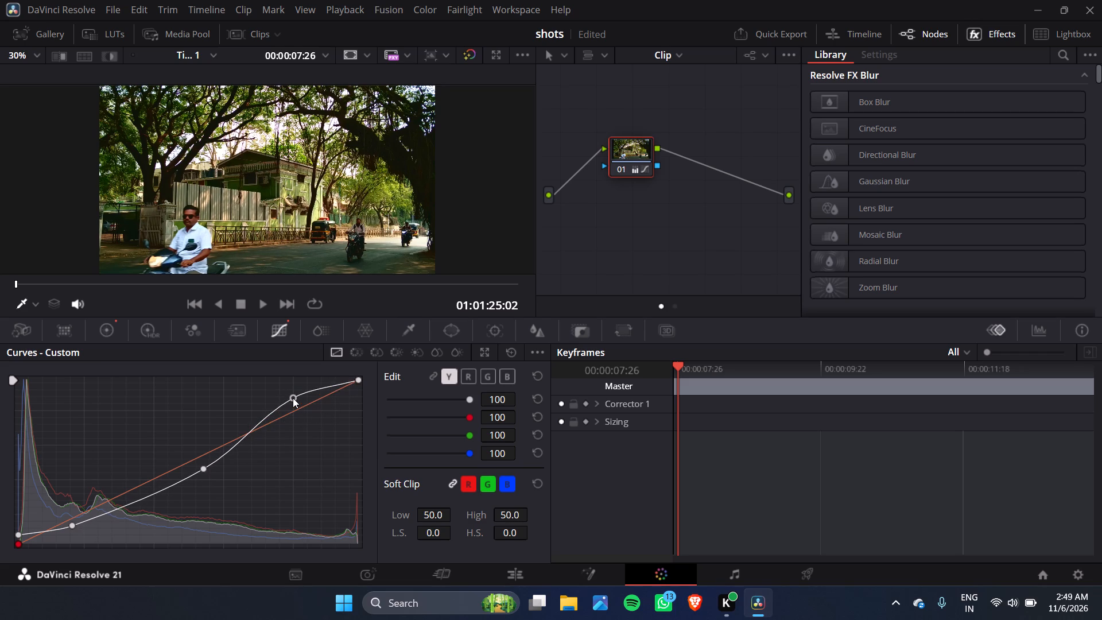
pyautogui.moveTo(293, 398); pyautogui.dragTo(298, 400)
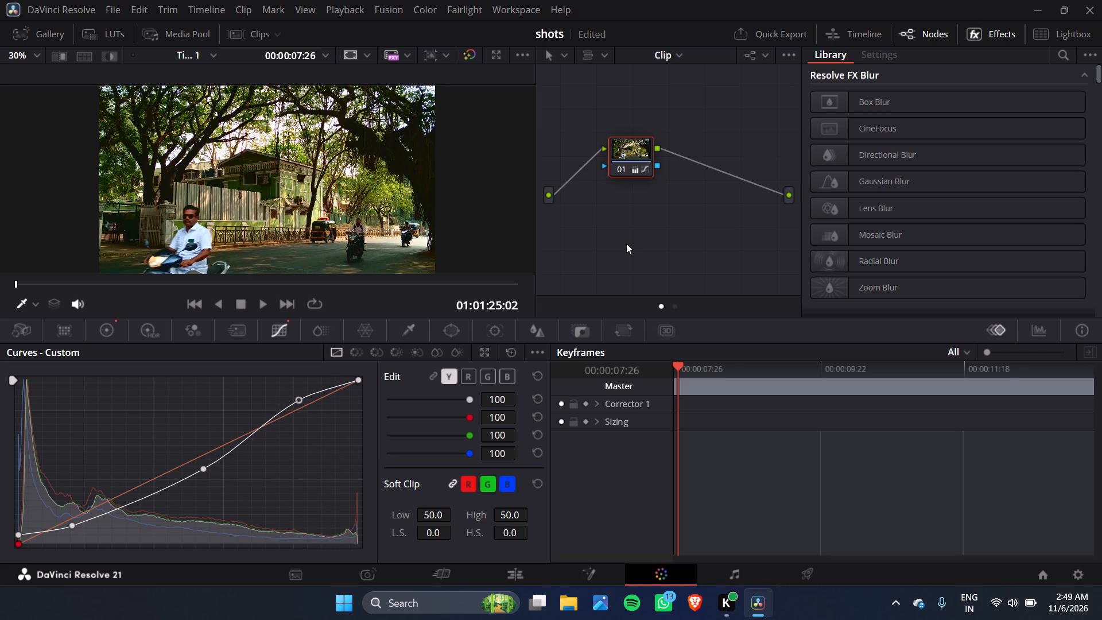
# Add a parallel node to node 01 of the street clip.
pyautogui.rightClick(646, 160)
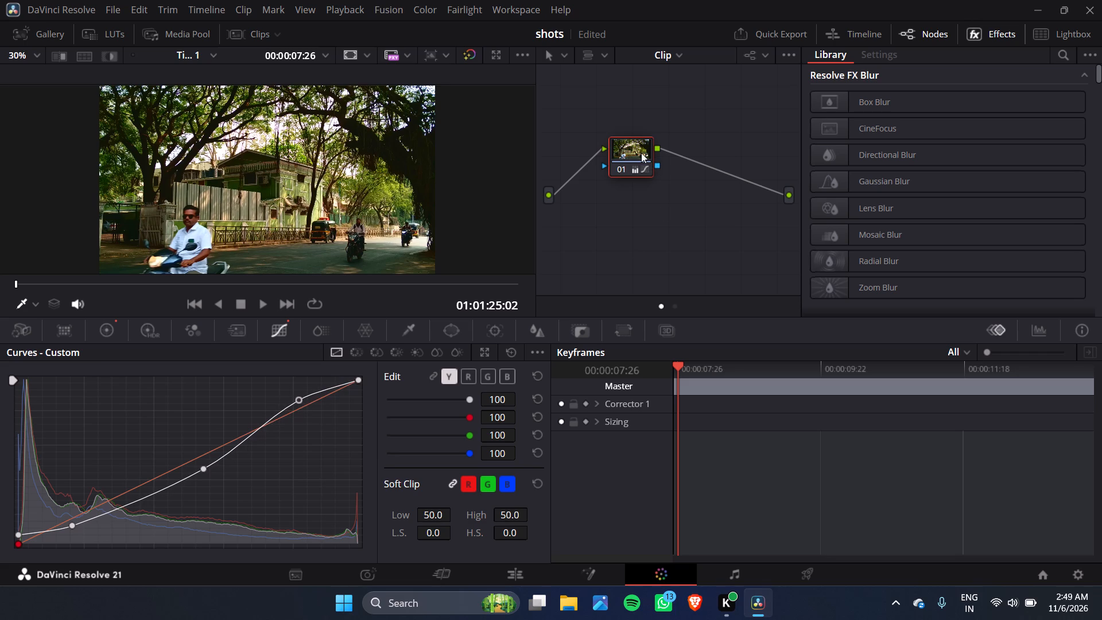
pyautogui.rightClick(641, 153)
pyautogui.rightClick(638, 148)
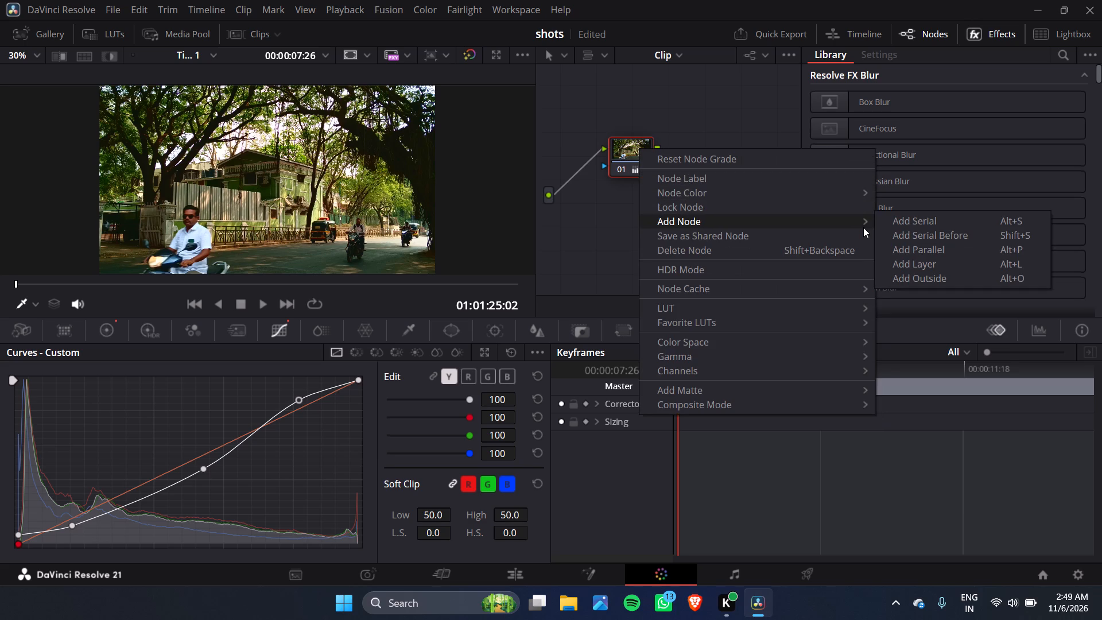
pyautogui.click(926, 246)
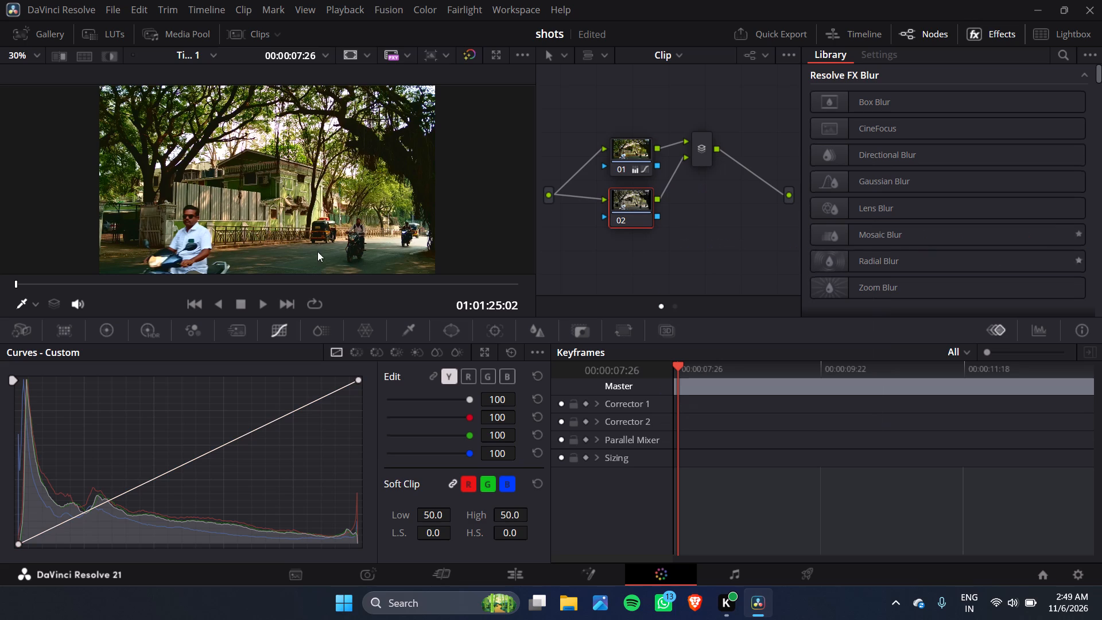
# On node 02, tint the Log Wheels highlights slightly towards yellow-green, to about -0.05 red, 0.03 green and -0.12 blue.
pyautogui.doubleClick(114, 336)
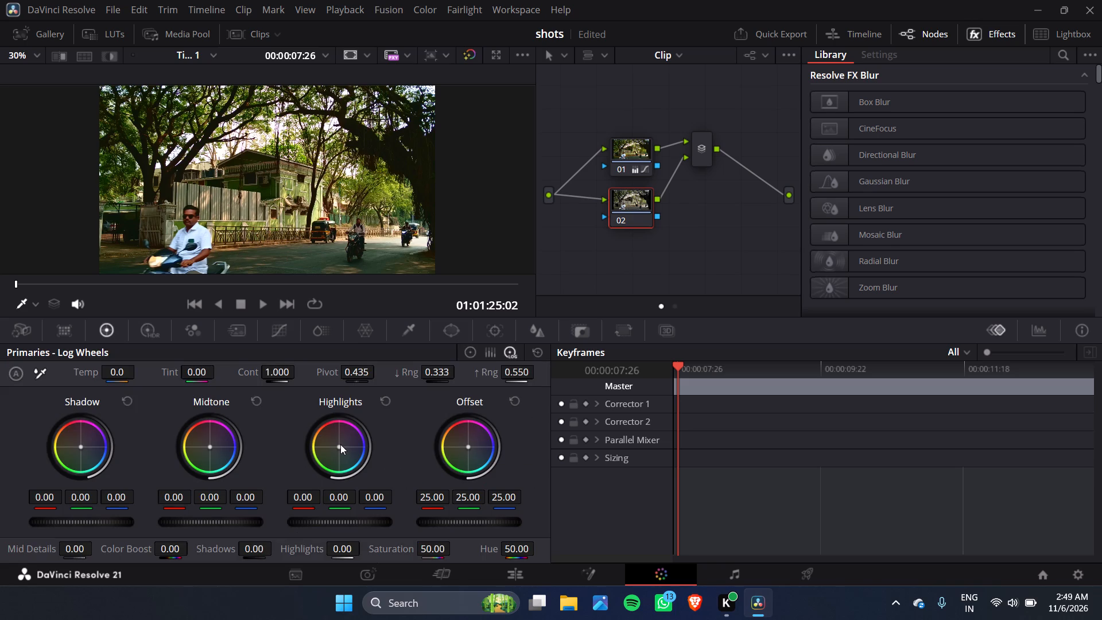
pyautogui.moveTo(340, 444); pyautogui.dragTo(278, 456)
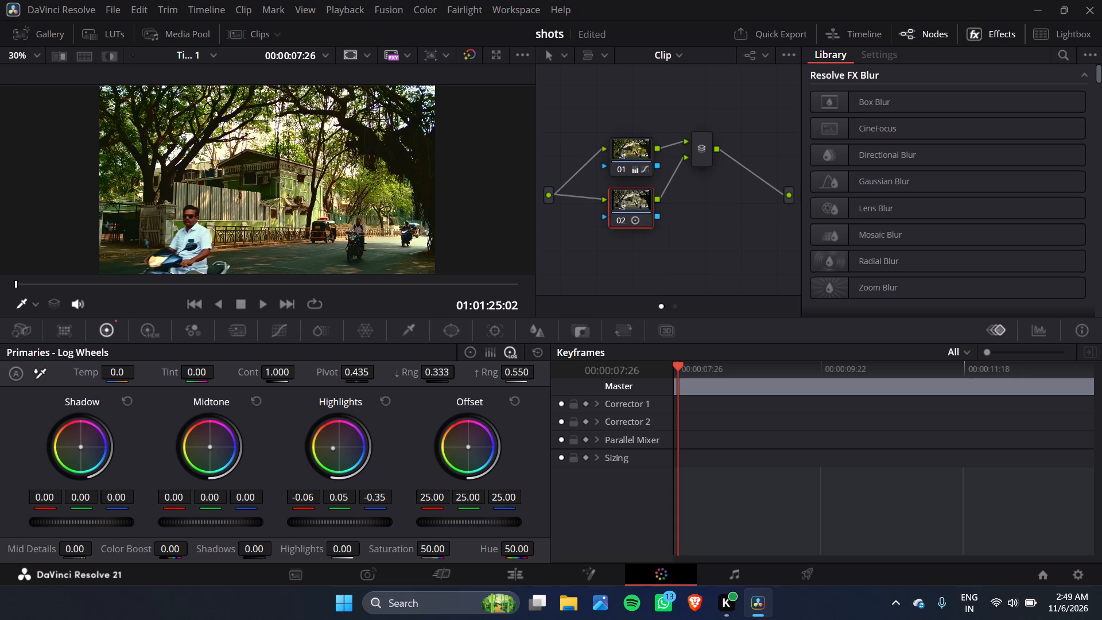
pyautogui.moveTo(278, 456); pyautogui.dragTo(185, 419)
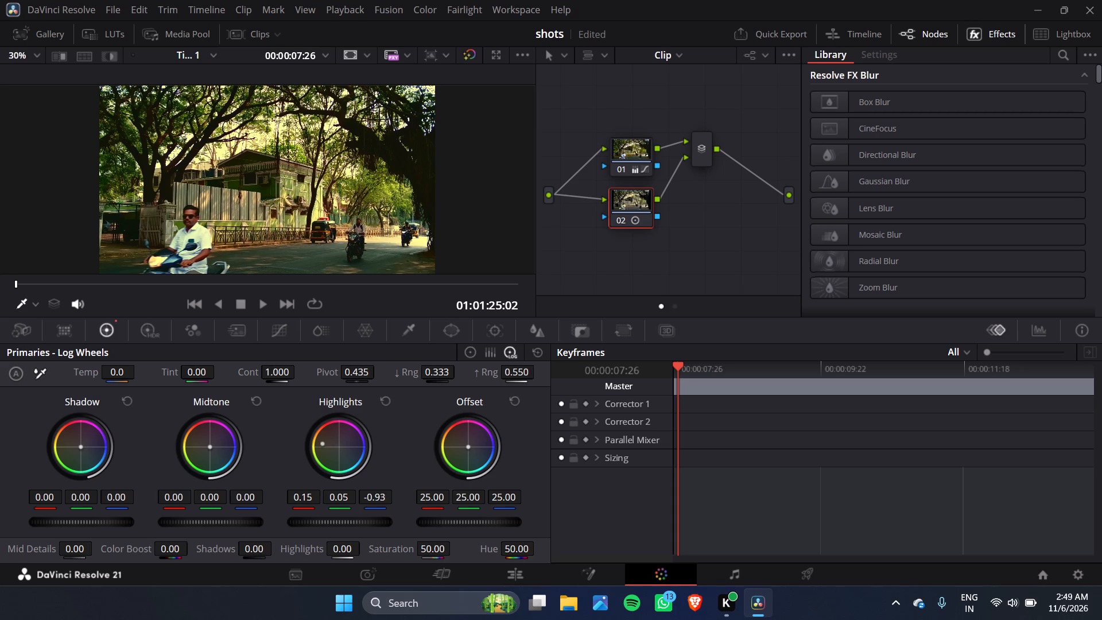
pyautogui.moveTo(185, 419); pyautogui.dragTo(285, 445)
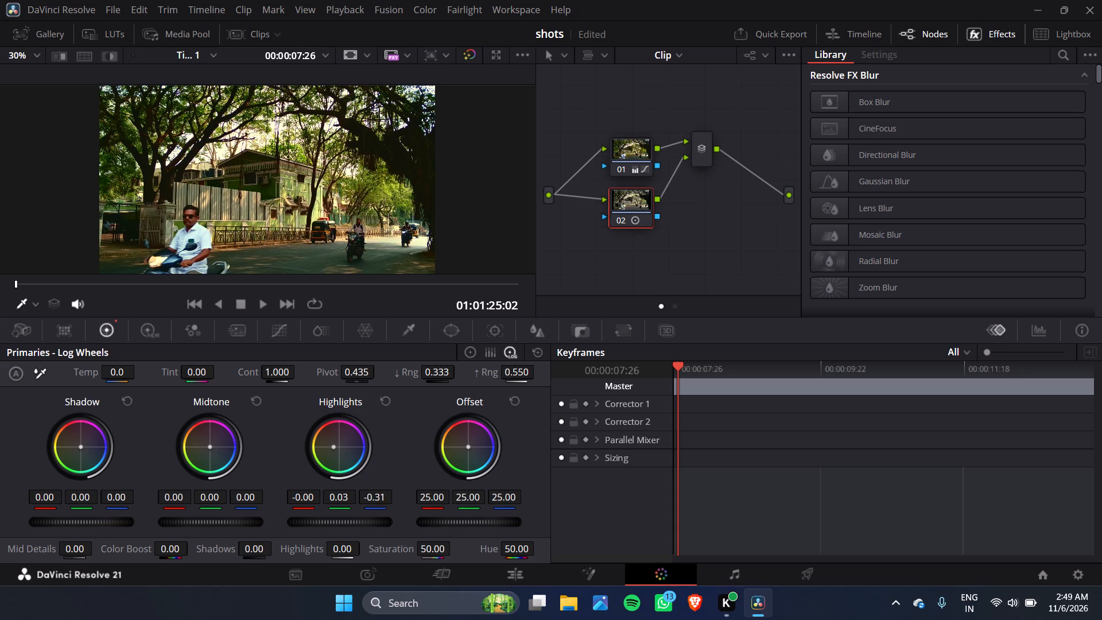
pyautogui.moveTo(285, 445); pyautogui.dragTo(319, 456)
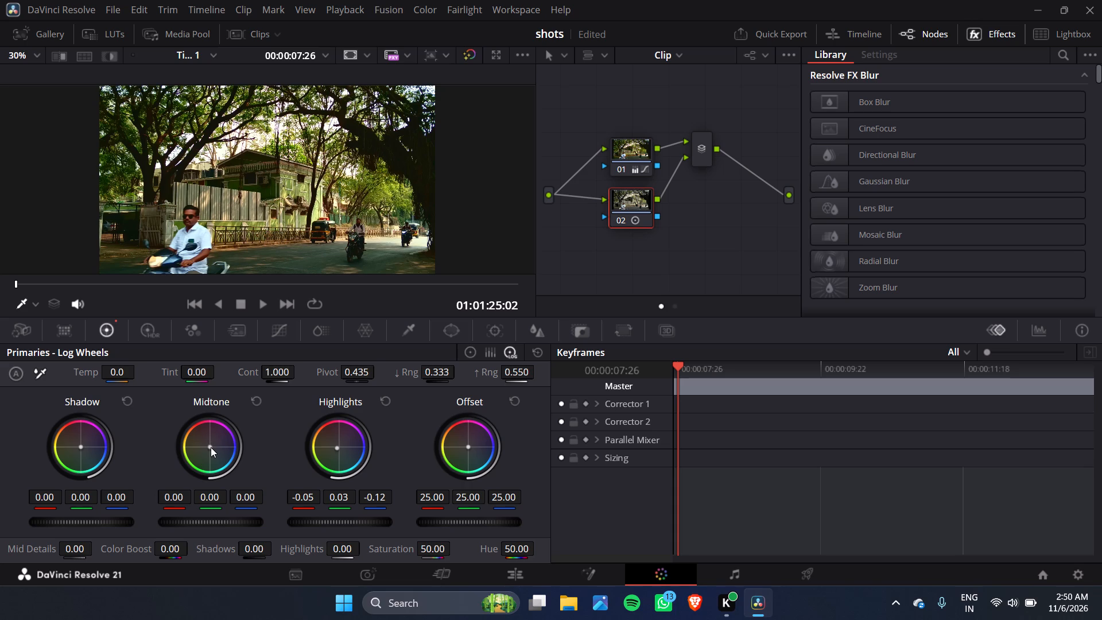
# Tint node 02's midtones towards yellow with the Log Wheels, to about -0.01 red, 0.04 green and -0.31 blue.
pyautogui.moveTo(211, 447); pyautogui.dragTo(122, 424)
pyautogui.moveTo(122, 424); pyautogui.dragTo(230, 431)
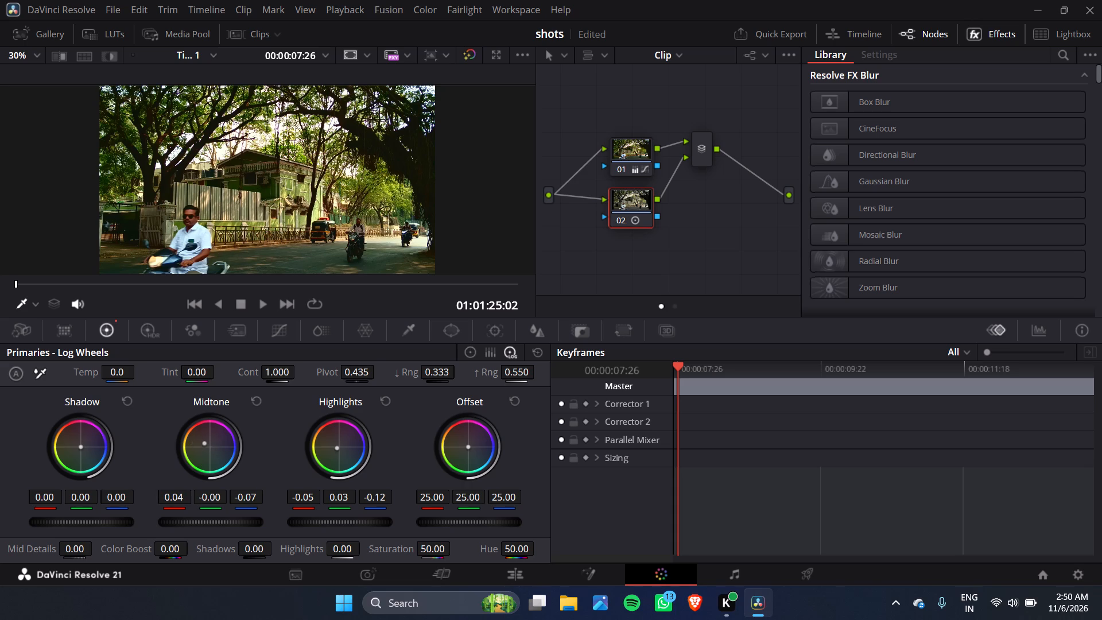
pyautogui.moveTo(230, 431); pyautogui.dragTo(170, 451)
pyautogui.moveTo(170, 451); pyautogui.dragTo(549, 309)
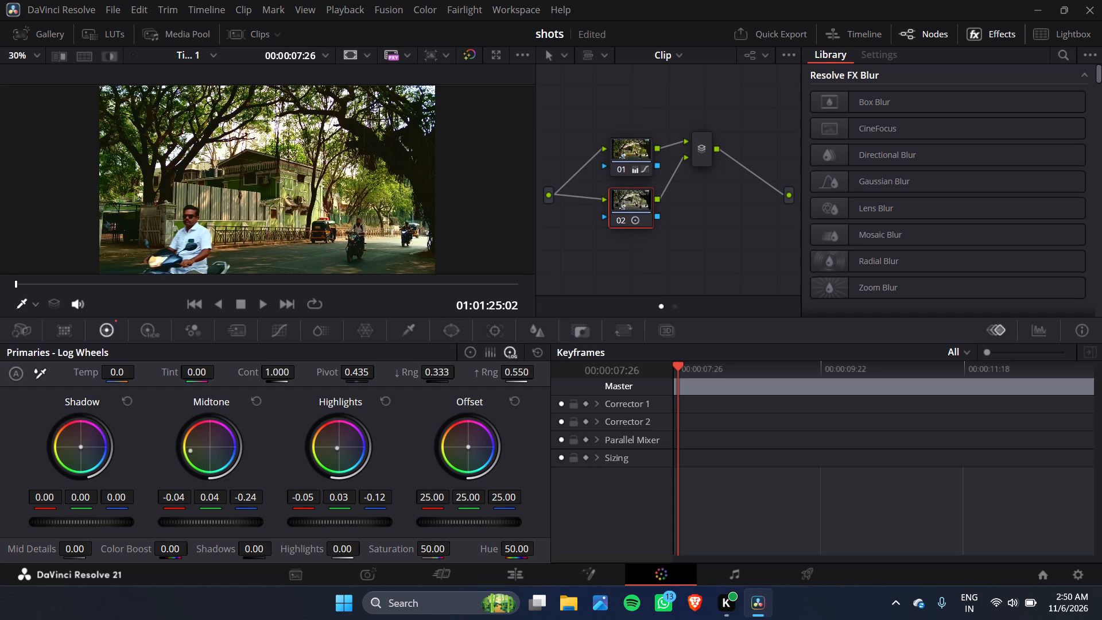
pyautogui.moveTo(549, 309); pyautogui.dragTo(492, 173)
pyautogui.moveTo(492, 173); pyautogui.dragTo(530, 90)
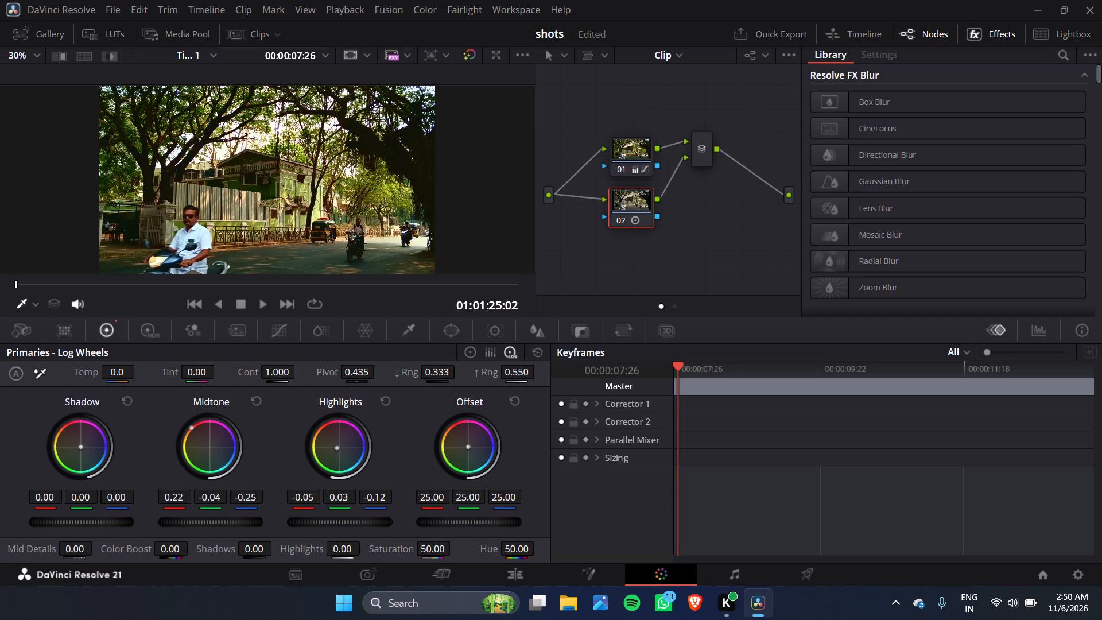
pyautogui.moveTo(530, 90); pyautogui.dragTo(496, 285)
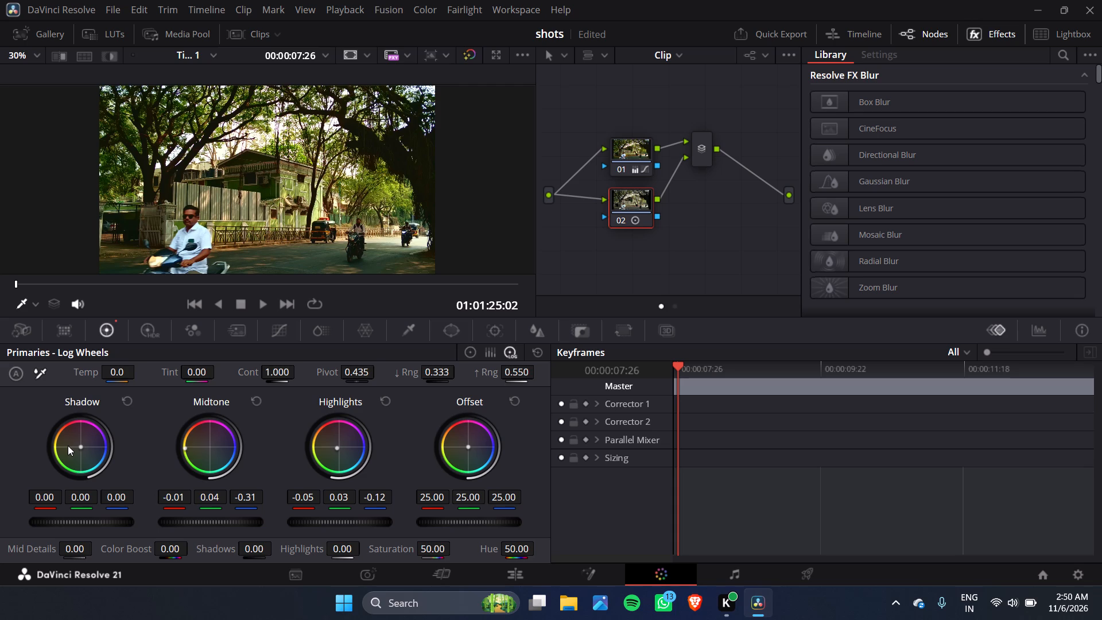
# Tint node 02's shadows towards teal-blue with the Log Wheels, to about -0.17 red, 0.03 green and 0.19 blue.
pyautogui.moveTo(82, 447); pyautogui.dragTo(184, 401)
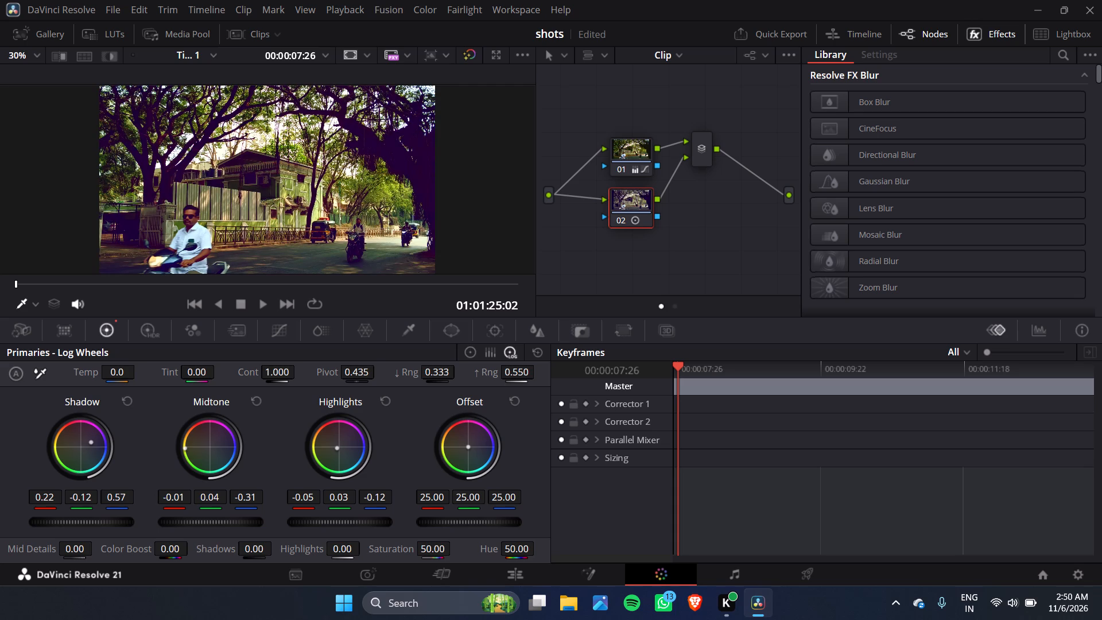
pyautogui.moveTo(184, 401); pyautogui.dragTo(187, 466)
pyautogui.moveTo(187, 466); pyautogui.dragTo(20, 501)
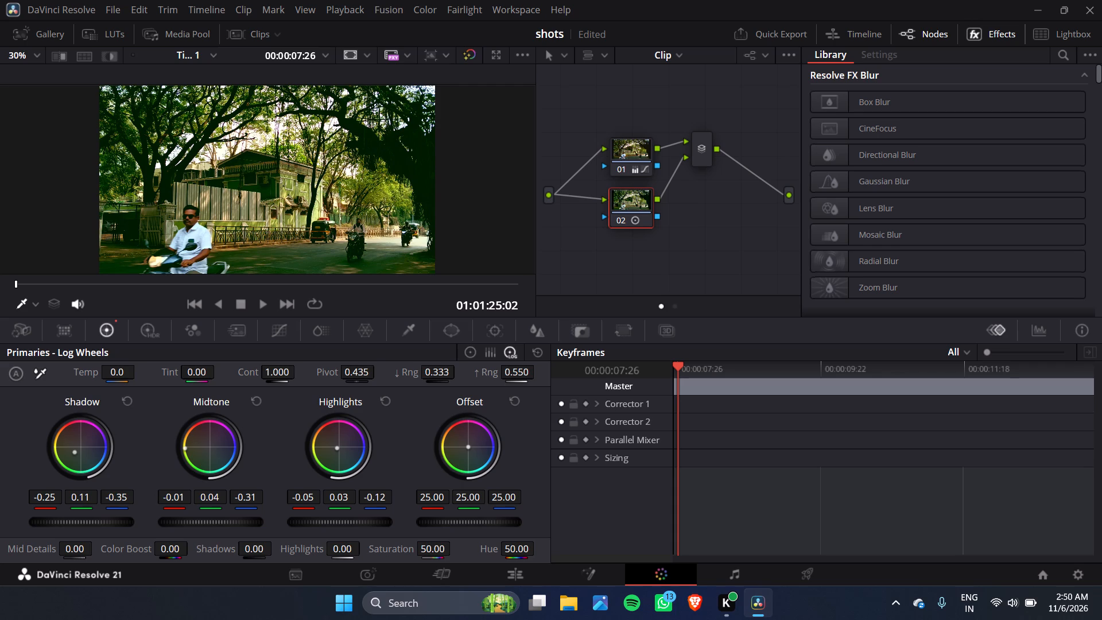
pyautogui.moveTo(20, 501); pyautogui.dragTo(98, 497)
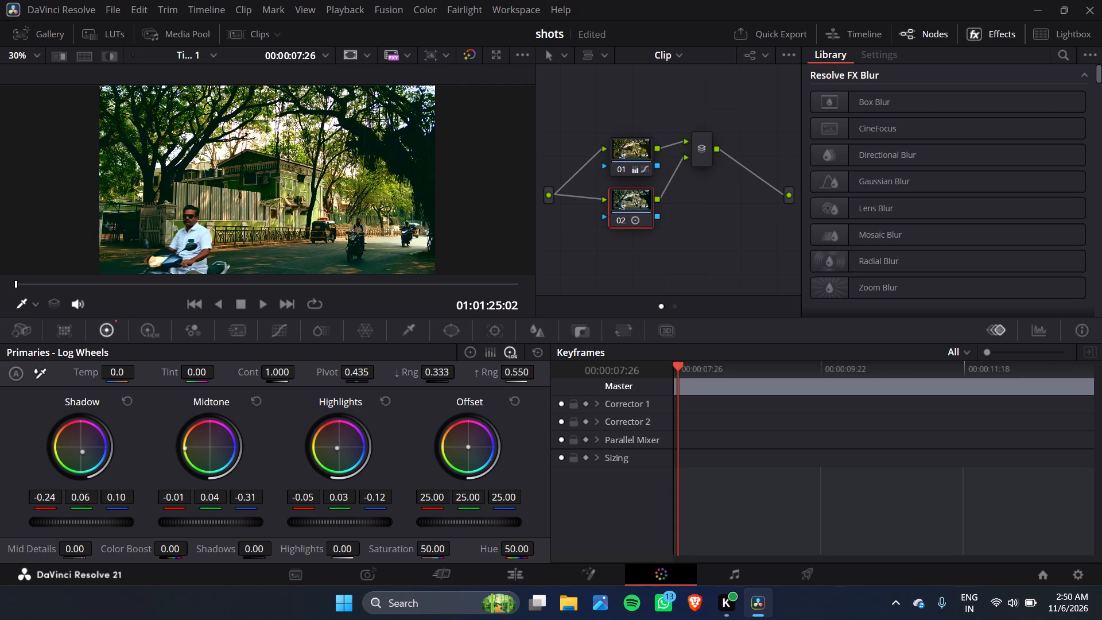
pyautogui.moveTo(98, 497); pyautogui.dragTo(99, 491)
pyautogui.moveTo(82, 451); pyautogui.dragTo(98, 493)
pyautogui.moveTo(98, 493); pyautogui.dragTo(104, 445)
pyautogui.moveTo(104, 445); pyautogui.dragTo(111, 434)
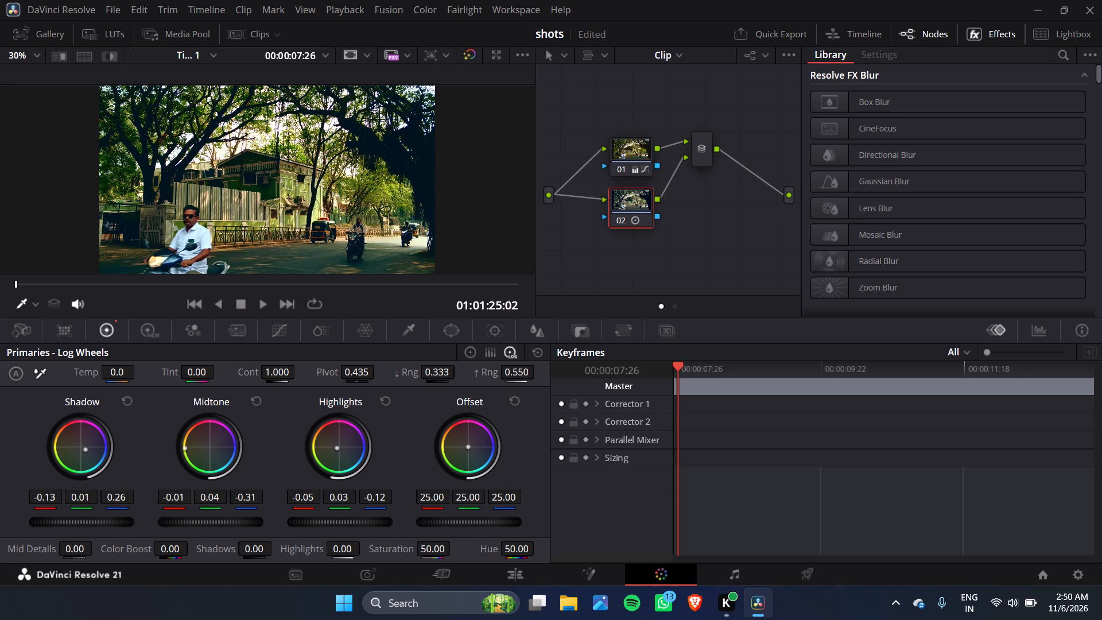
pyautogui.moveTo(111, 434); pyautogui.dragTo(100, 438)
pyautogui.moveTo(84, 449); pyautogui.dragTo(245, 496)
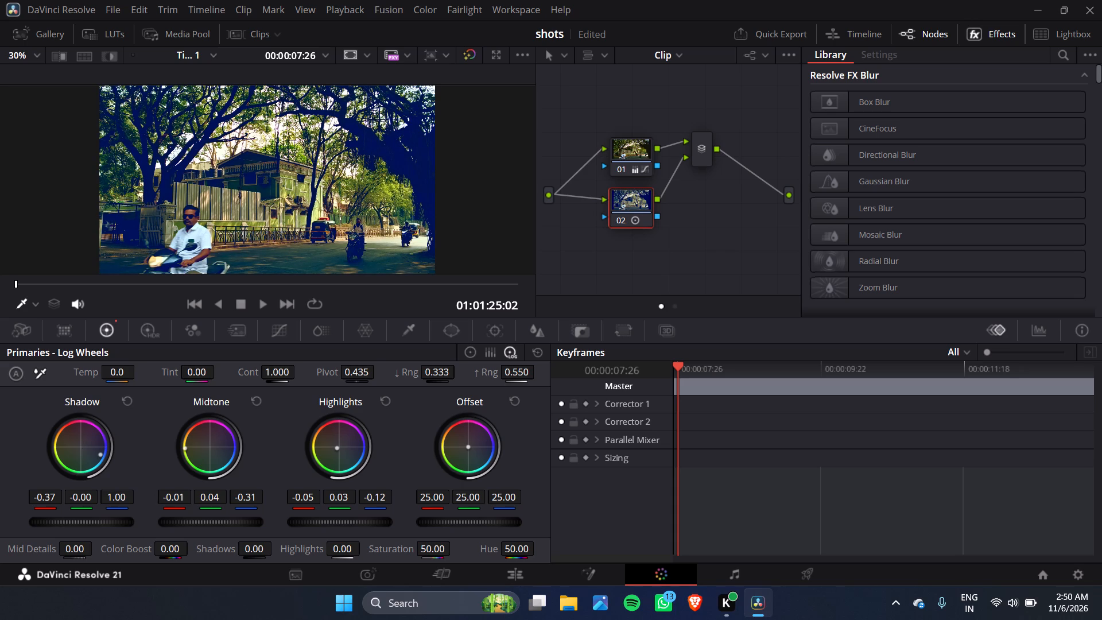
pyautogui.moveTo(245, 496); pyautogui.dragTo(145, 459)
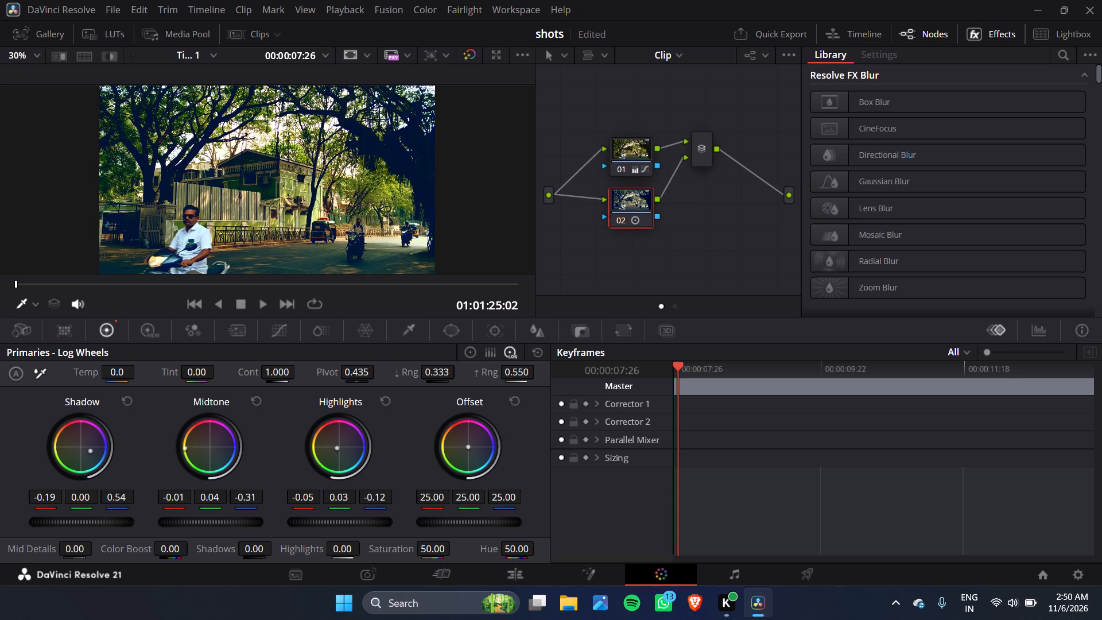
pyautogui.moveTo(145, 459); pyautogui.dragTo(100, 455)
pyautogui.moveTo(86, 450); pyautogui.dragTo(68, 450)
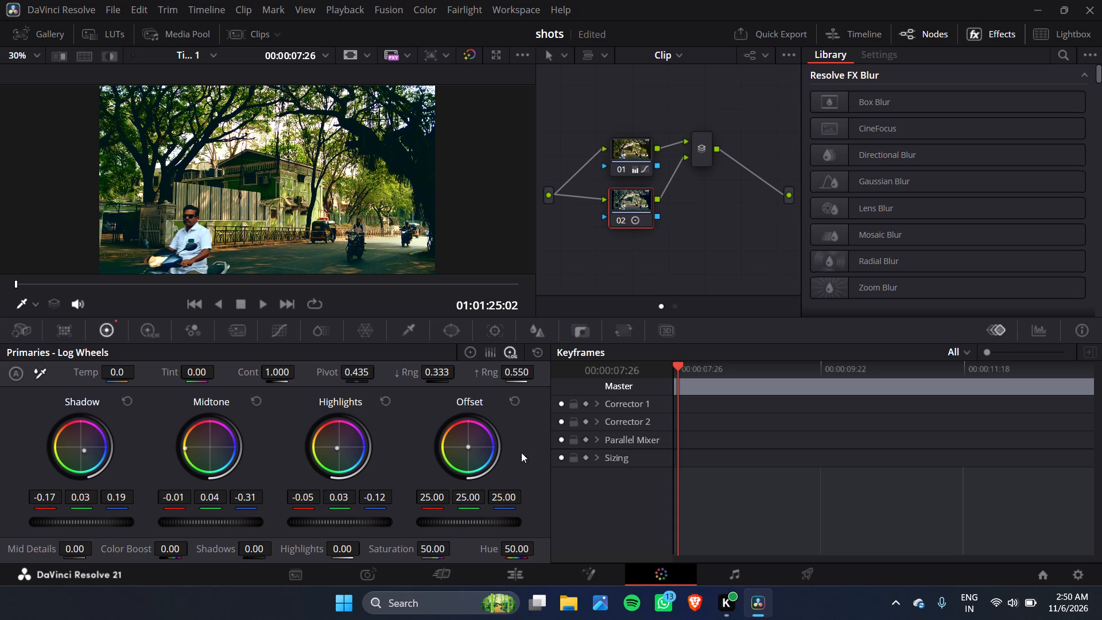
# Warm node 02's offset to about 26.49 red, 25.80 green and 12.31 blue, and check the street clip on the Edit page.
pyautogui.moveTo(468, 445); pyautogui.dragTo(434, 445)
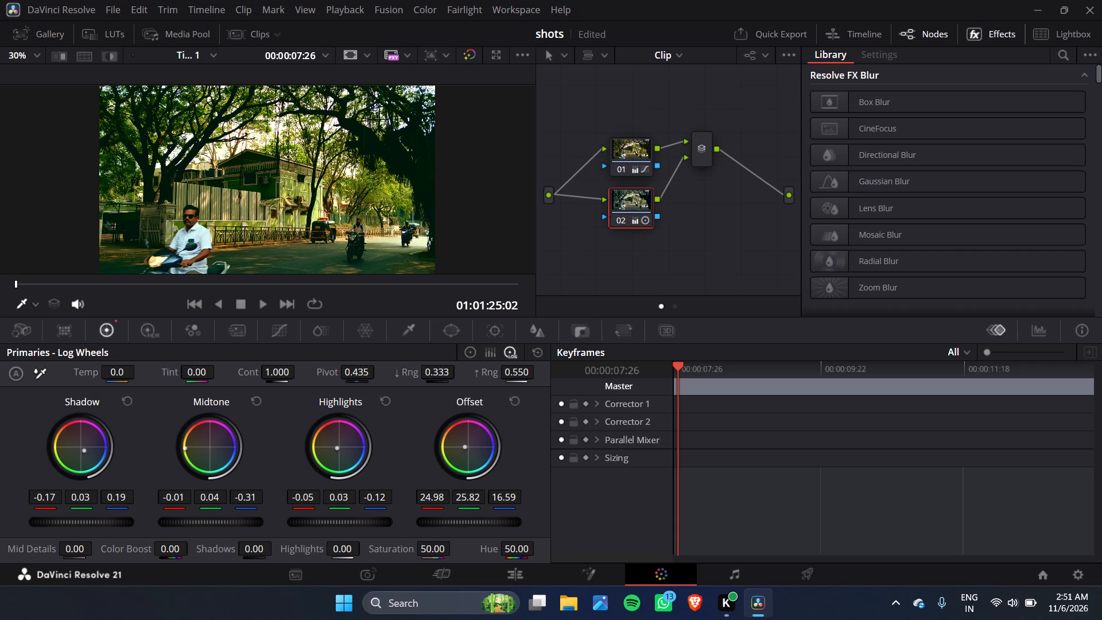
pyautogui.moveTo(434, 445); pyautogui.dragTo(434, 440)
pyautogui.moveTo(434, 440); pyautogui.dragTo(434, 431)
pyautogui.moveTo(434, 431); pyautogui.dragTo(433, 432)
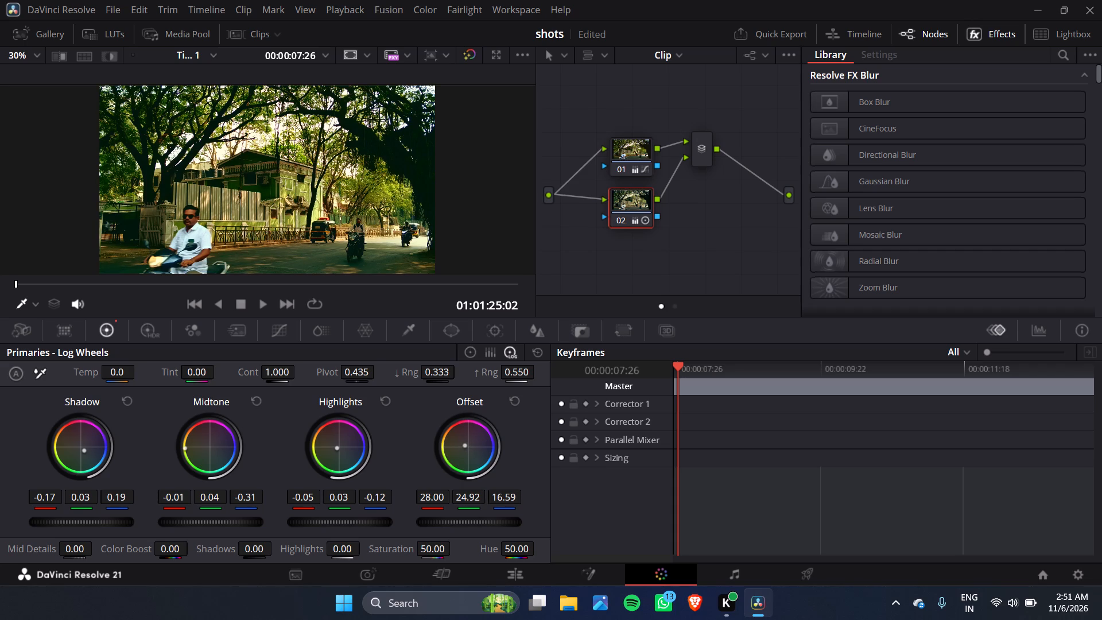
pyautogui.moveTo(433, 432); pyautogui.dragTo(438, 471)
pyautogui.moveTo(438, 471); pyautogui.dragTo(427, 447)
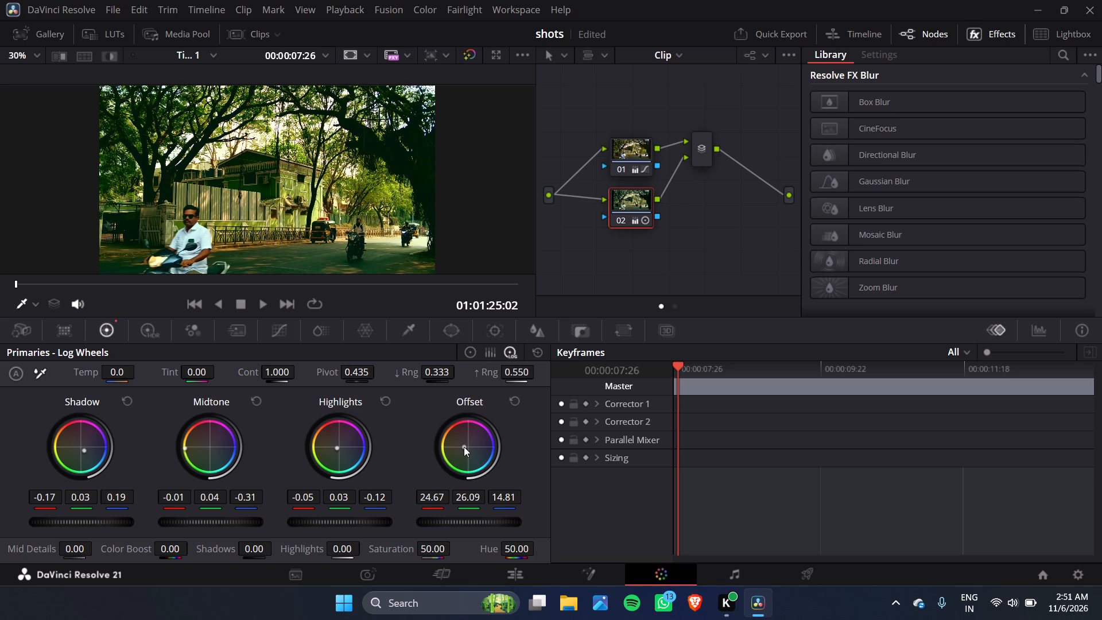
pyautogui.moveTo(464, 447); pyautogui.dragTo(455, 450)
pyautogui.moveTo(463, 447); pyautogui.dragTo(463, 428)
pyautogui.moveTo(463, 428); pyautogui.dragTo(461, 446)
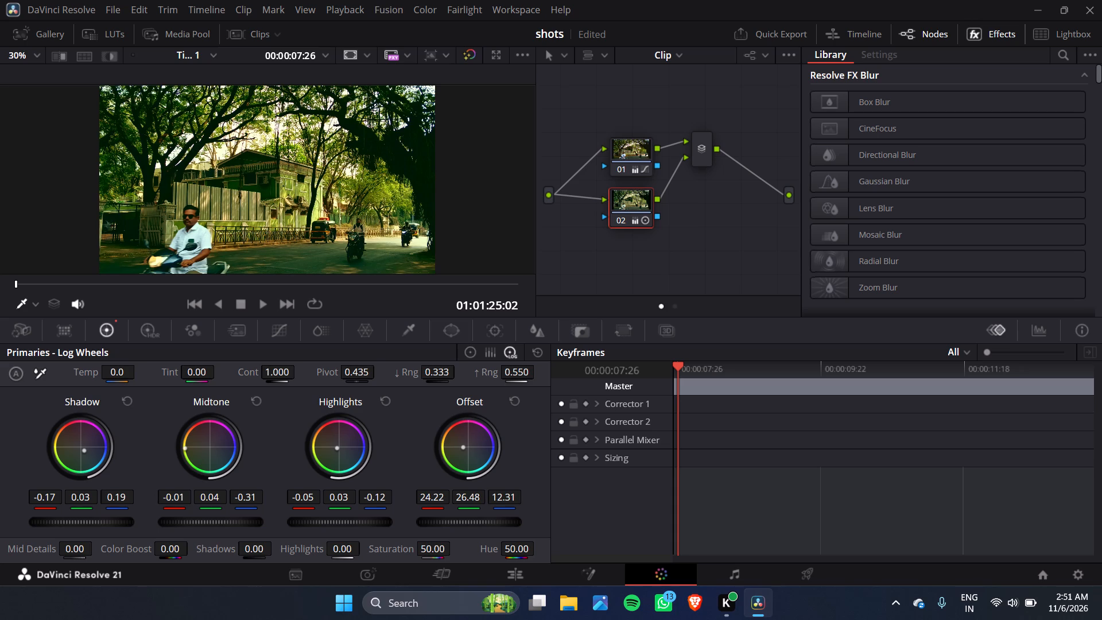
pyautogui.moveTo(461, 446); pyautogui.dragTo(461, 435)
pyautogui.click(537, 573)
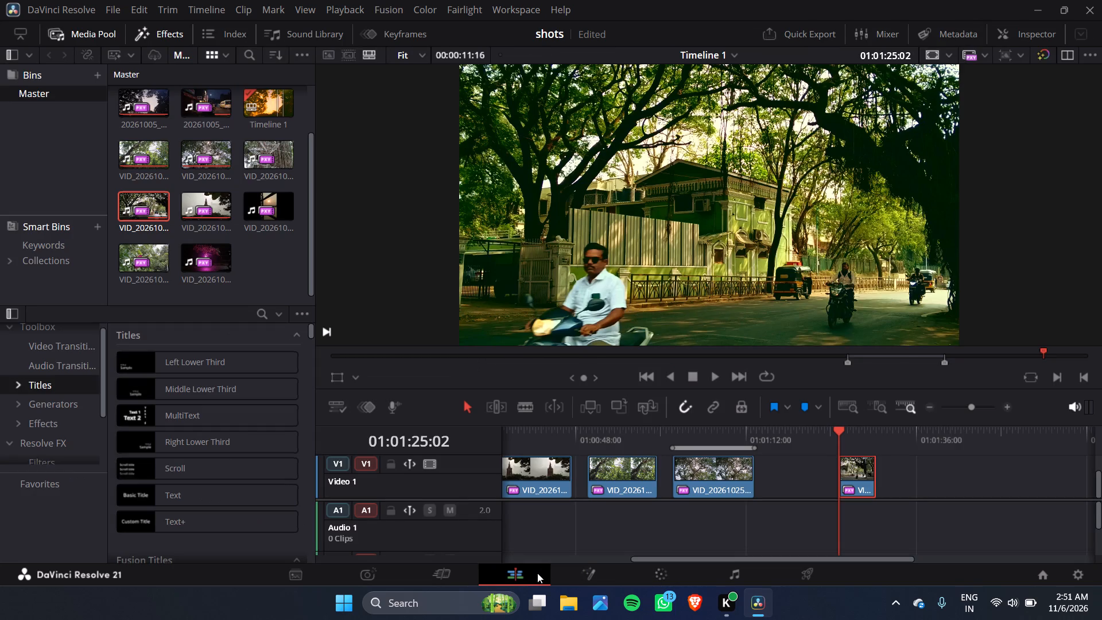
pyautogui.click(670, 573)
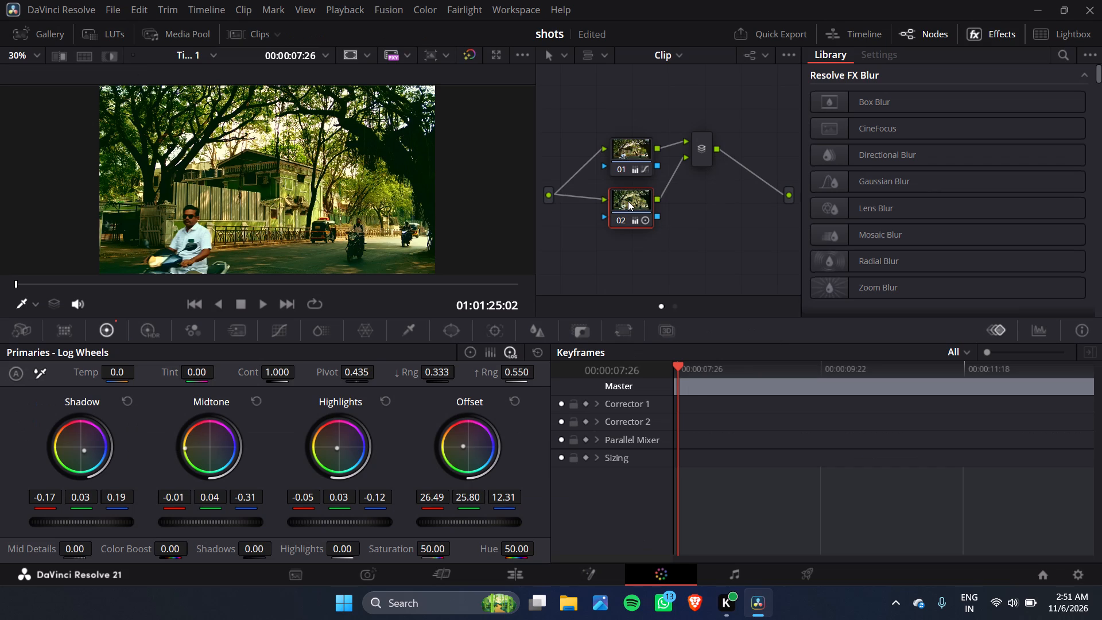
# Add another parallel node from node 01 of the street clip.
pyautogui.rightClick(628, 201)
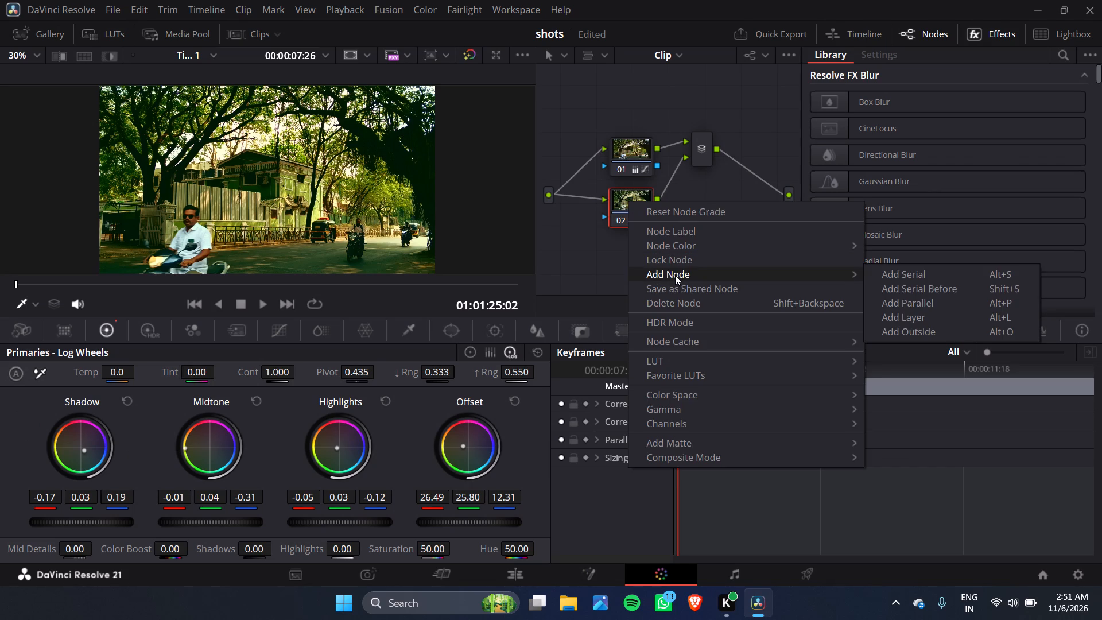
pyautogui.rightClick(631, 144)
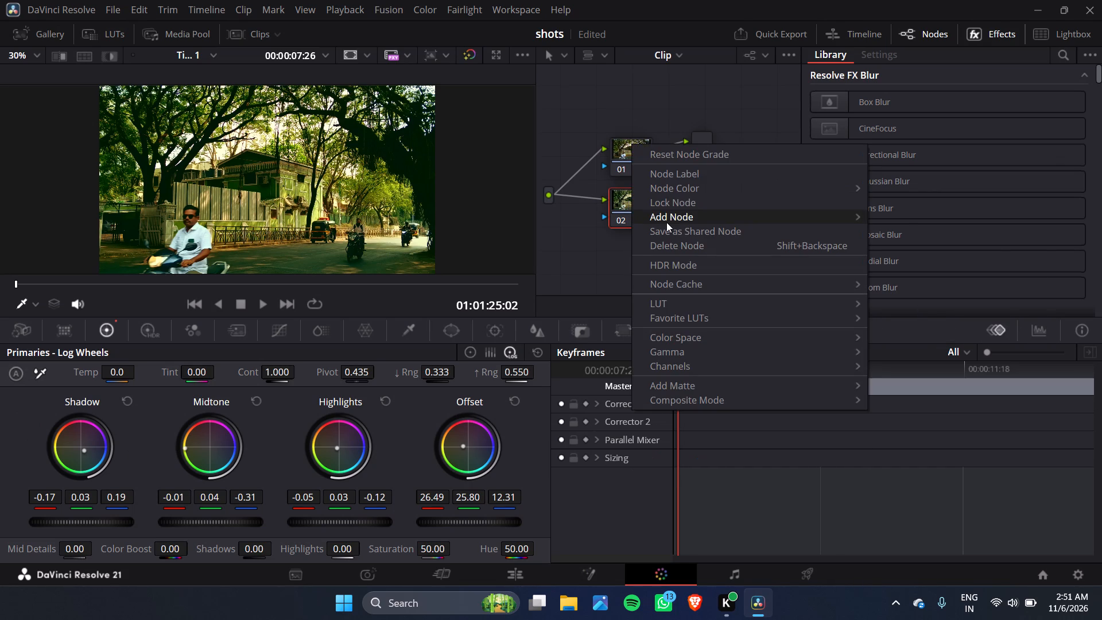
pyautogui.click(935, 248)
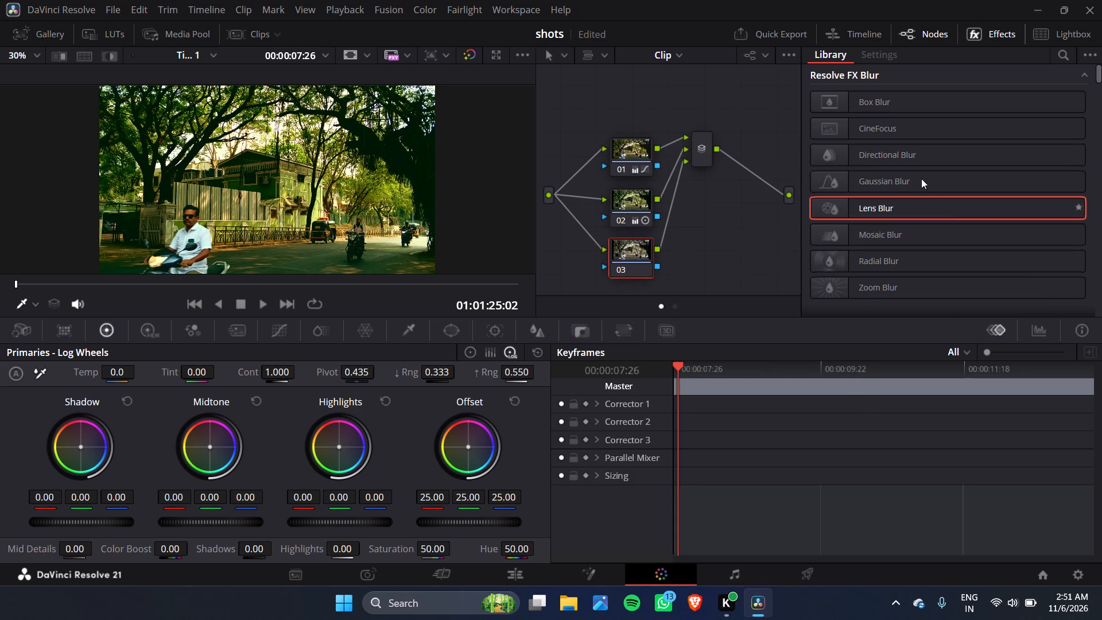
# Apply the Glow effect from Resolve FX Light to node 03.
pyautogui.scroll(-1, 928, 152)
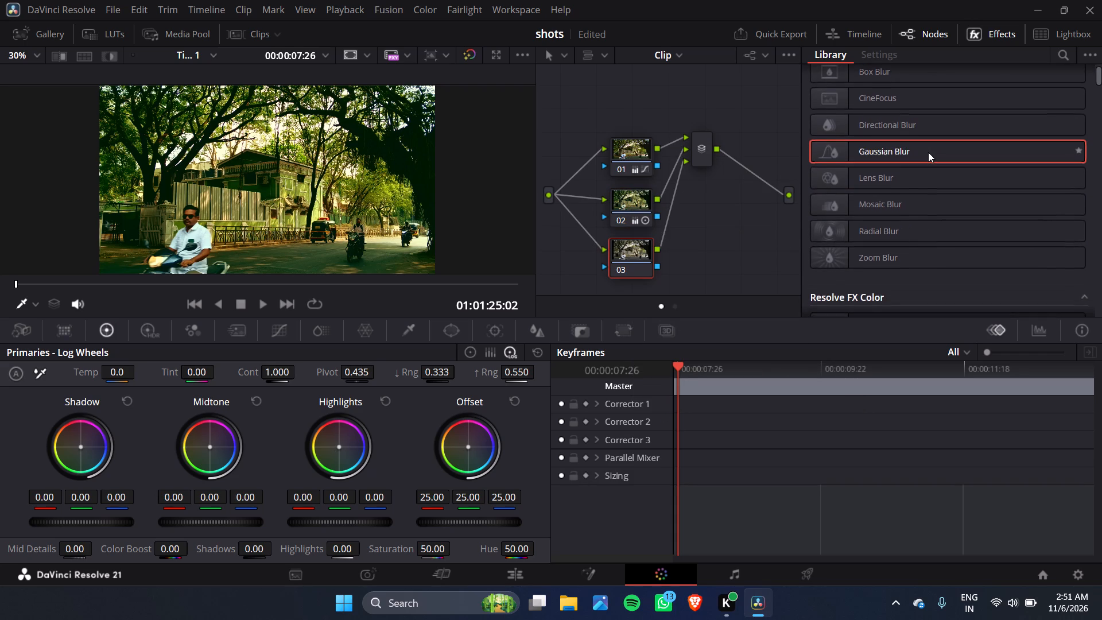
pyautogui.scroll(-4, 928, 152)
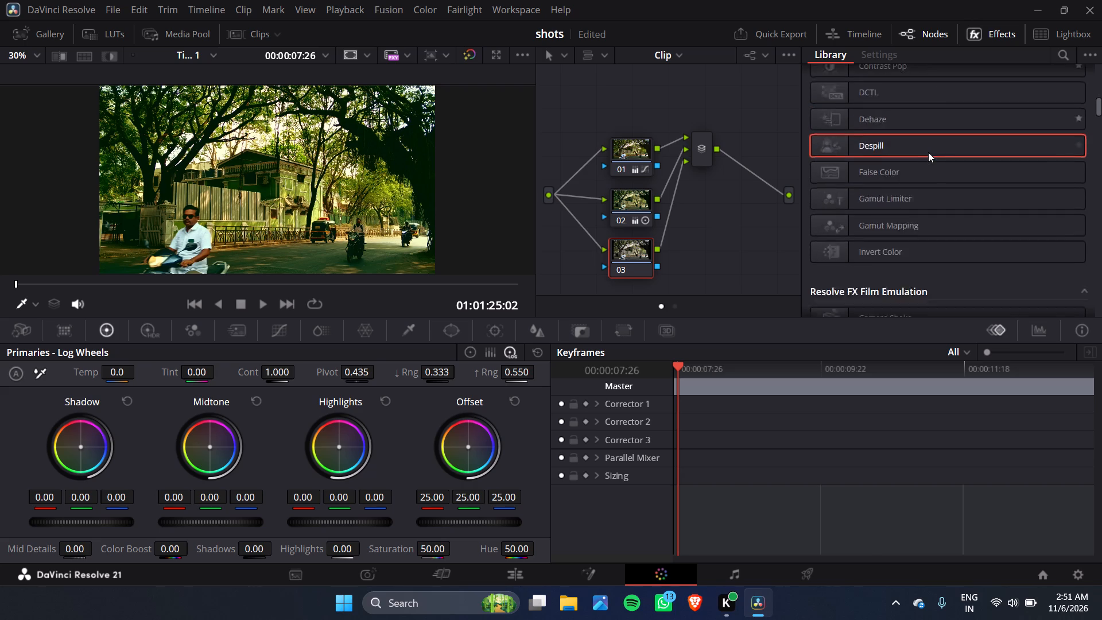
pyautogui.scroll(-6, 928, 152)
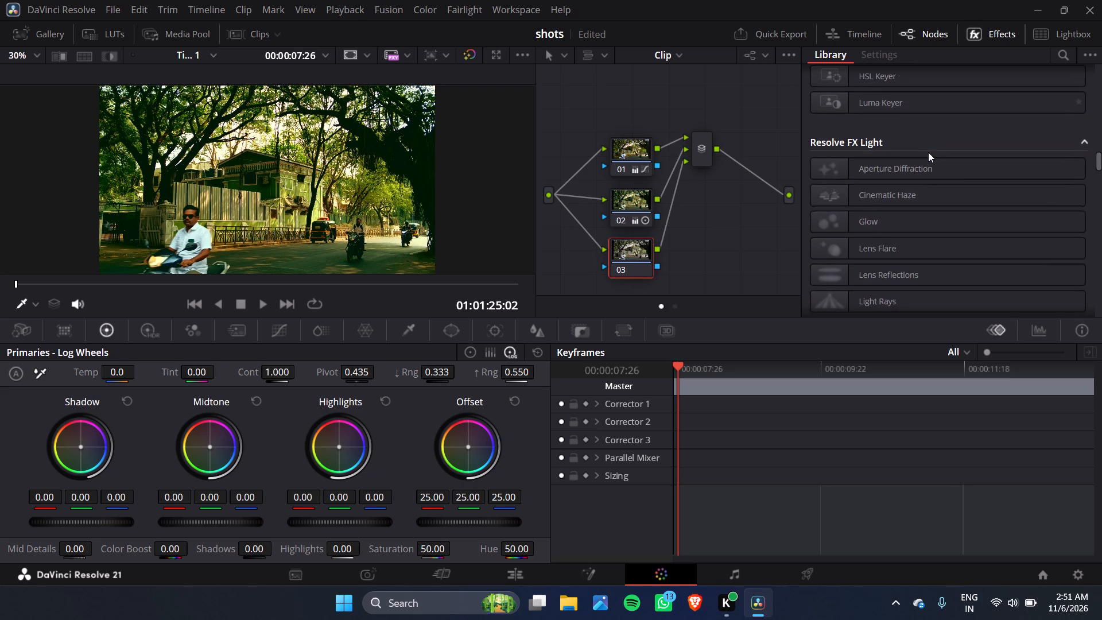
pyautogui.moveTo(837, 226); pyautogui.dragTo(633, 262)
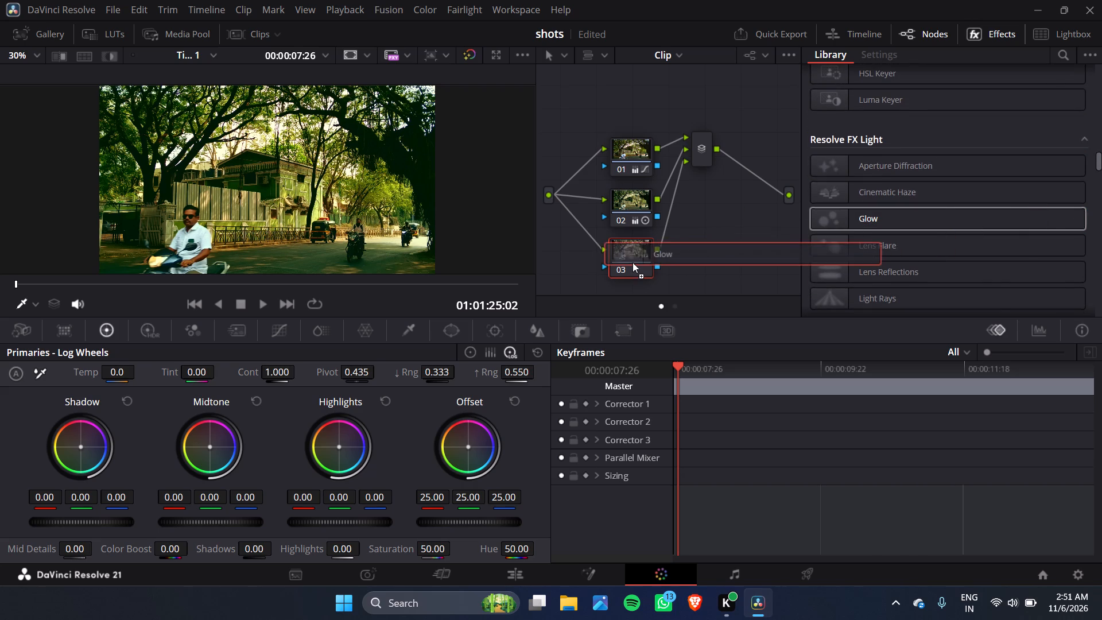
pyautogui.moveTo(633, 262); pyautogui.dragTo(633, 264)
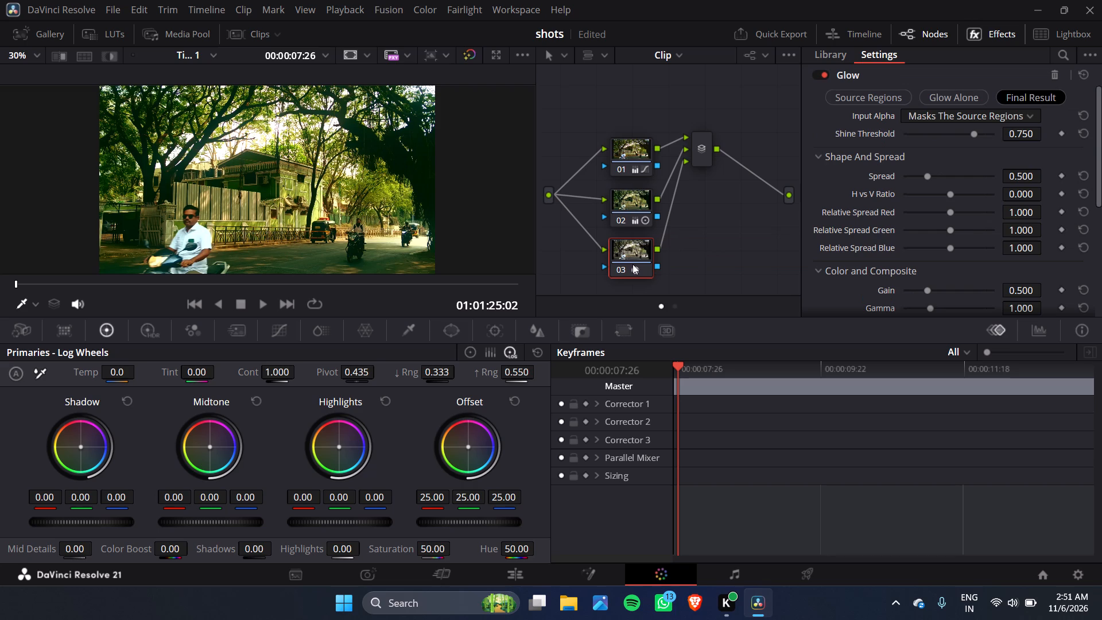
# Enable Add Secondary Glow in node 03's Glow settings.
pyautogui.scroll(2, 890, 197)
pyautogui.scroll(-2, 921, 147)
pyautogui.click(903, 187)
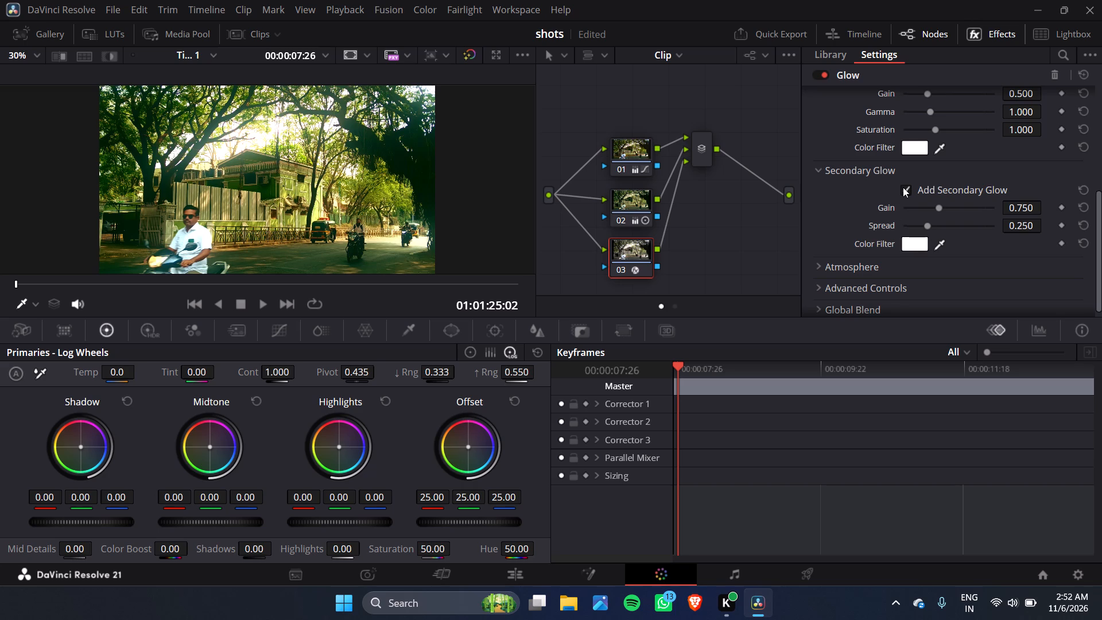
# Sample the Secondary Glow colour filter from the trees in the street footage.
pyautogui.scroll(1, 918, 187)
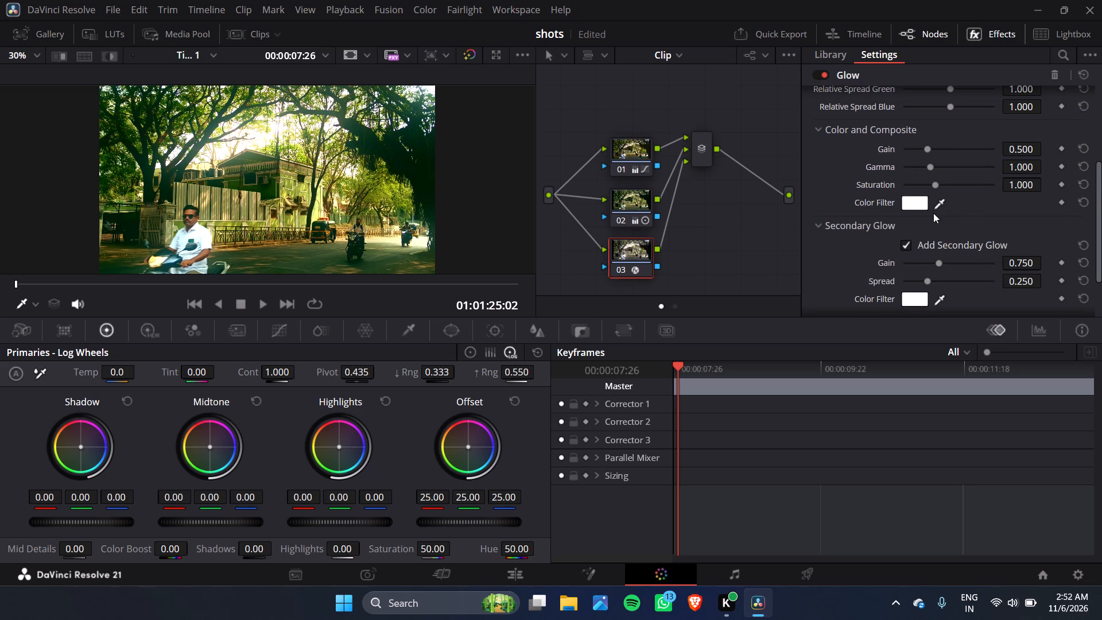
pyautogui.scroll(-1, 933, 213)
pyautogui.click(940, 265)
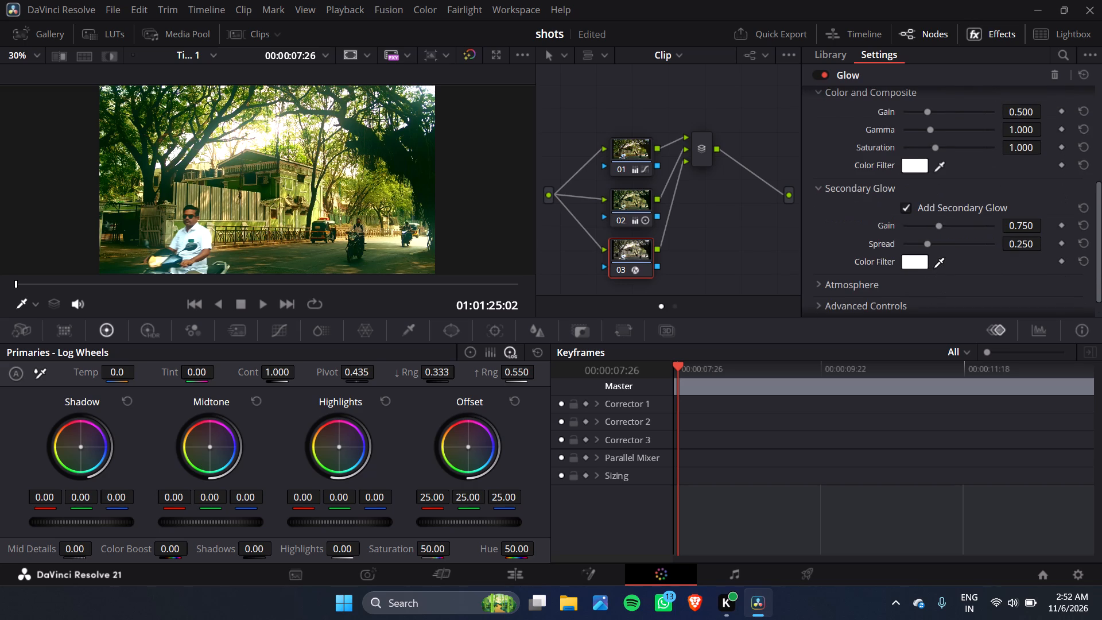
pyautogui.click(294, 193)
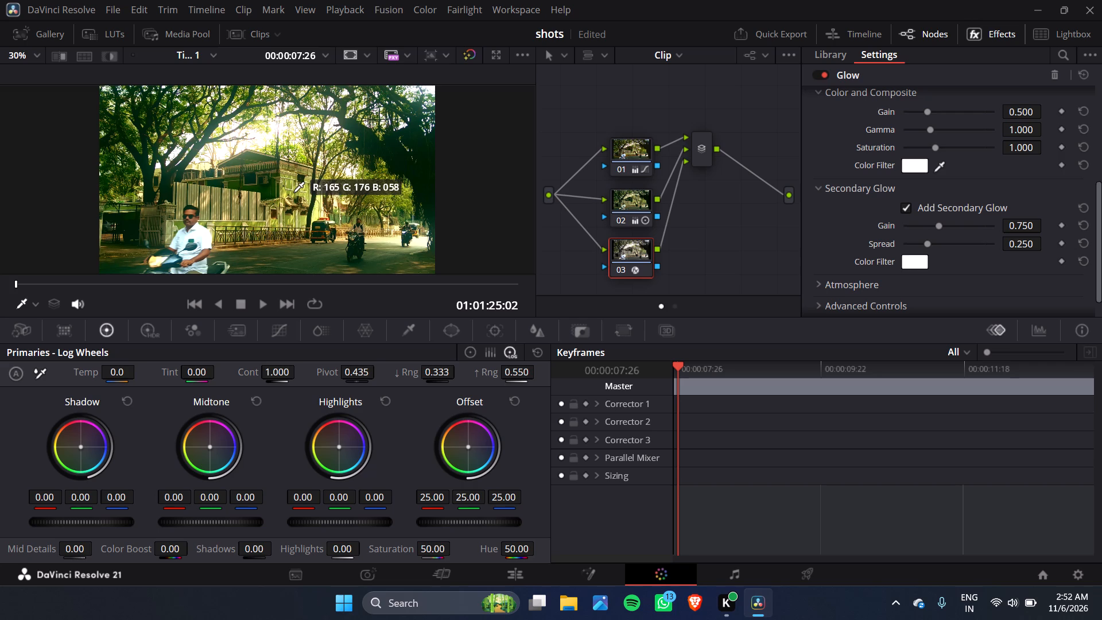
# Set the Secondary Glow colour filter to light green #a9feb7.
pyautogui.click(915, 257)
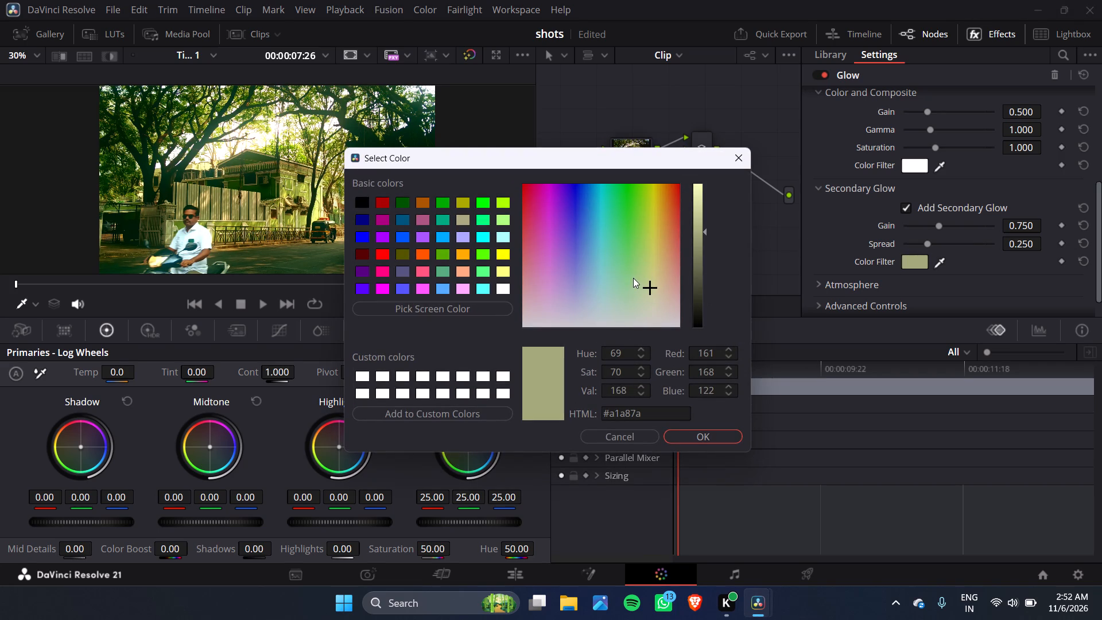
pyautogui.click(633, 282)
pyautogui.click(627, 265)
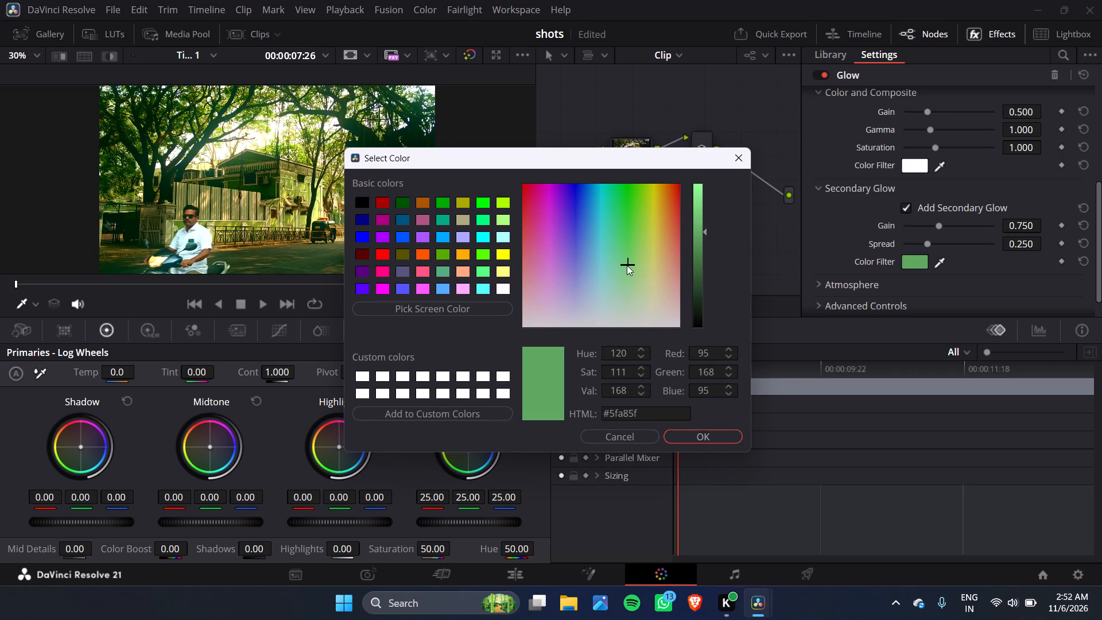
pyautogui.click(627, 285)
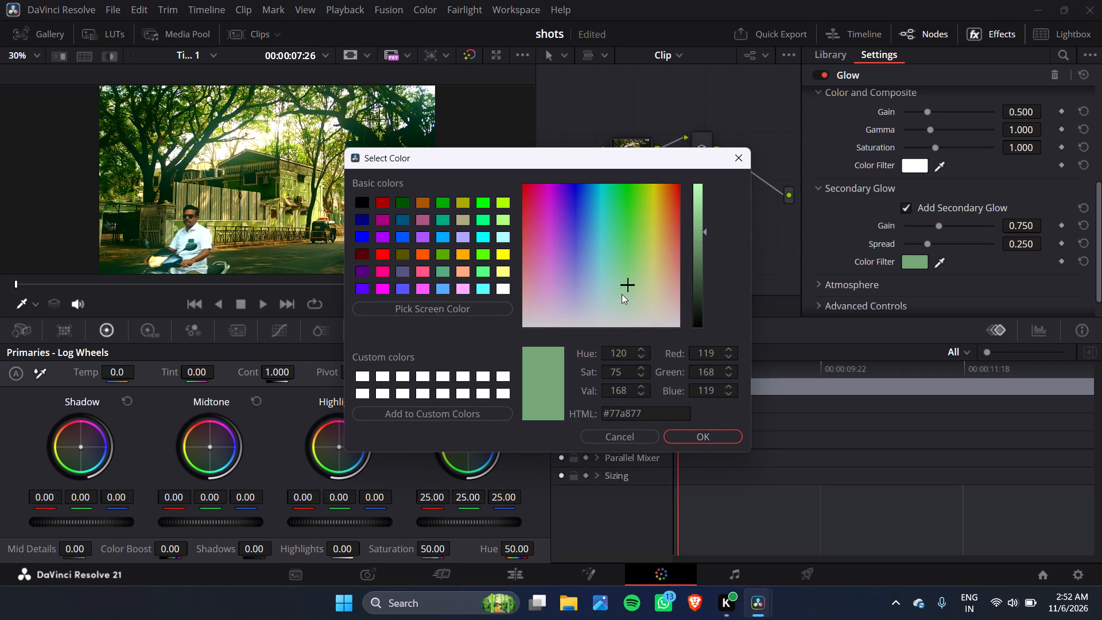
pyautogui.moveTo(622, 294); pyautogui.dragTo(697, 189)
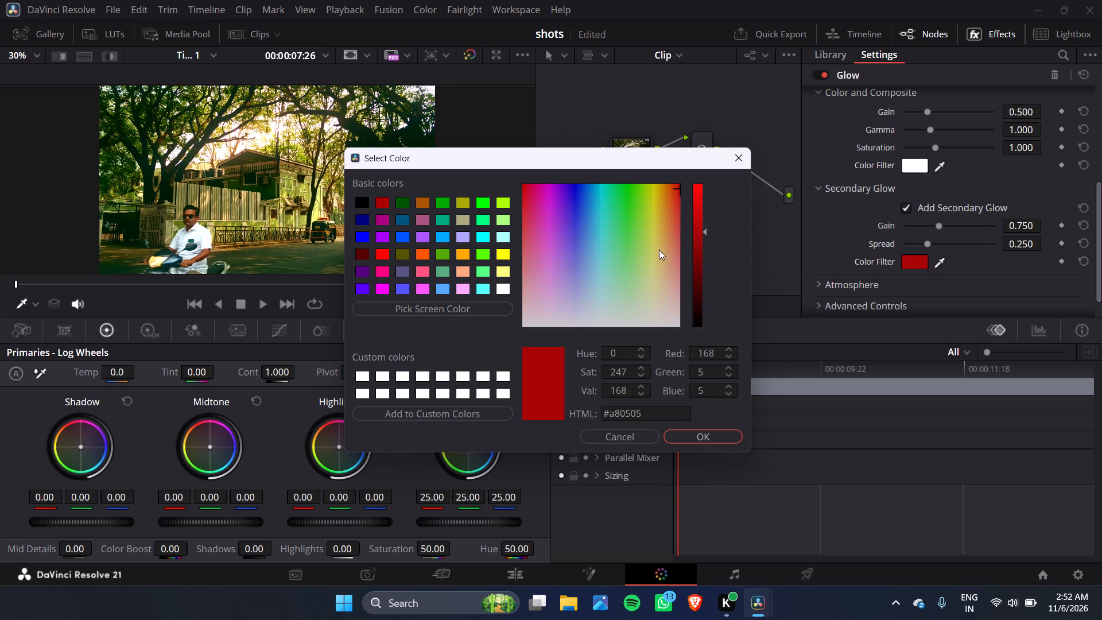
pyautogui.click(696, 185)
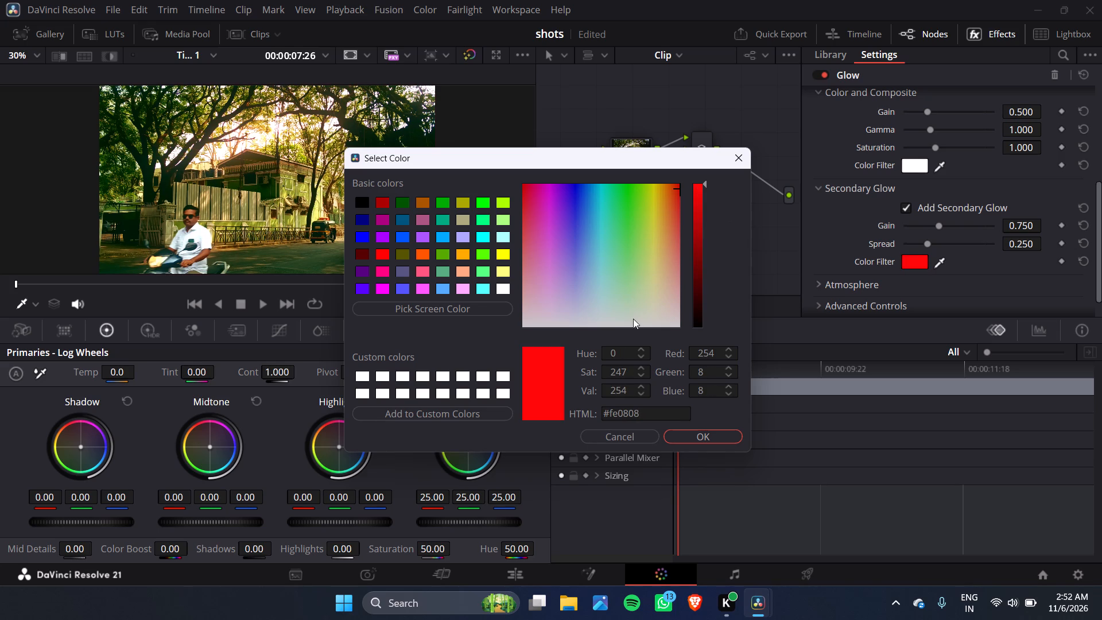
pyautogui.click(627, 294)
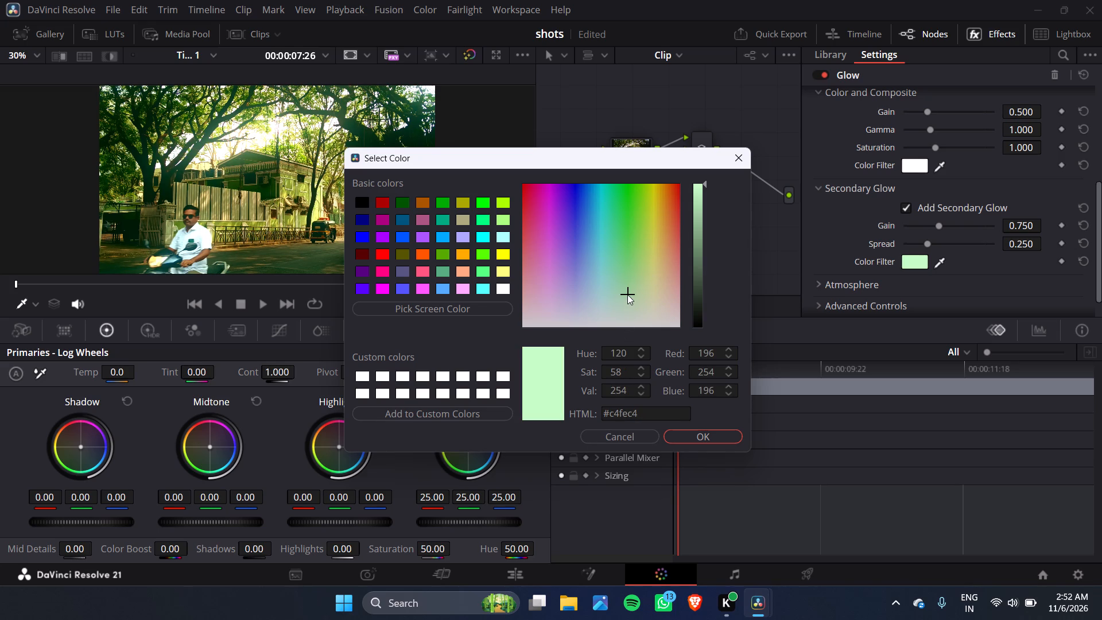
pyautogui.click(623, 279)
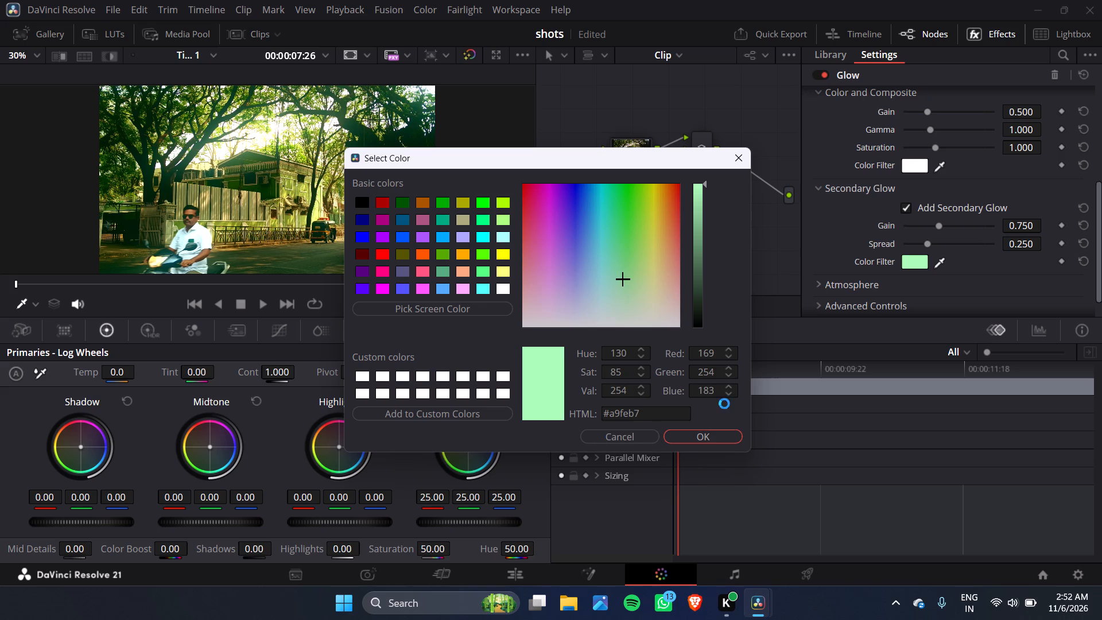
pyautogui.click(712, 435)
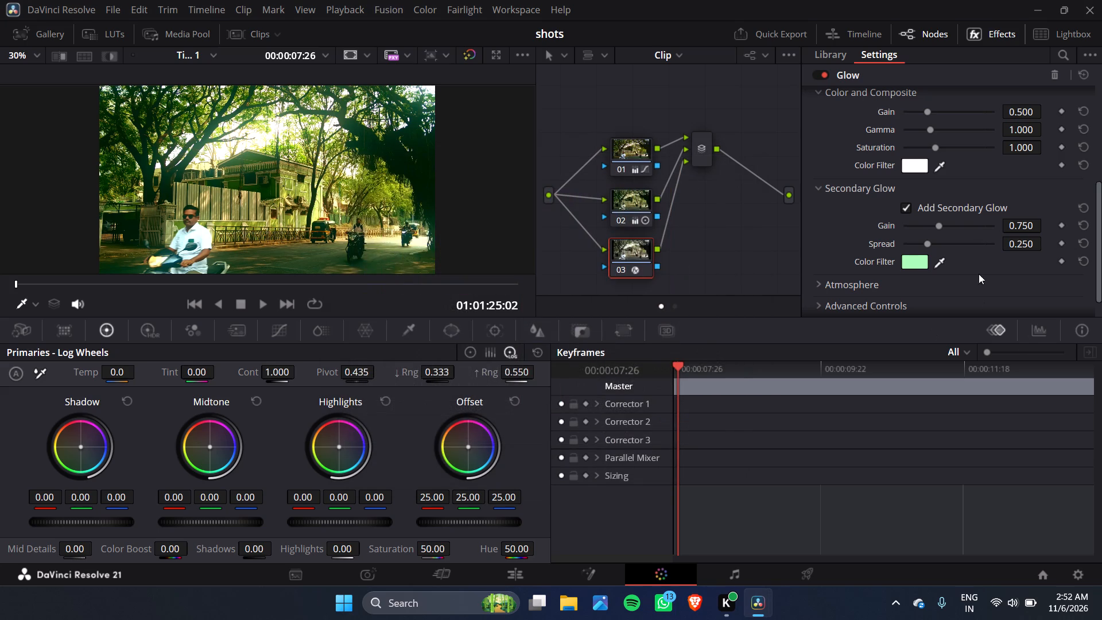
# Set the glow's Color and Composite gain to about 0.295, gamma to about 1.372 and saturation to about 0.907.
pyautogui.click(917, 114)
pyautogui.click(928, 115)
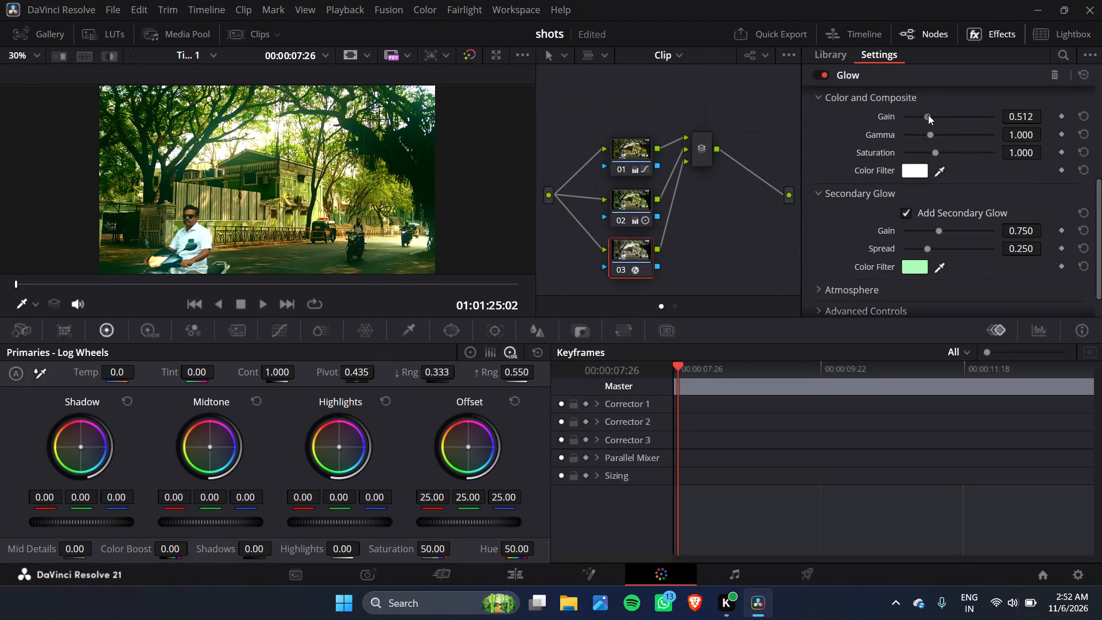
pyautogui.click(943, 134)
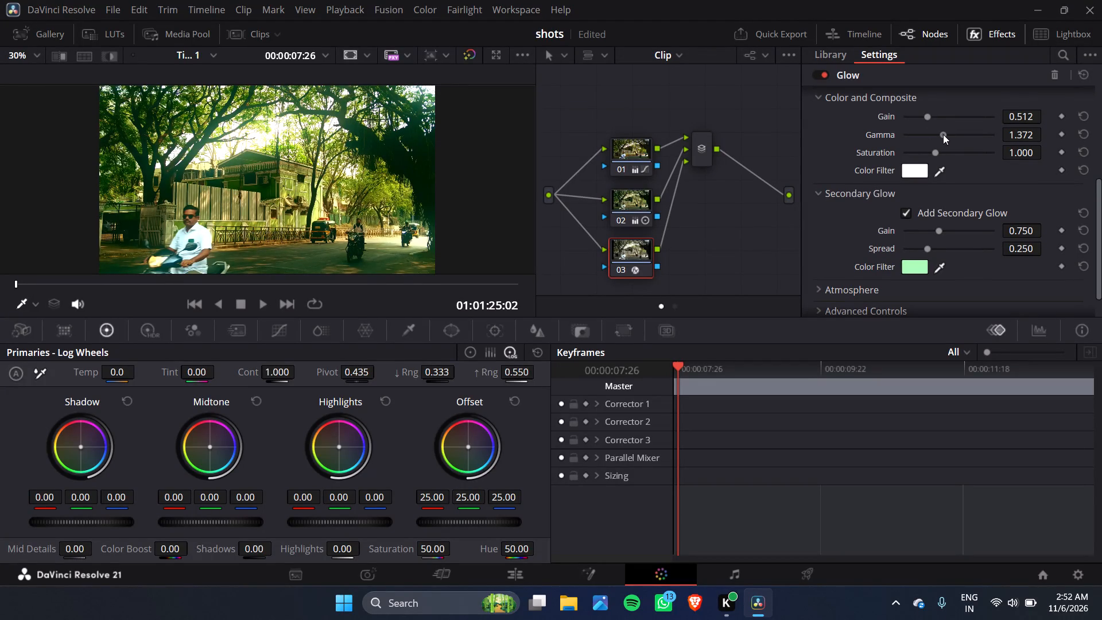
pyautogui.click(918, 116)
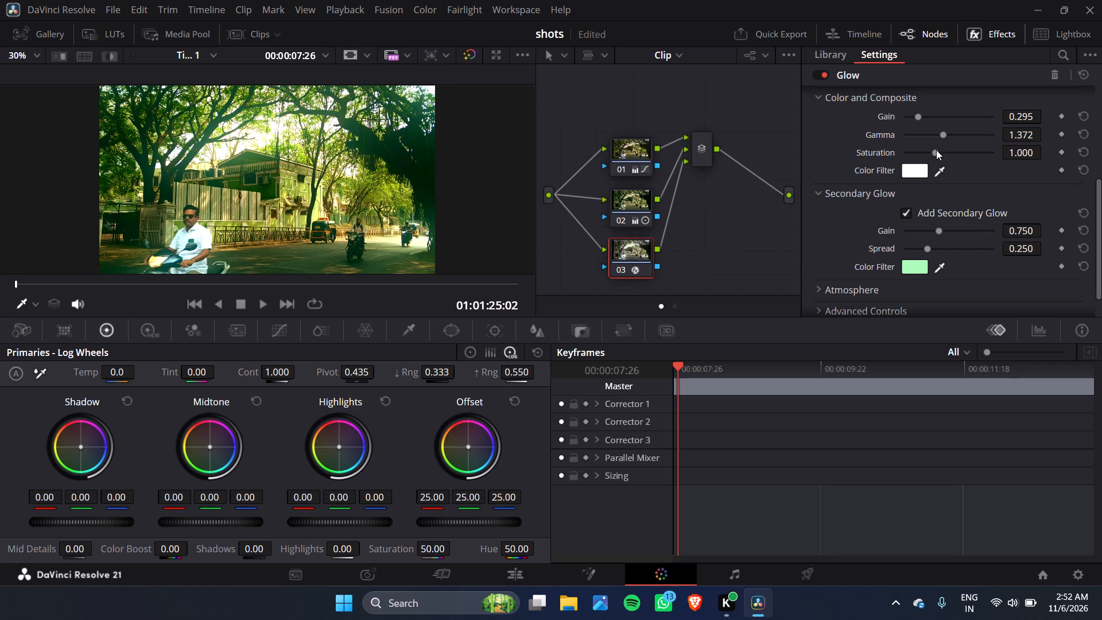
pyautogui.click(936, 150)
# Set the Secondary Glow gain to about 0.589 and its spread to about 0.403.
pyautogui.click(921, 231)
pyautogui.click(932, 231)
pyautogui.click(958, 247)
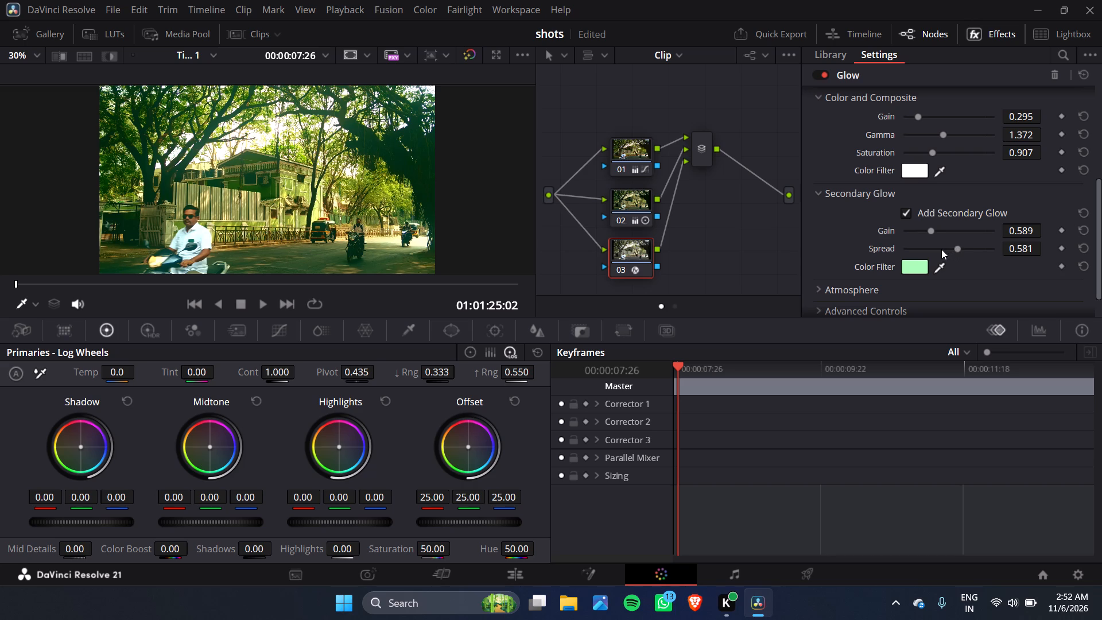
pyautogui.click(941, 249)
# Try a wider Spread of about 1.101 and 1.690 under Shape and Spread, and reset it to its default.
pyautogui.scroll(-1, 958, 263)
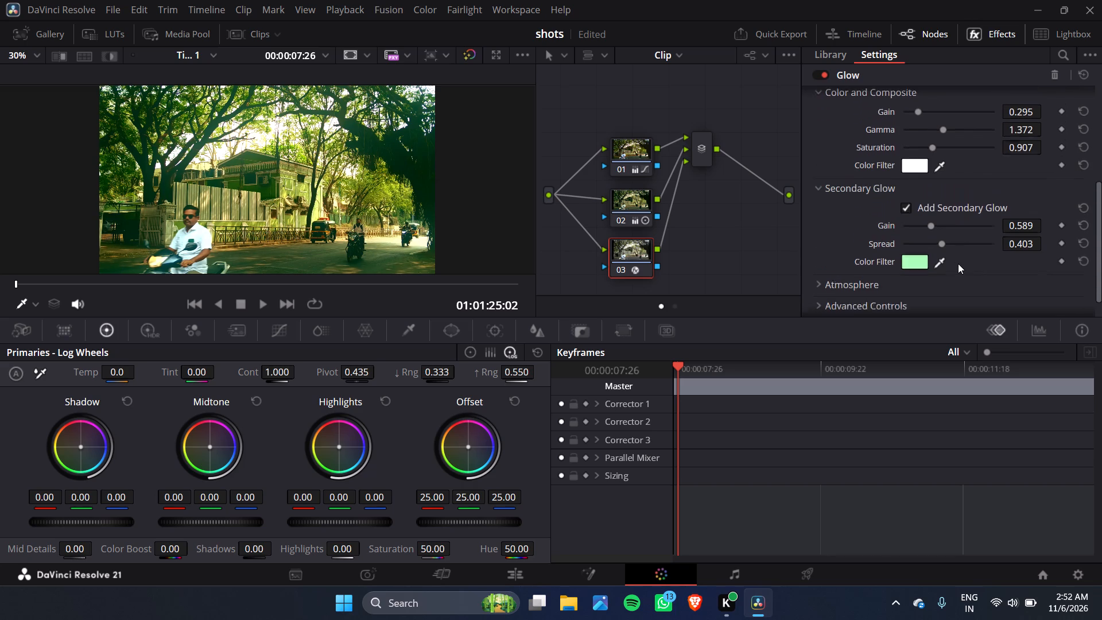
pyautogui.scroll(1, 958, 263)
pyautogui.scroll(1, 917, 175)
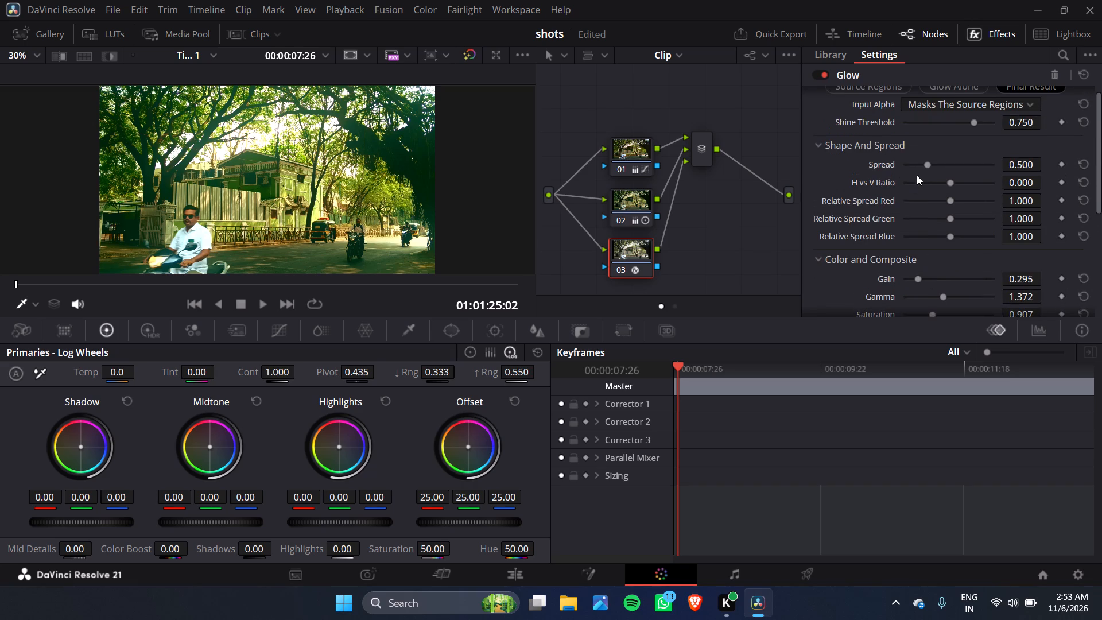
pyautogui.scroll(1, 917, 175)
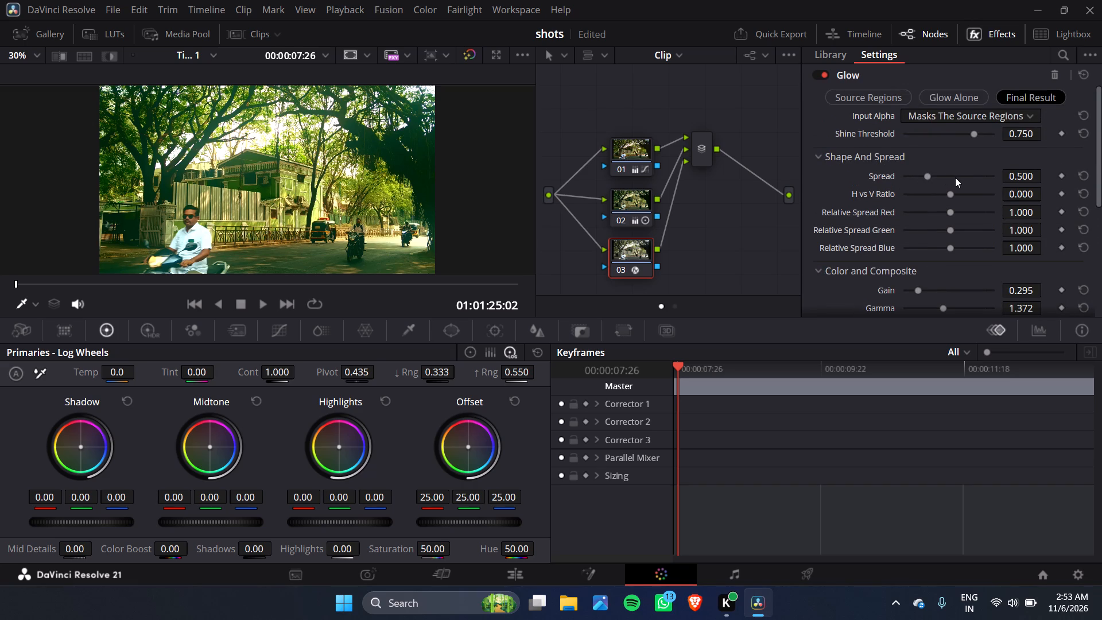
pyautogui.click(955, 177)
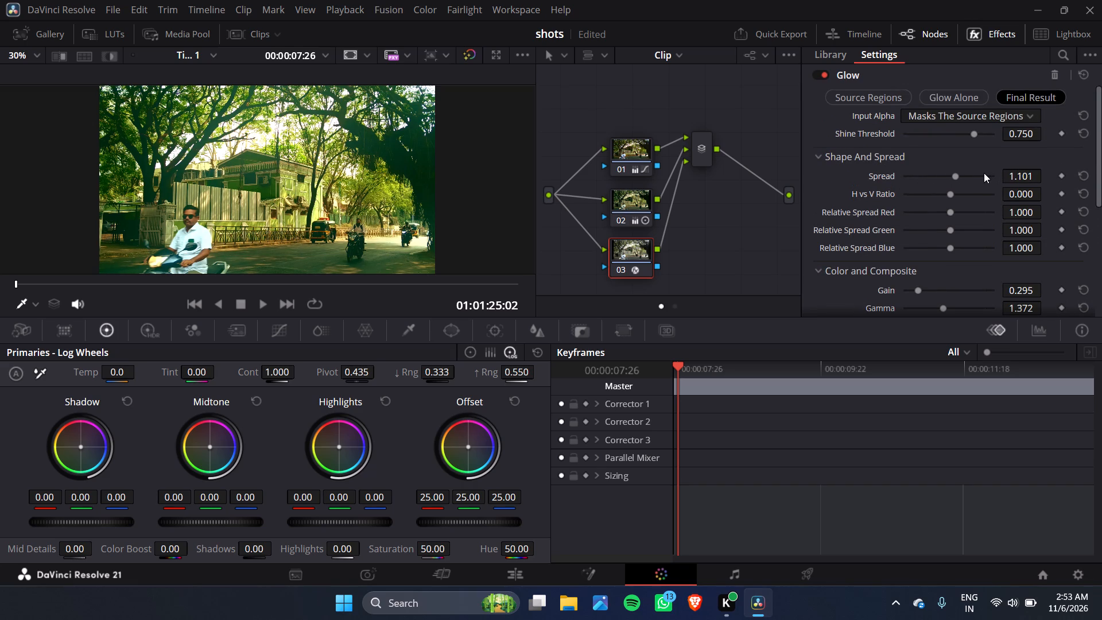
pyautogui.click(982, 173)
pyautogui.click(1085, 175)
# Lower the glow's Shine Threshold to about 0.674.
pyautogui.scroll(1, 1033, 166)
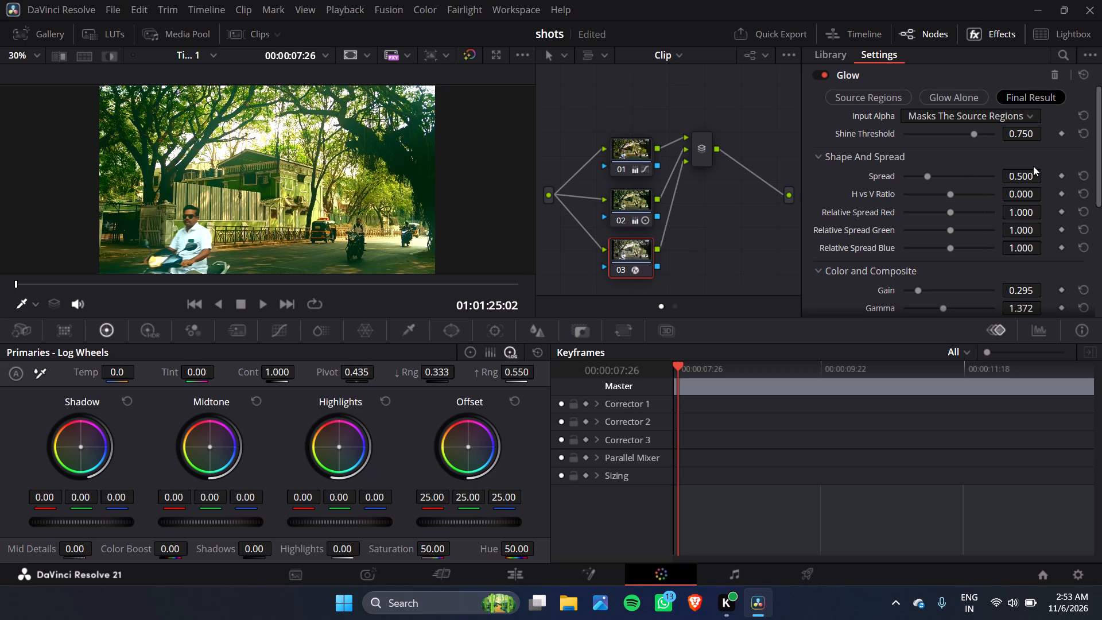
pyautogui.scroll(1, 1033, 166)
pyautogui.scroll(1, 946, 137)
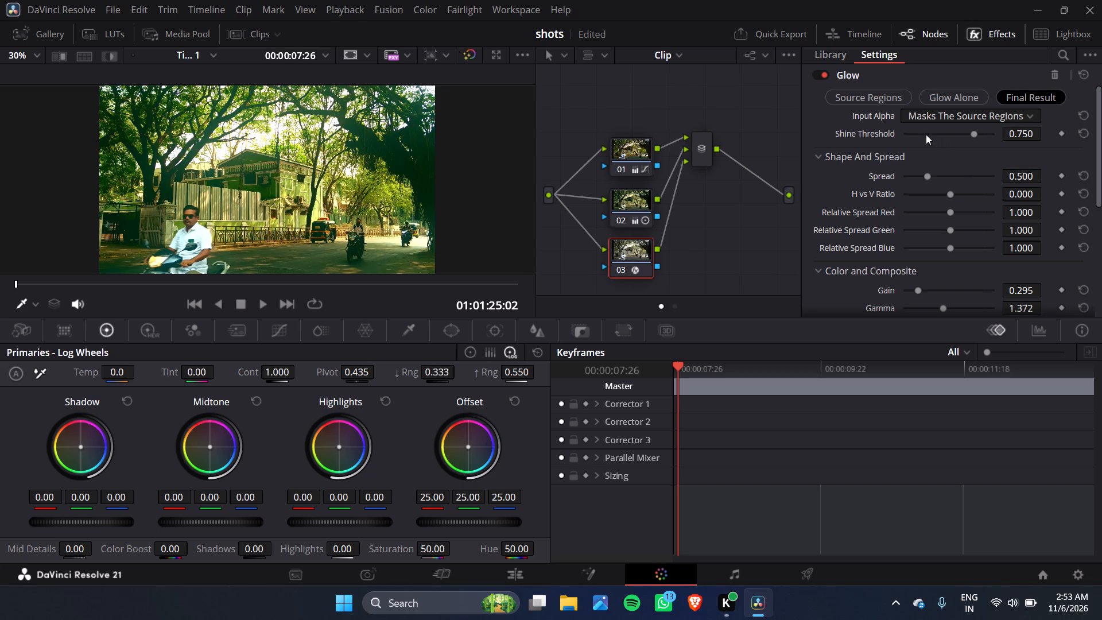
pyautogui.click(926, 134)
pyautogui.click(959, 132)
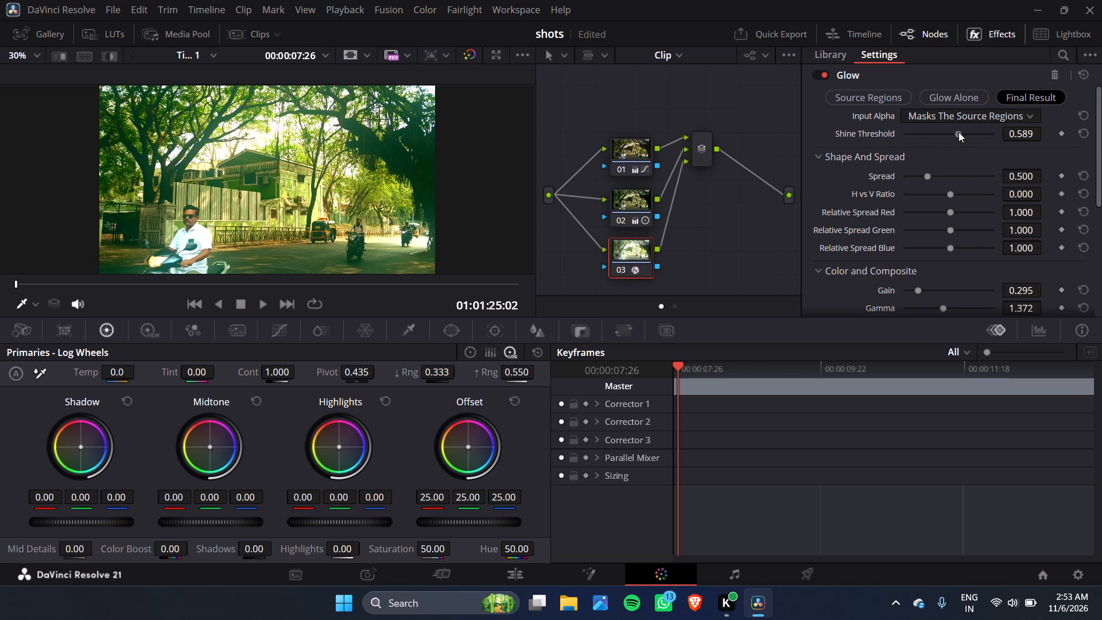
pyautogui.click(967, 133)
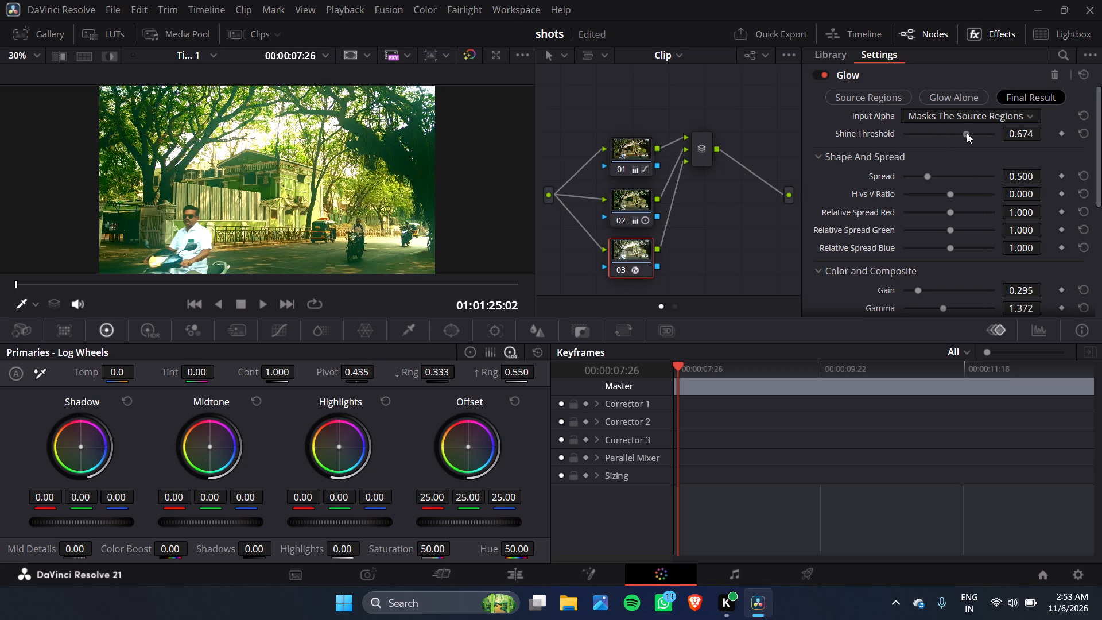
# Enable Add Atmosphere in node 03's Glow settings.
pyautogui.scroll(-2, 966, 144)
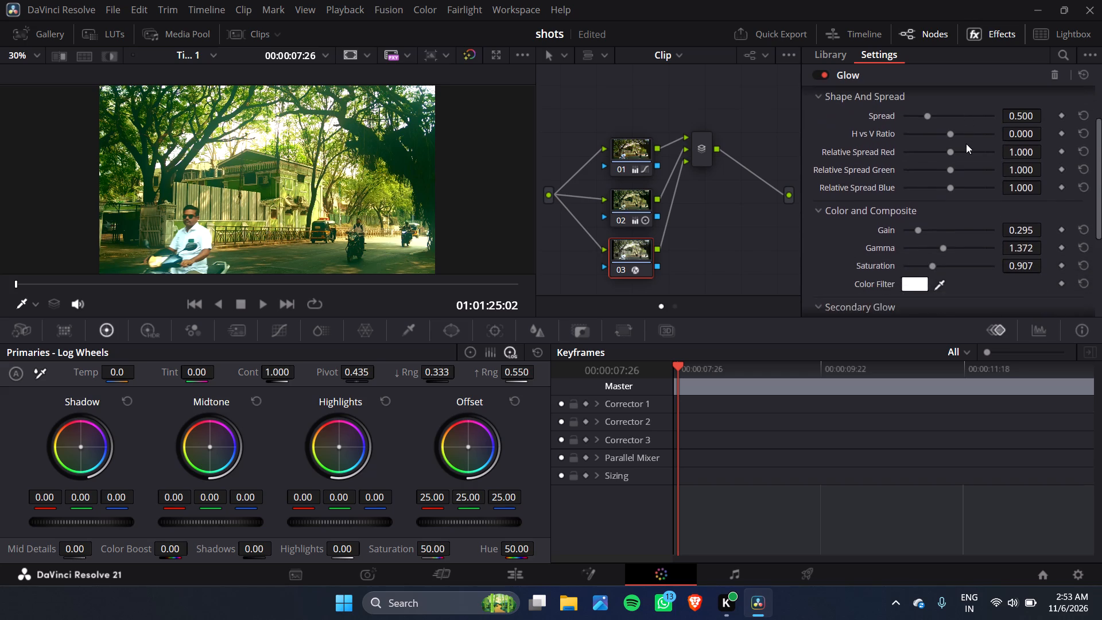
pyautogui.scroll(-1, 966, 144)
pyautogui.click(862, 254)
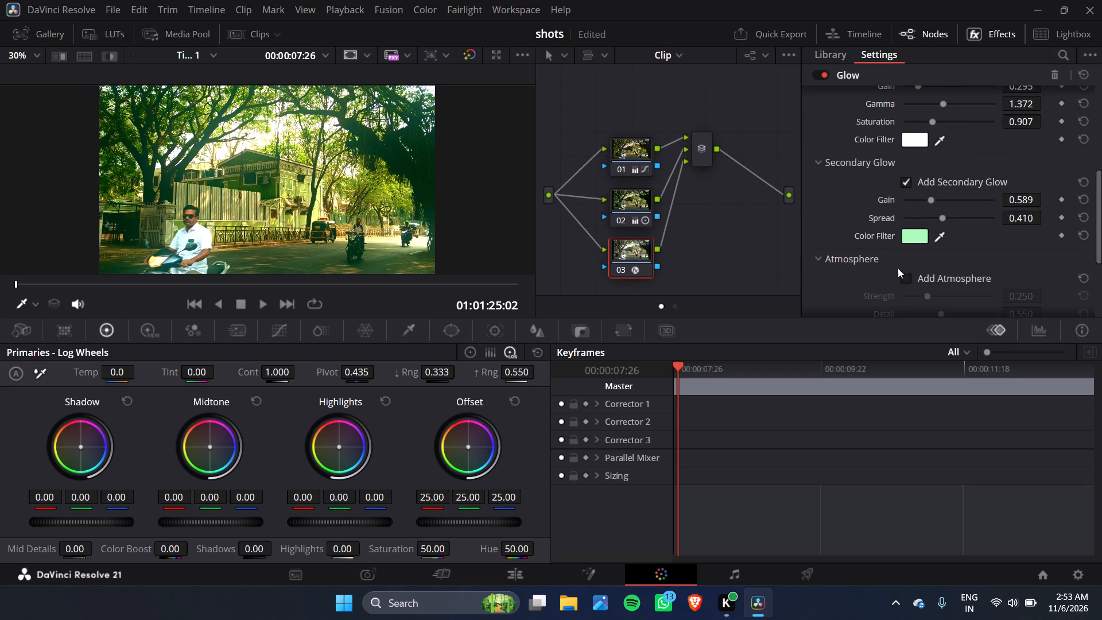
pyautogui.click(901, 277)
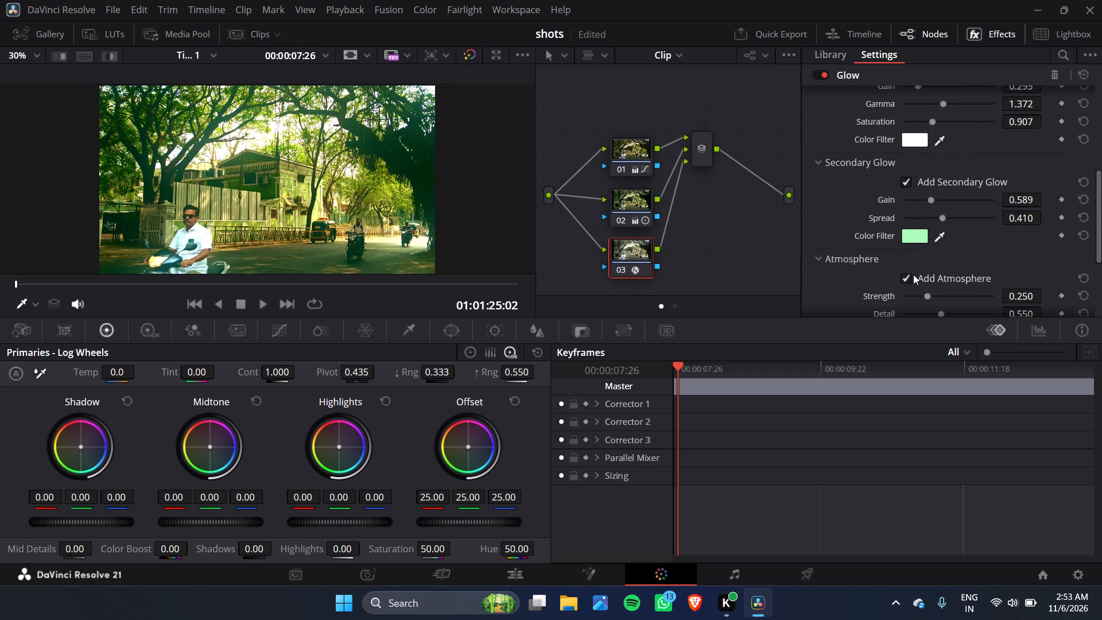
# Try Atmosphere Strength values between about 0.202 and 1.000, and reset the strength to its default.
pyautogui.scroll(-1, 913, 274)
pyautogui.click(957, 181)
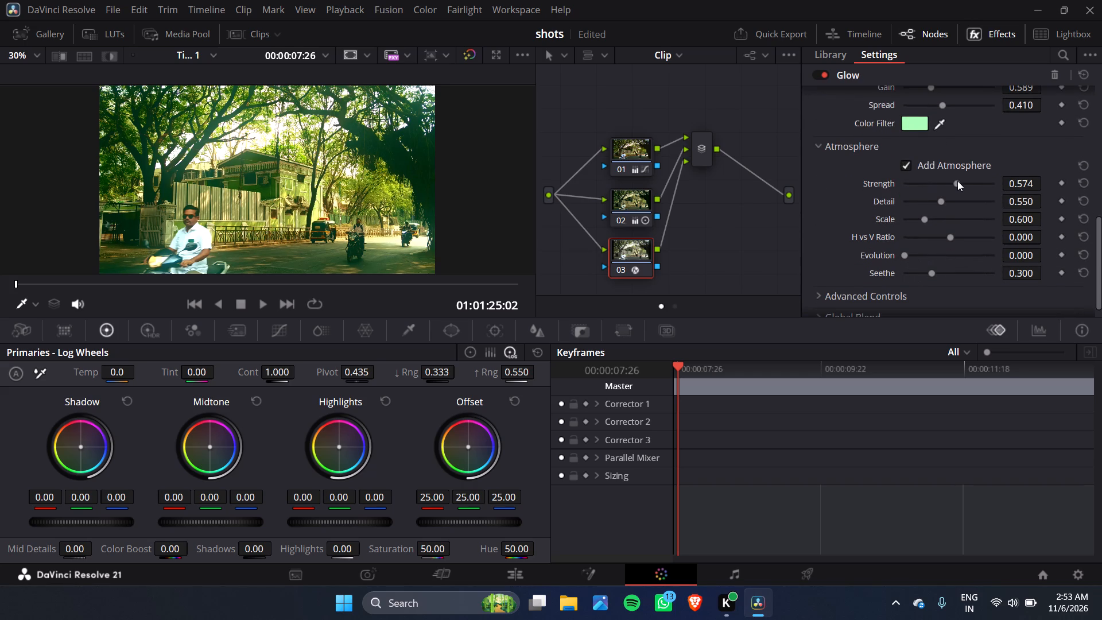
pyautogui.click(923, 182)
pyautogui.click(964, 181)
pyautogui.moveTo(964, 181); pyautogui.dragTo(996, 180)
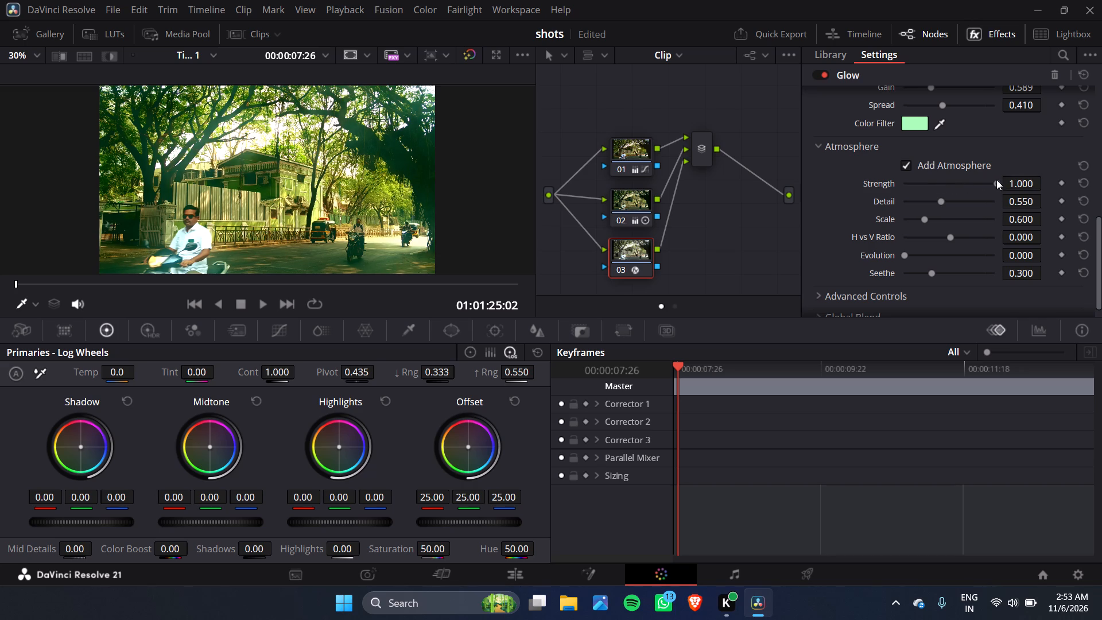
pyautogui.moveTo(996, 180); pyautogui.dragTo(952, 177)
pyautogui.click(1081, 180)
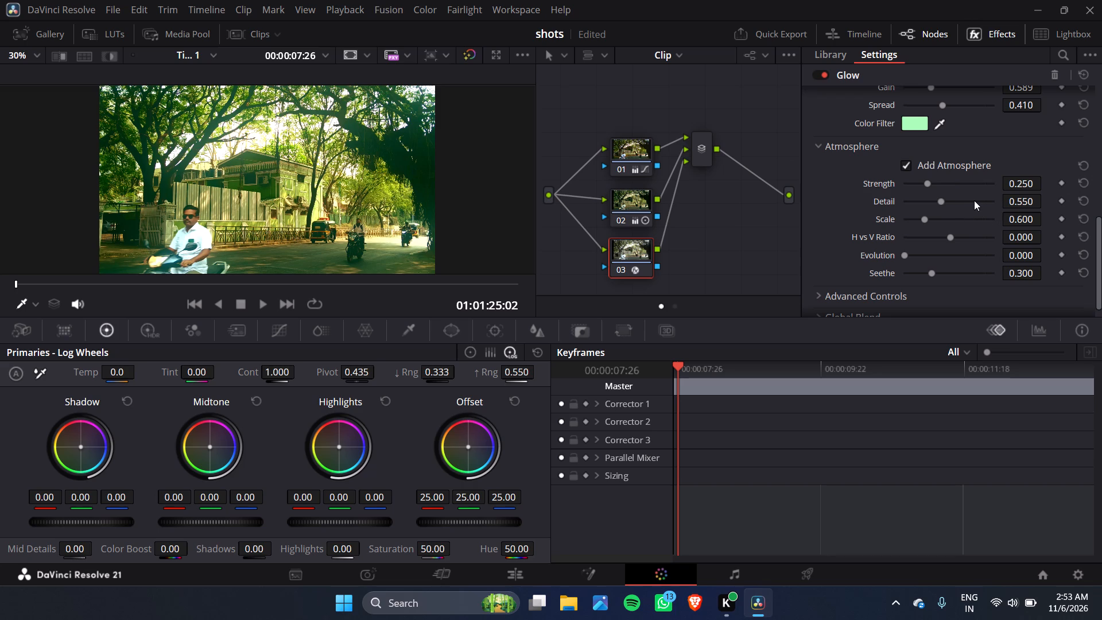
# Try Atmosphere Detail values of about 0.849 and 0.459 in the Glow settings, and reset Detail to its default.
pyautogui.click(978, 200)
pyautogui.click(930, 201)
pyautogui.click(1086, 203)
# Set the glow's Opacity under Advanced Controls to about 0.527, and check the frame on the Edit page before returning to grading.
pyautogui.scroll(-1, 947, 262)
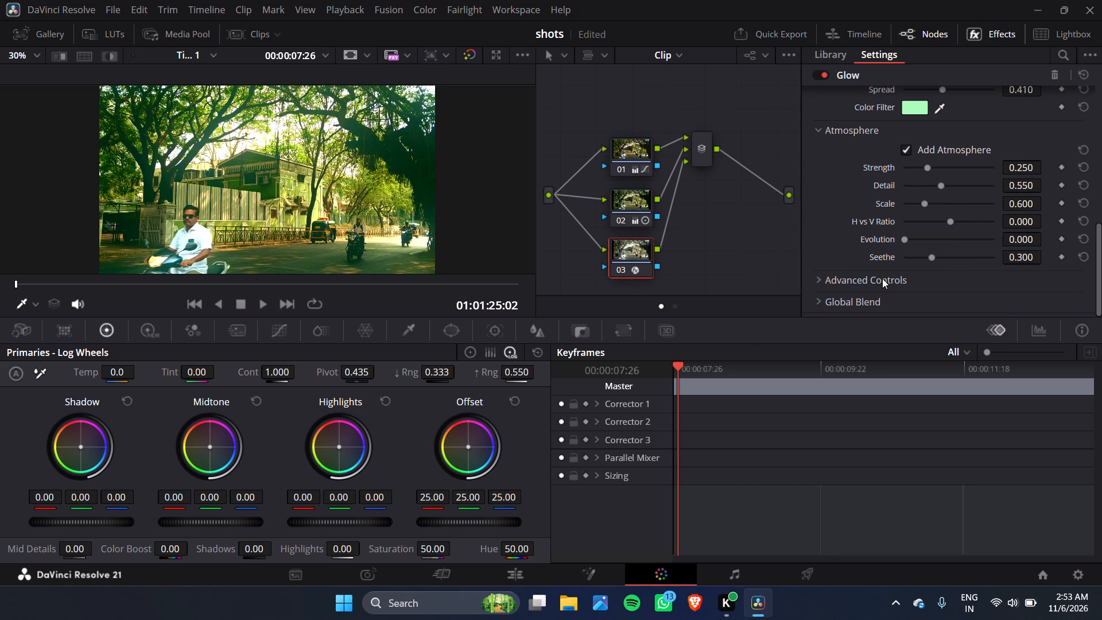
pyautogui.click(882, 278)
pyautogui.scroll(-1, 882, 278)
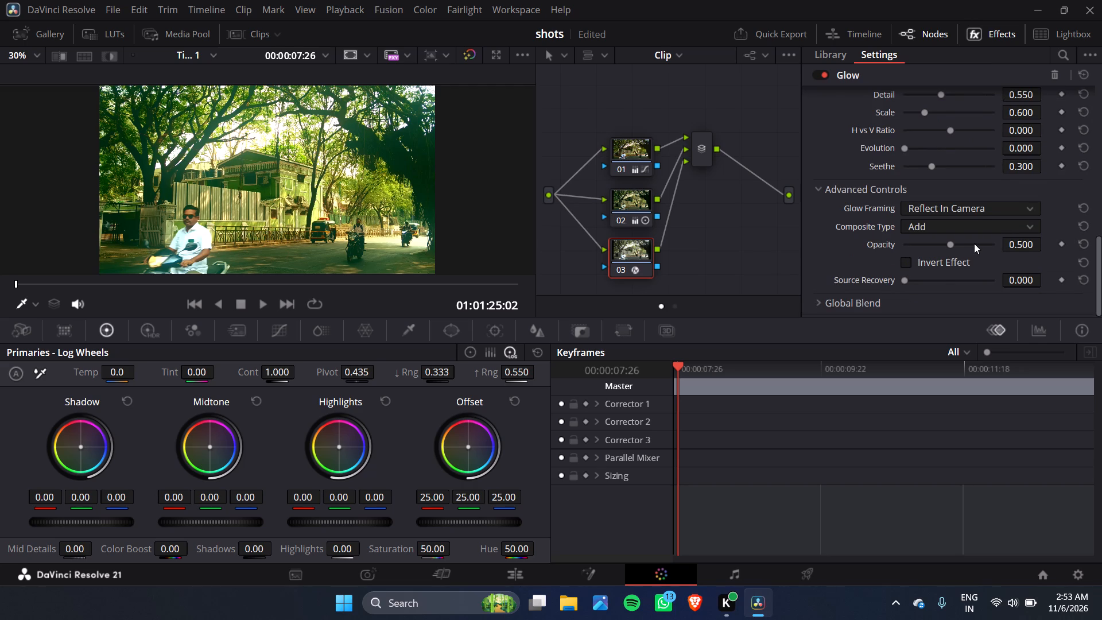
pyautogui.click(974, 243)
pyautogui.click(963, 243)
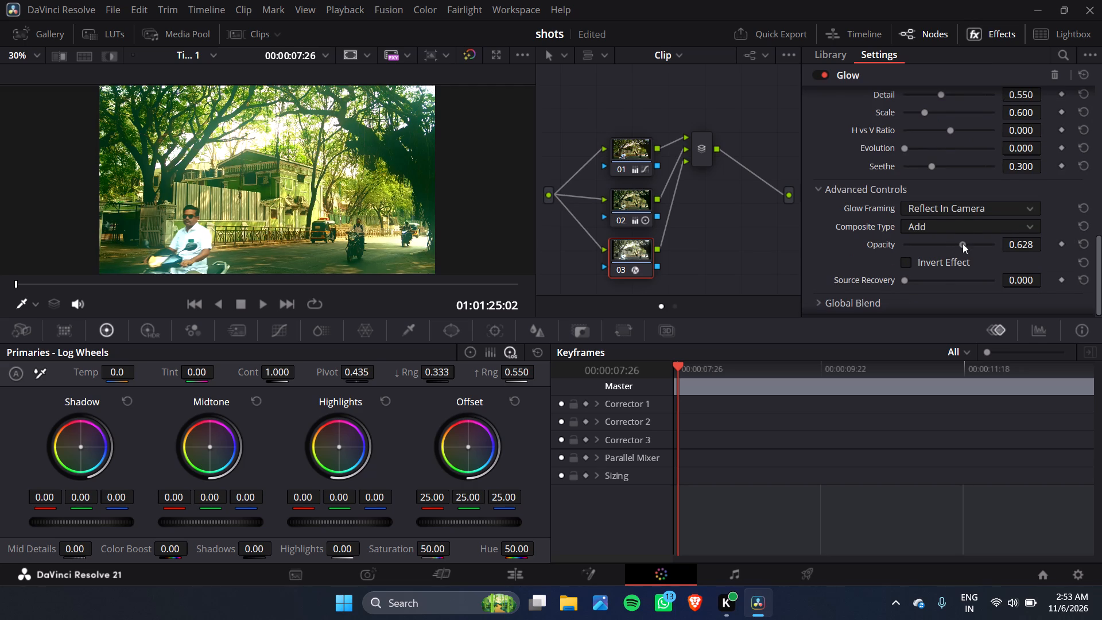
pyautogui.click(953, 244)
pyautogui.click(518, 584)
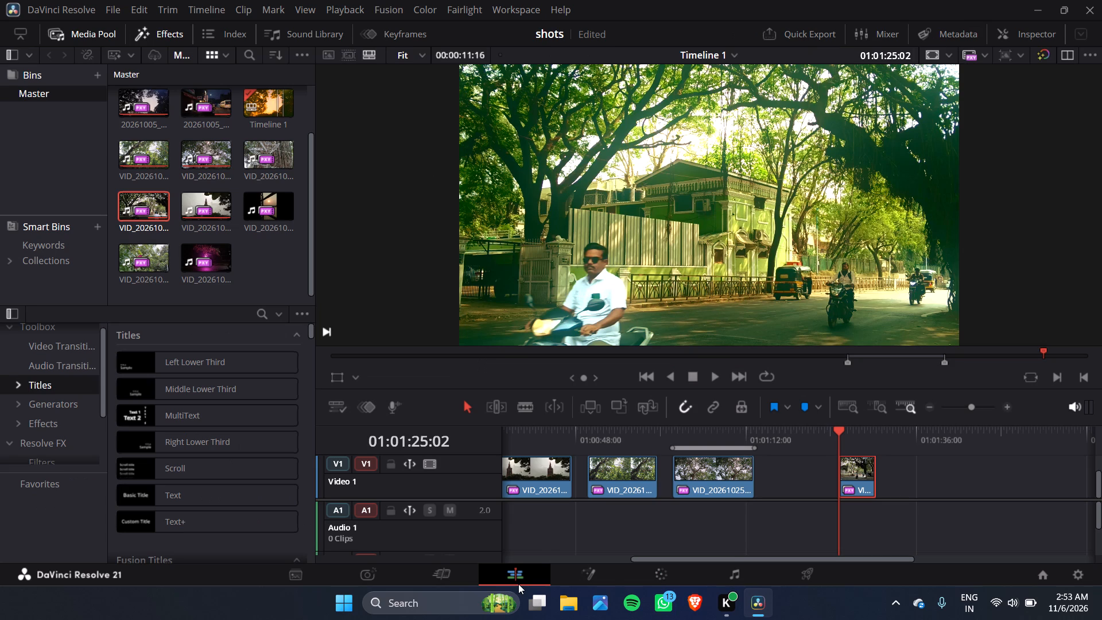
pyautogui.click(657, 576)
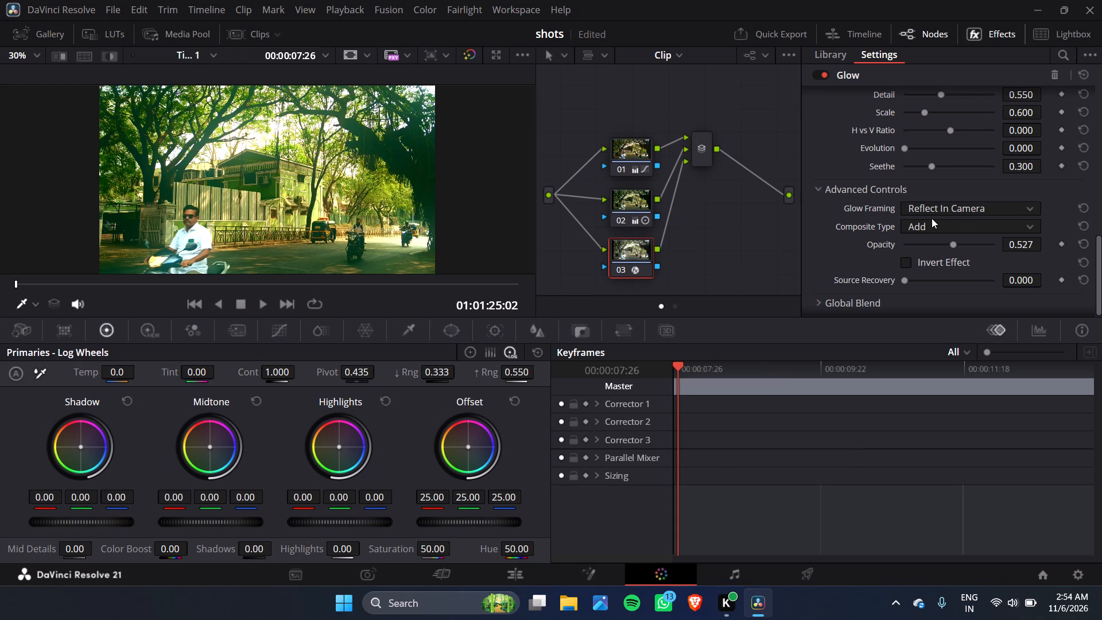
# Change the main glow's Color Filter under Color and Composite to orange #ffbe62, and check the frame on the Edit page.
pyautogui.scroll(7, 932, 218)
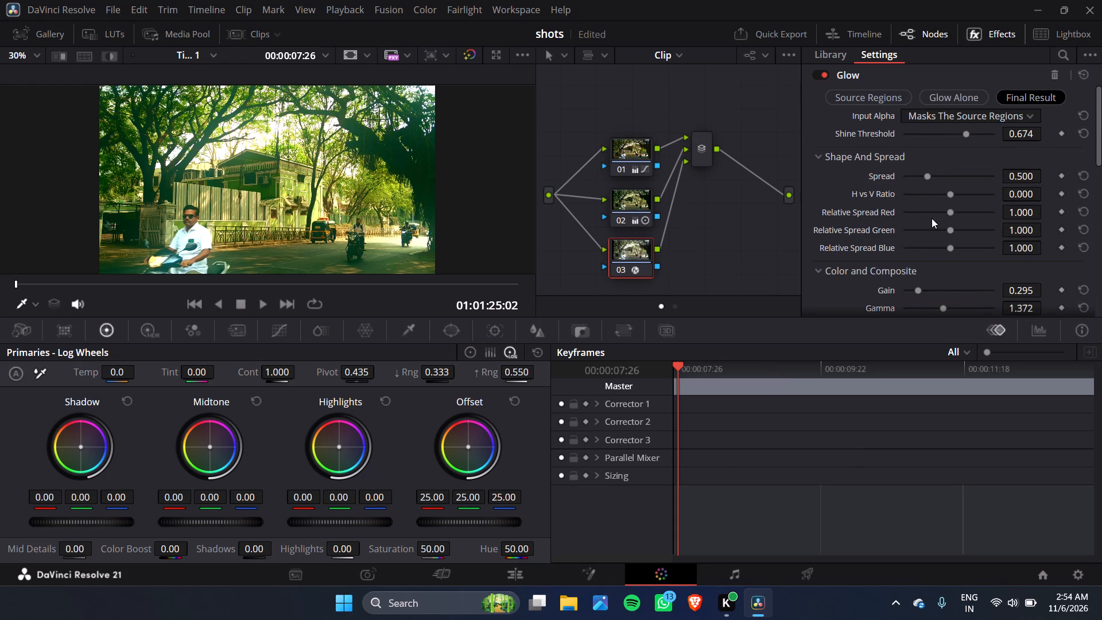
pyautogui.scroll(-4, 932, 218)
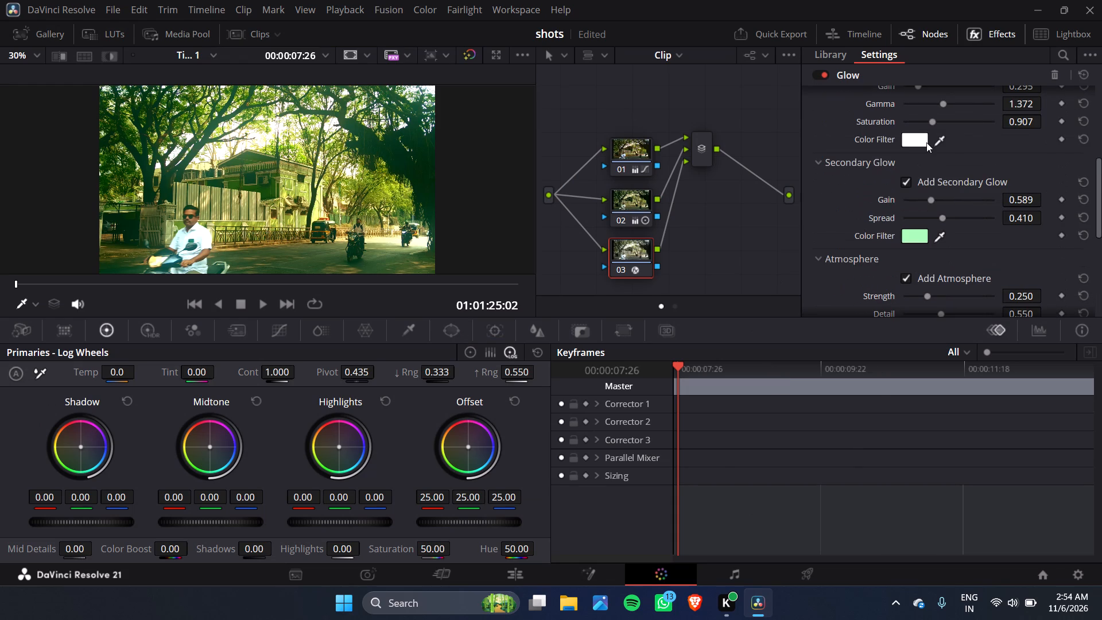
pyautogui.click(921, 137)
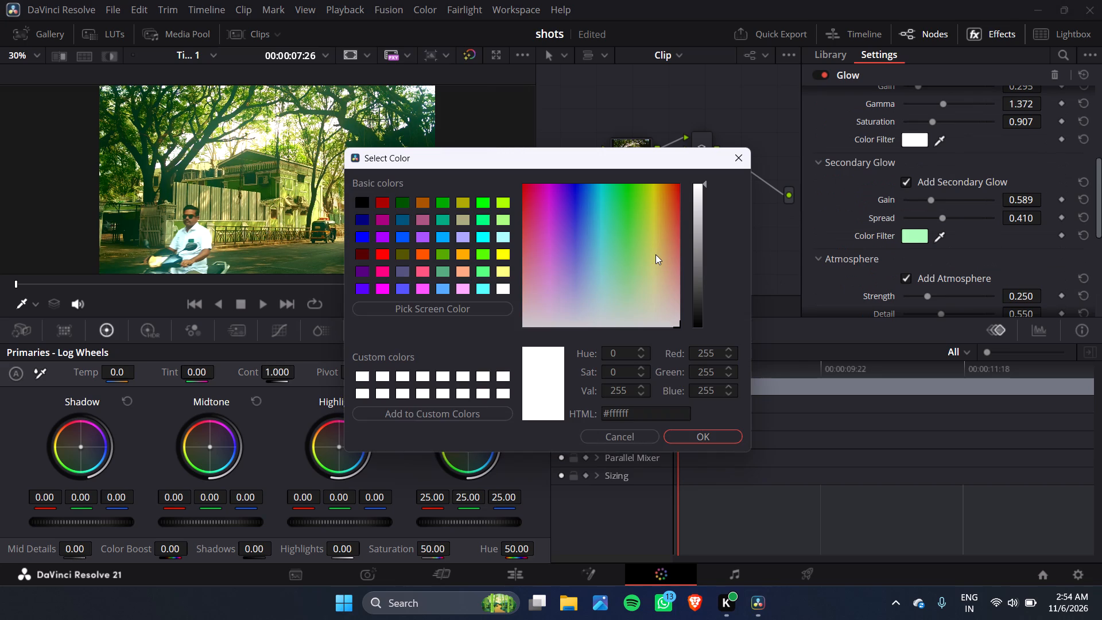
pyautogui.click(652, 279)
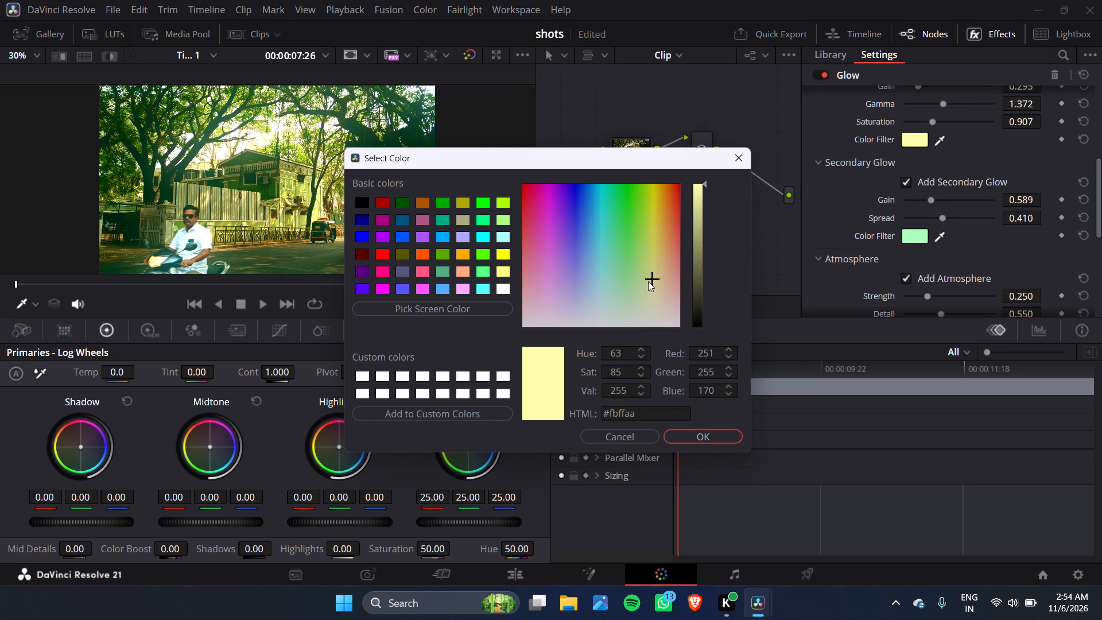
pyautogui.click(659, 279)
pyautogui.click(657, 266)
pyautogui.click(653, 246)
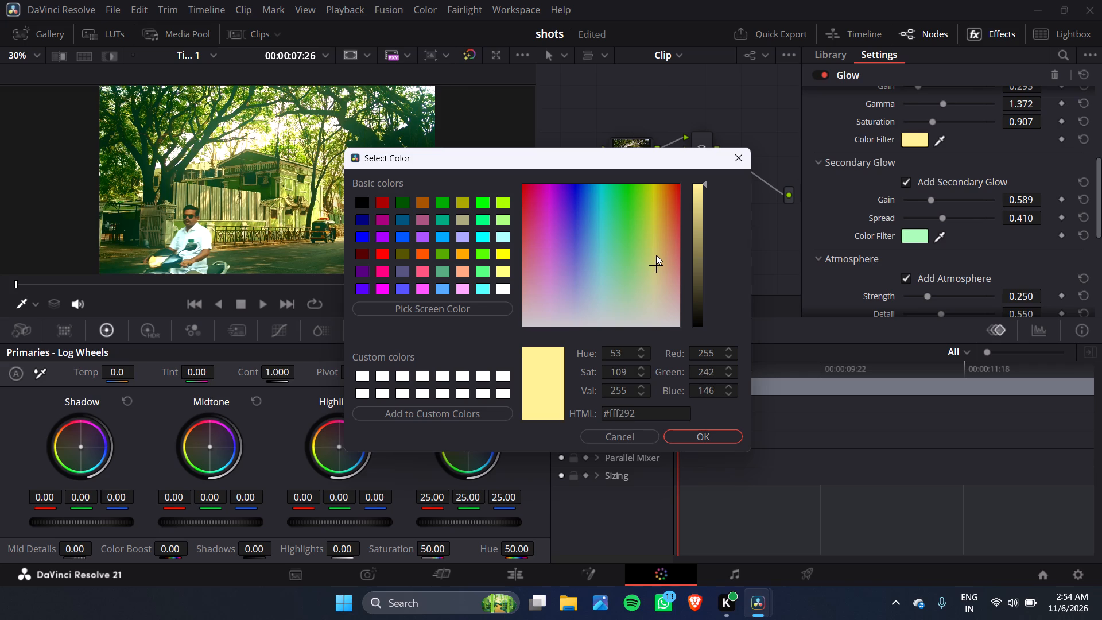
pyautogui.click(655, 236)
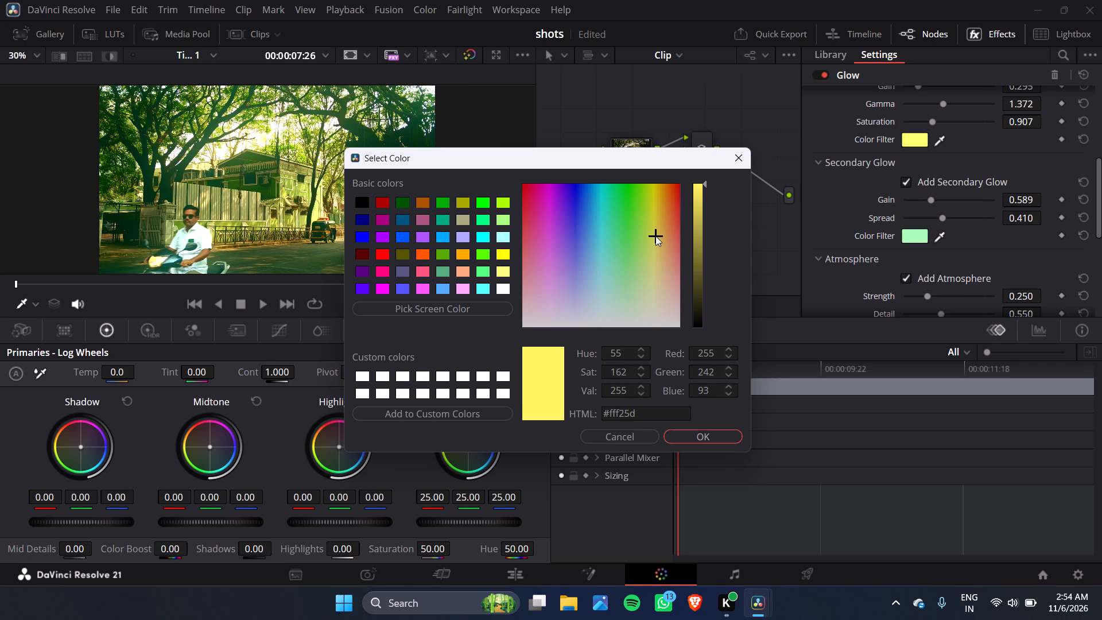
pyautogui.click(660, 247)
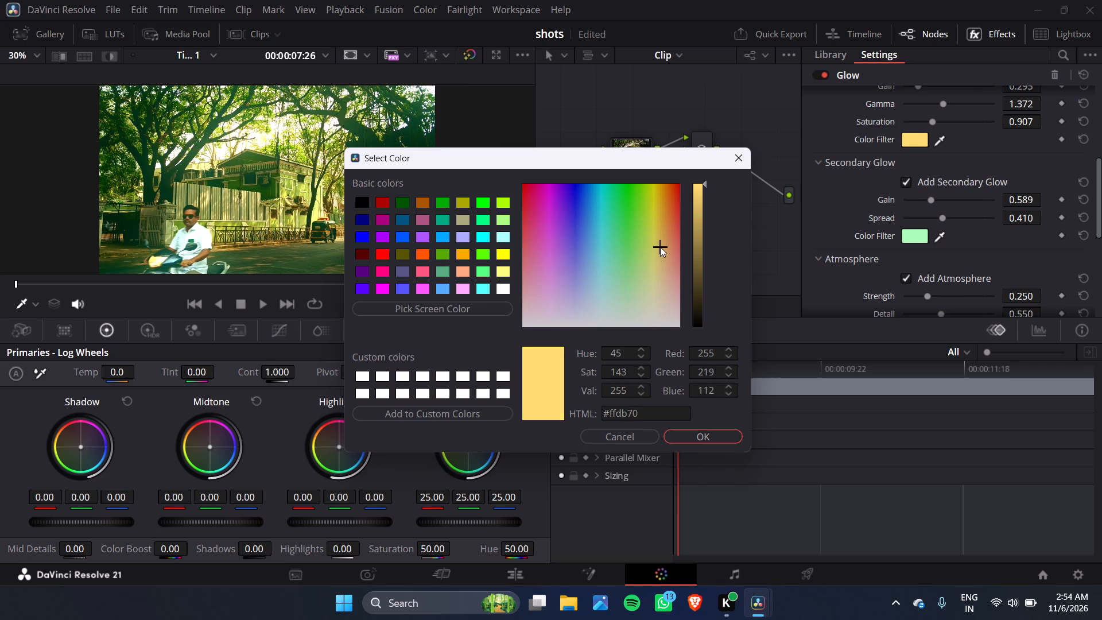
pyautogui.click(664, 239)
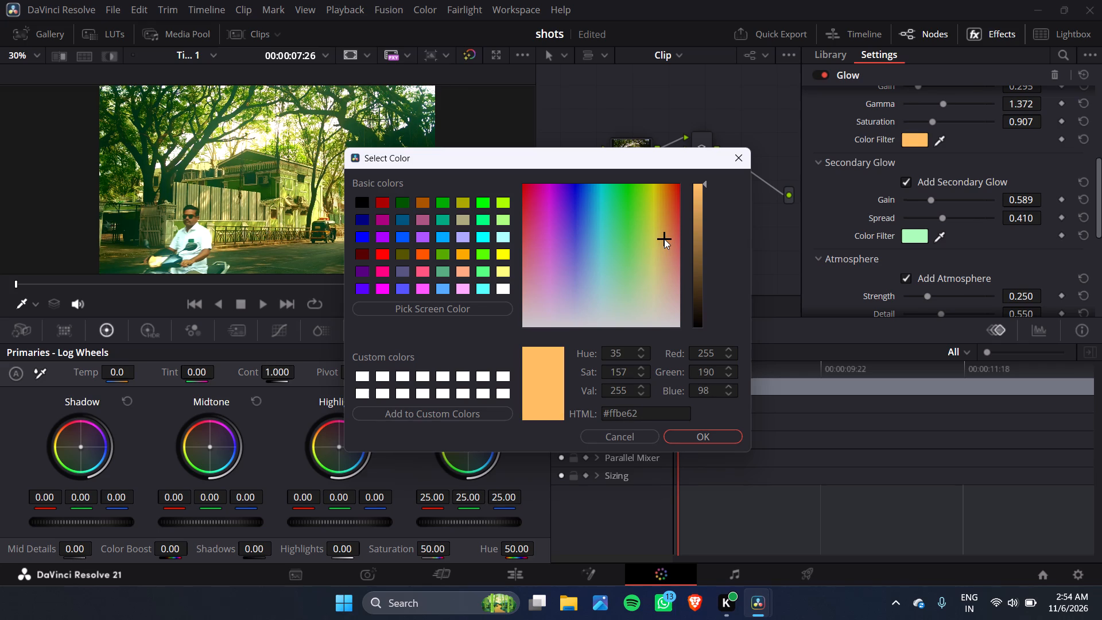
pyautogui.click(688, 435)
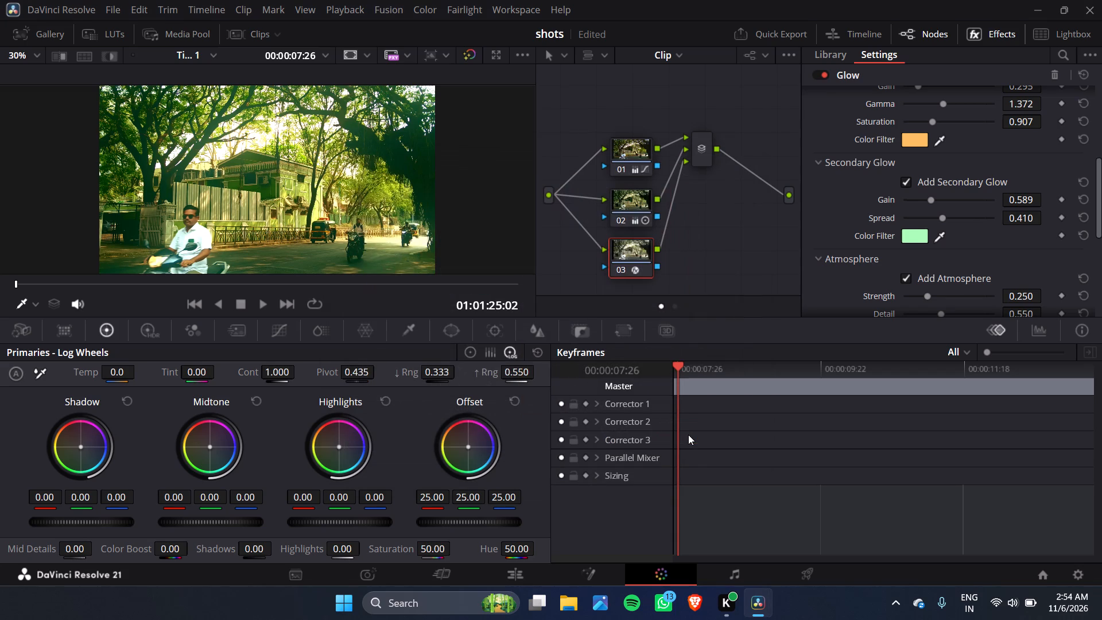
pyautogui.click(530, 576)
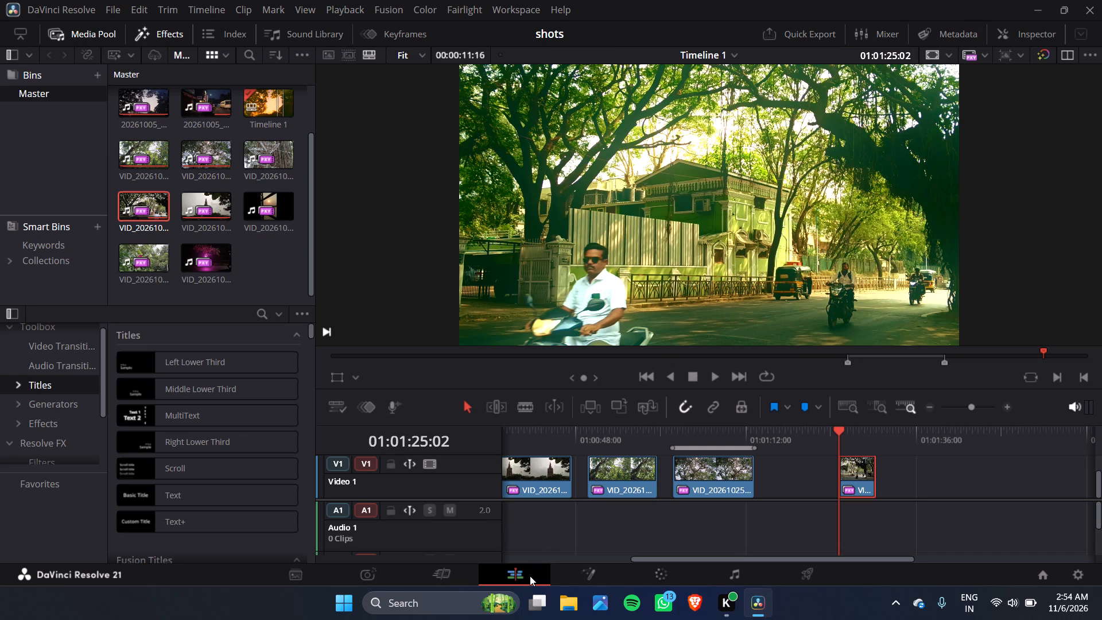
pyautogui.click(647, 578)
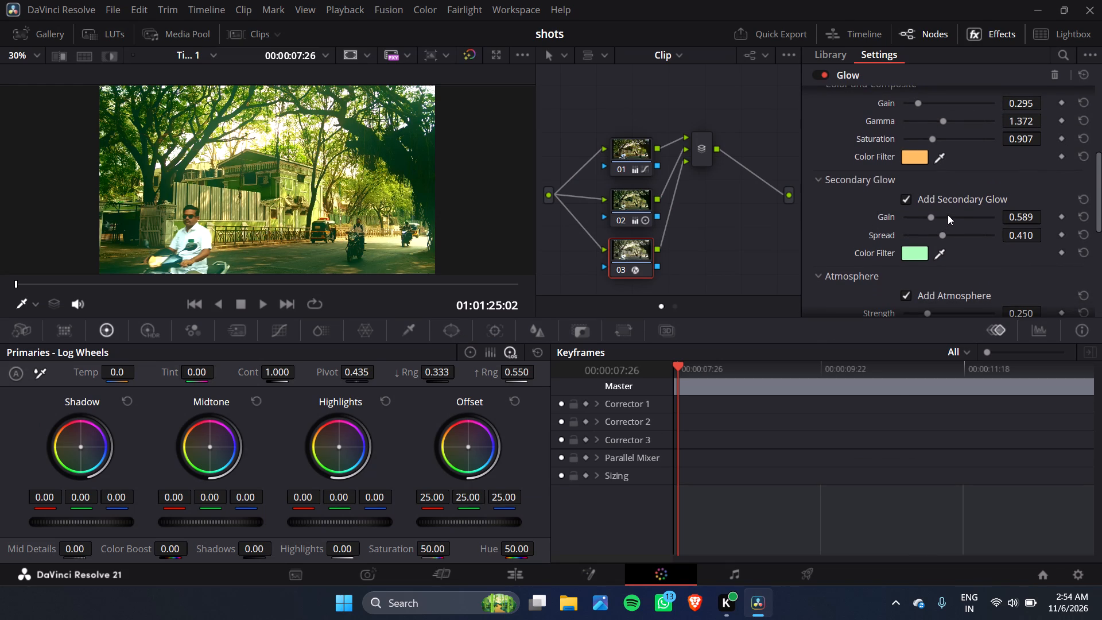
# Set the Secondary Glow's Gain to about 0.575.
pyautogui.click(948, 215)
pyautogui.click(936, 216)
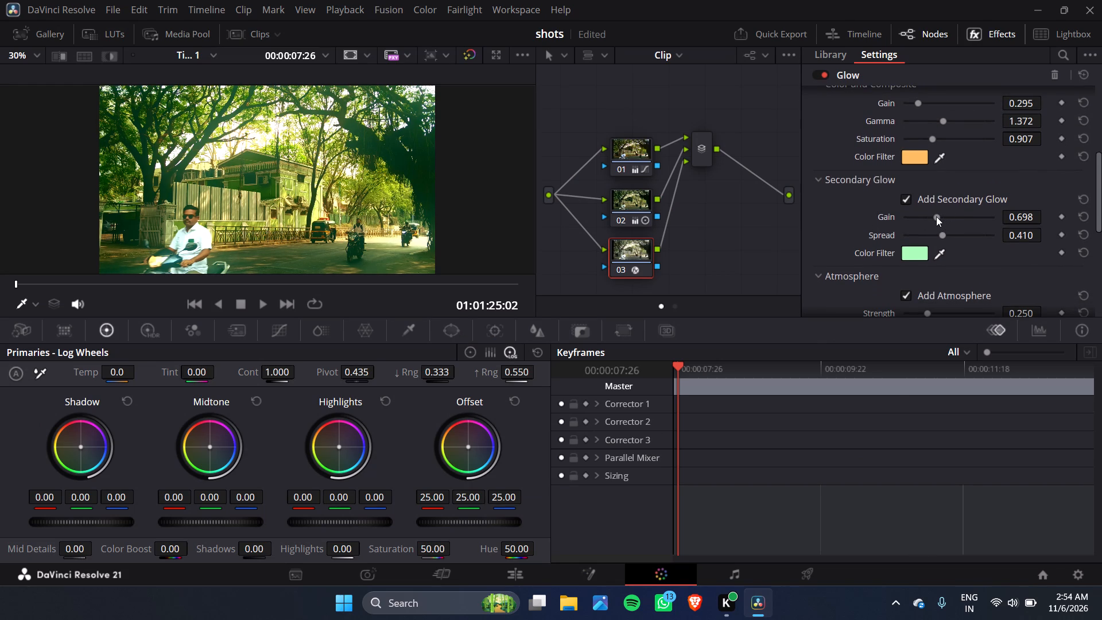
pyautogui.click(930, 216)
# Set the main glow's Gamma to about 1.416 and its Gain to about 0.465 under Color and Composite.
pyautogui.click(954, 119)
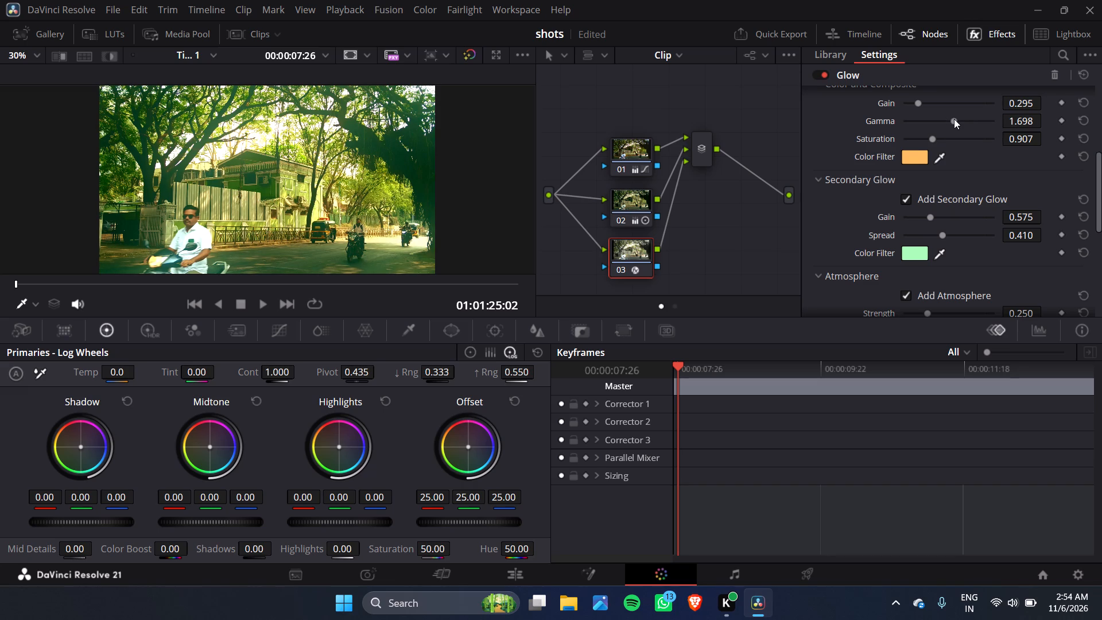
pyautogui.click(944, 119)
pyautogui.click(926, 100)
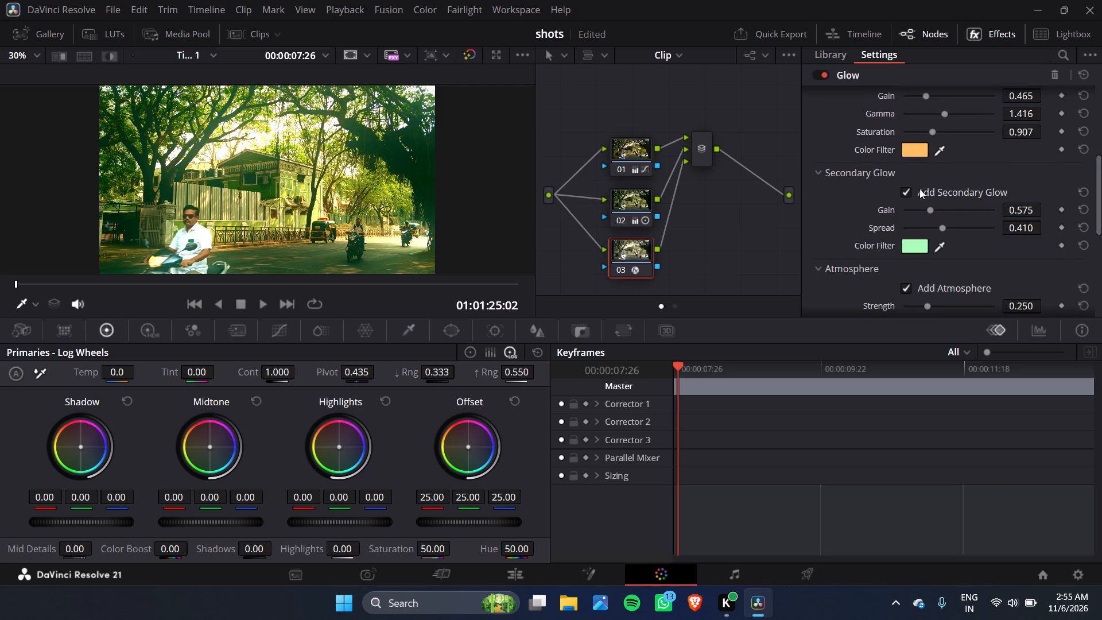
# On node 01, raise the Log Wheels contrast to about 1.304 and the Highlights adjustment to 1.00.
pyautogui.click(633, 146)
pyautogui.moveTo(274, 371); pyautogui.dragTo(342, 378)
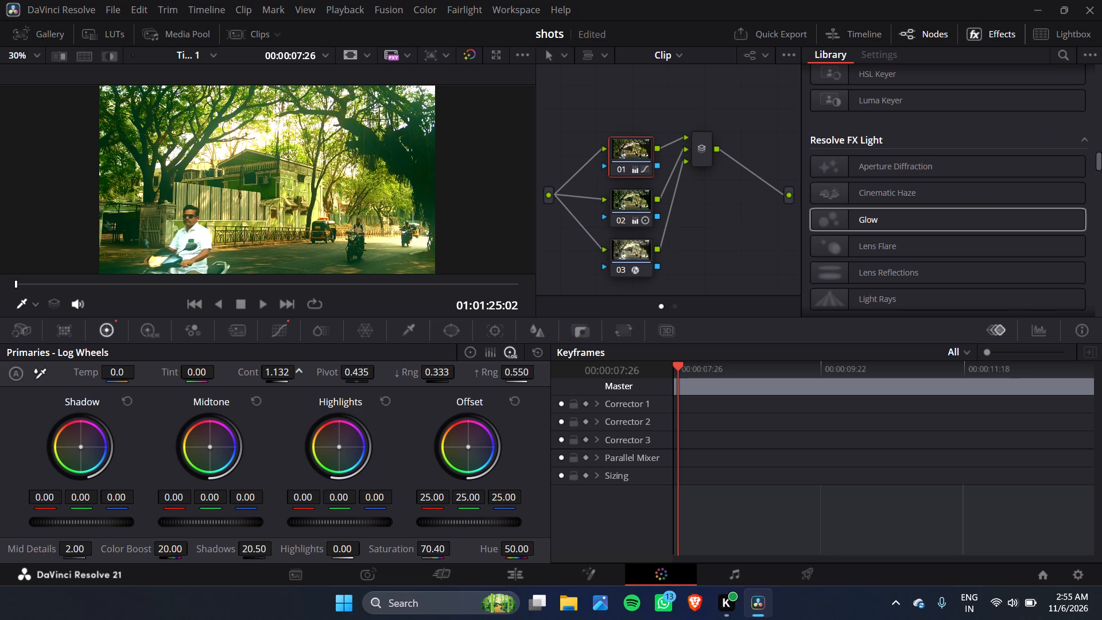
pyautogui.moveTo(342, 378); pyautogui.dragTo(380, 383)
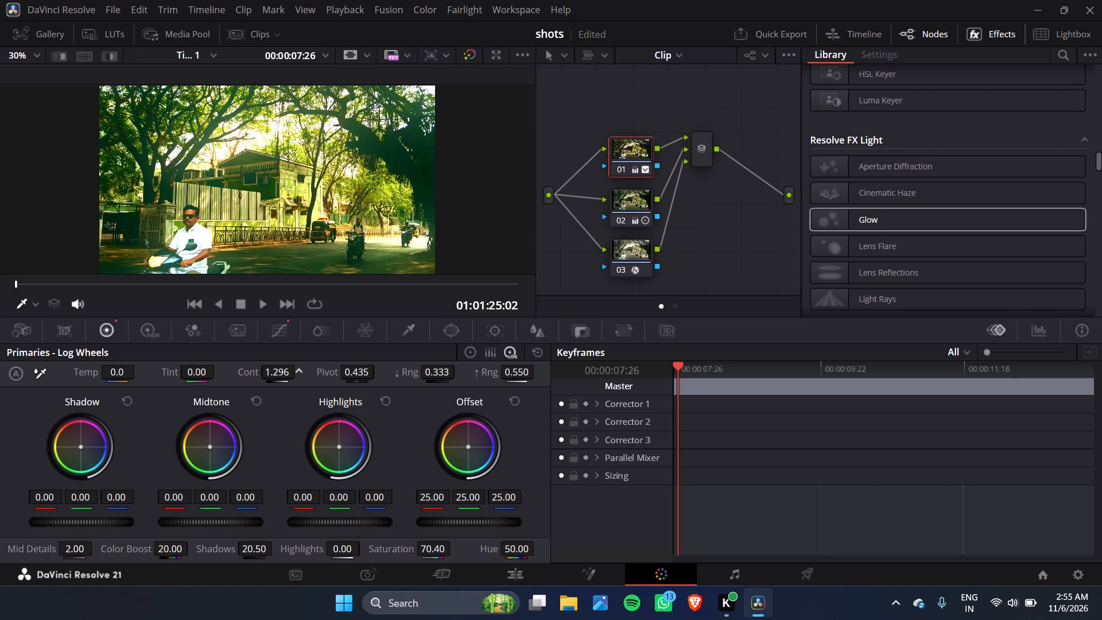
pyautogui.moveTo(380, 383); pyautogui.dragTo(383, 385)
pyautogui.click(344, 548)
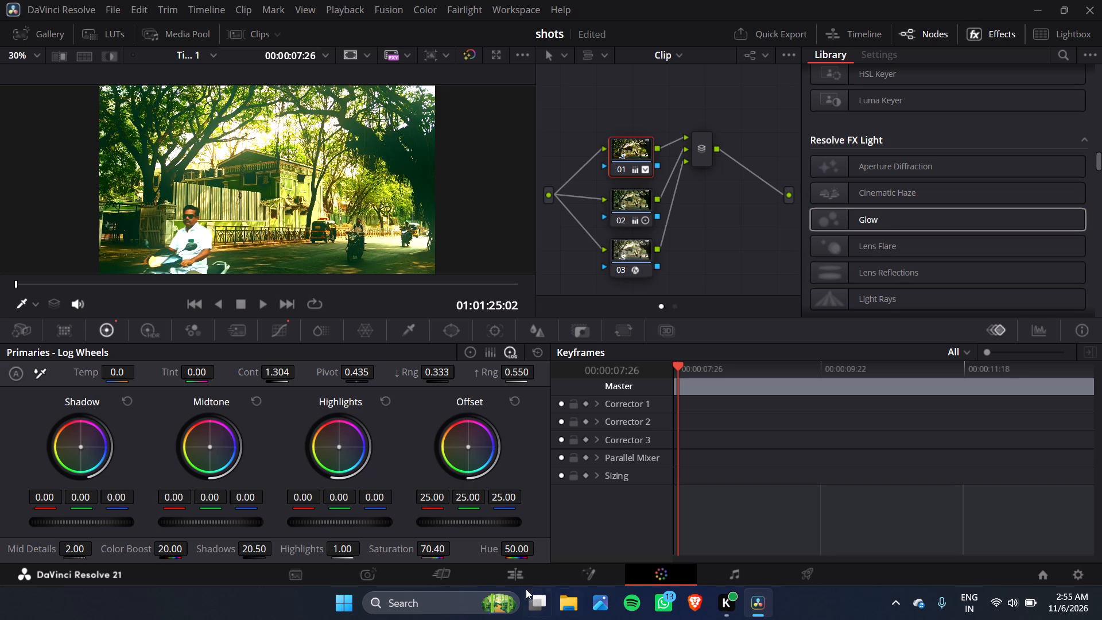
# Play the graded street clip twice from its start on the Edit page timeline, and return the playhead to the clip's start.
pyautogui.click(523, 569)
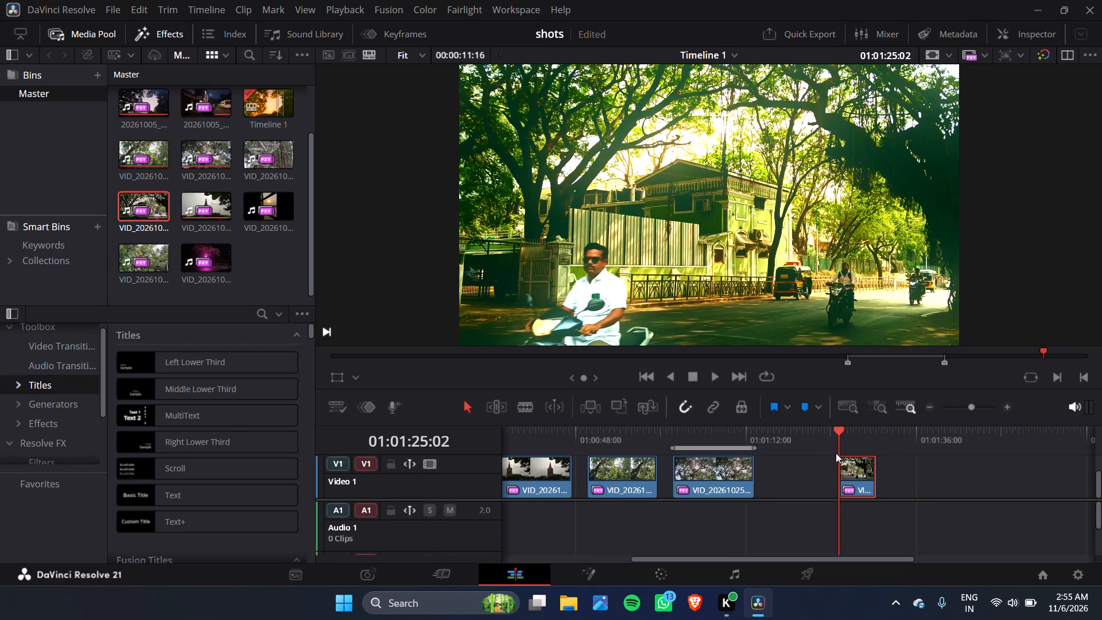
pyautogui.press('space')
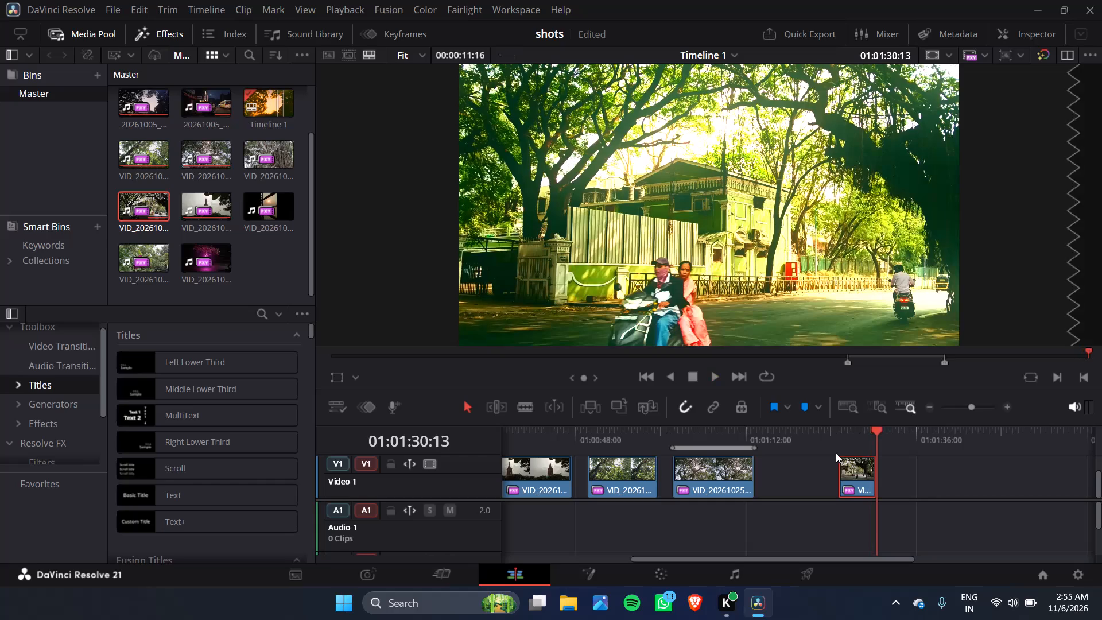
pyautogui.click(837, 431)
pyautogui.press('space')
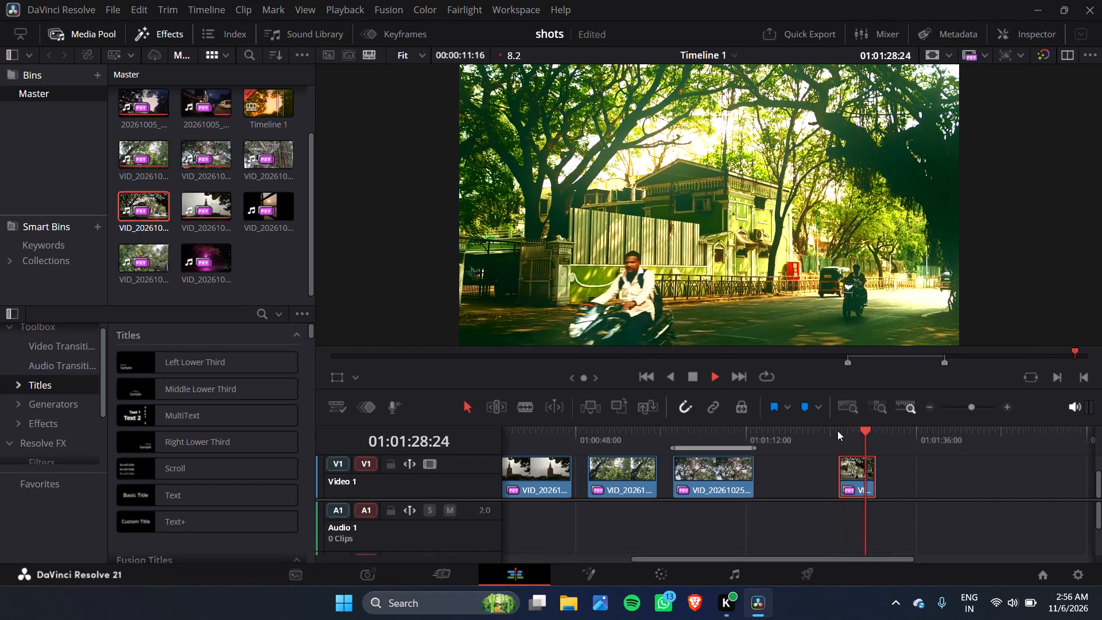
pyautogui.press('space')
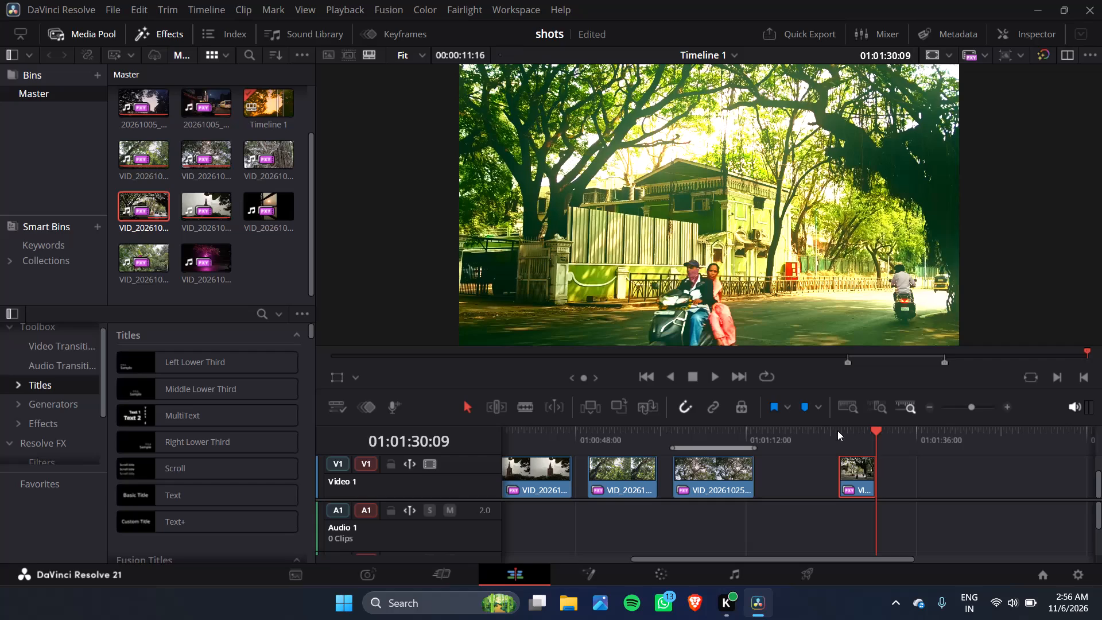
pyautogui.click(836, 431)
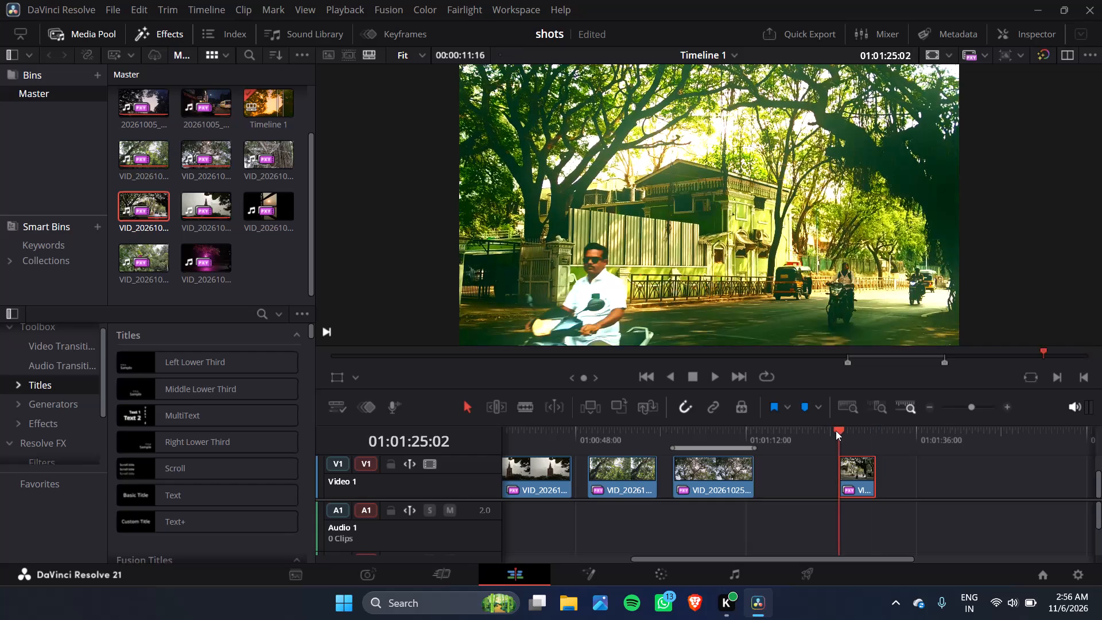
# Extend the street clip's start earlier on Video 1 to about 01:01:17:06, making the clip about 13:07 long.
pyautogui.press('space')
pyautogui.press('space')
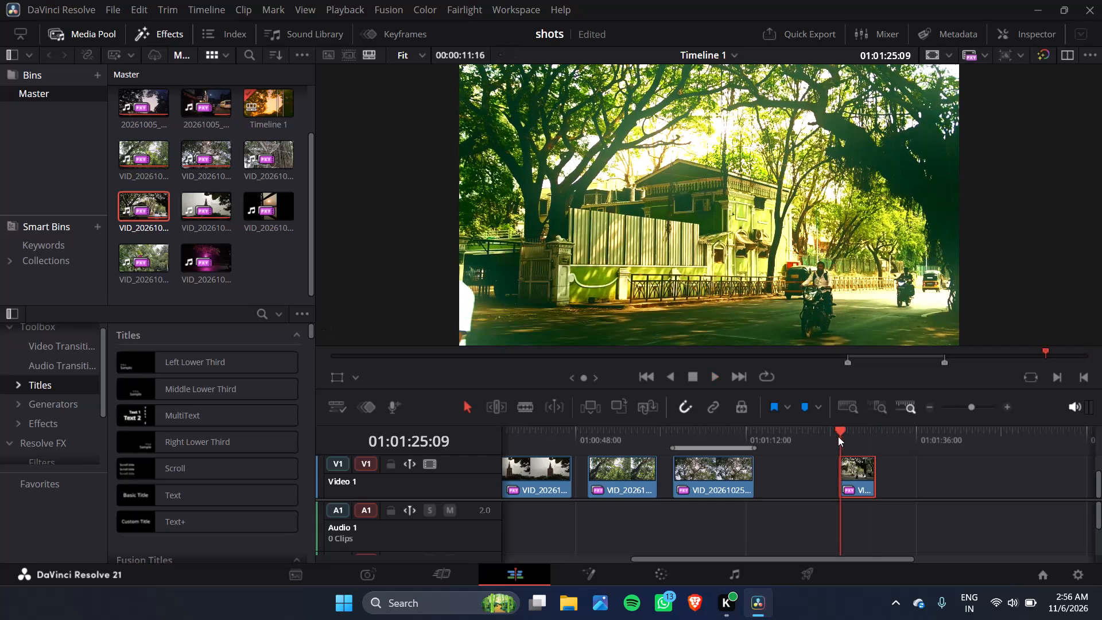
pyautogui.moveTo(841, 470); pyautogui.dragTo(794, 475)
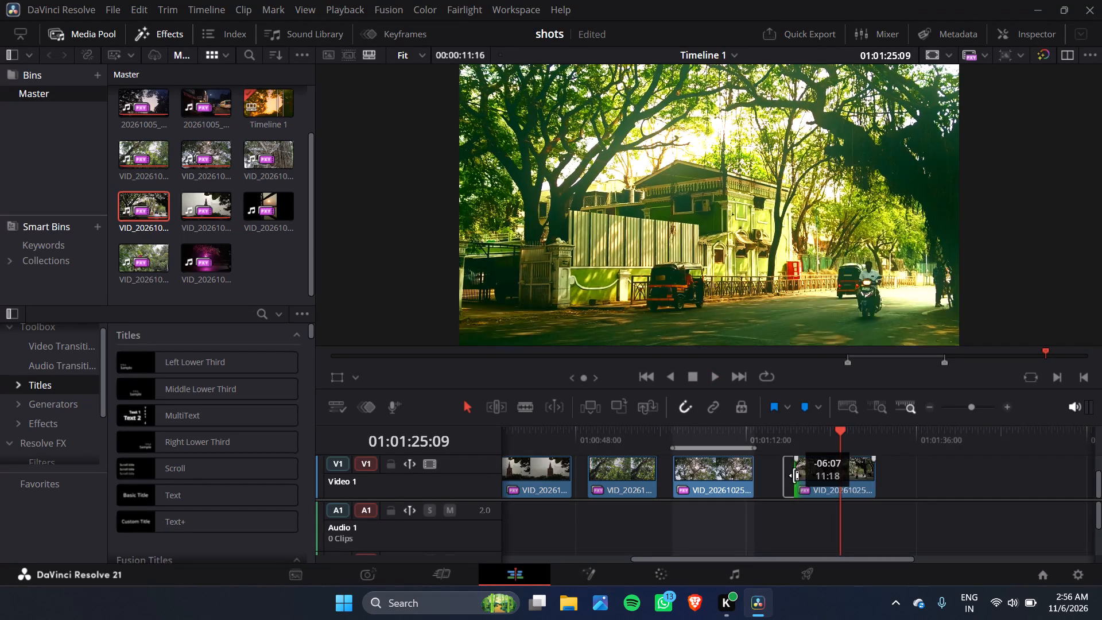
pyautogui.moveTo(794, 475); pyautogui.dragTo(793, 475)
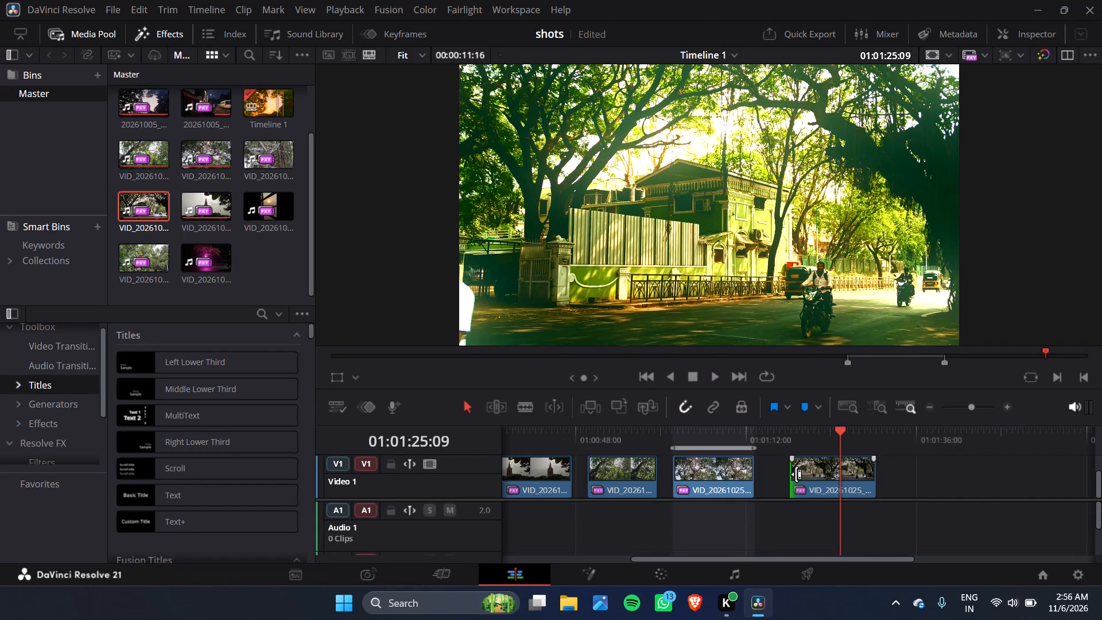
pyautogui.moveTo(791, 474); pyautogui.dragTo(786, 474)
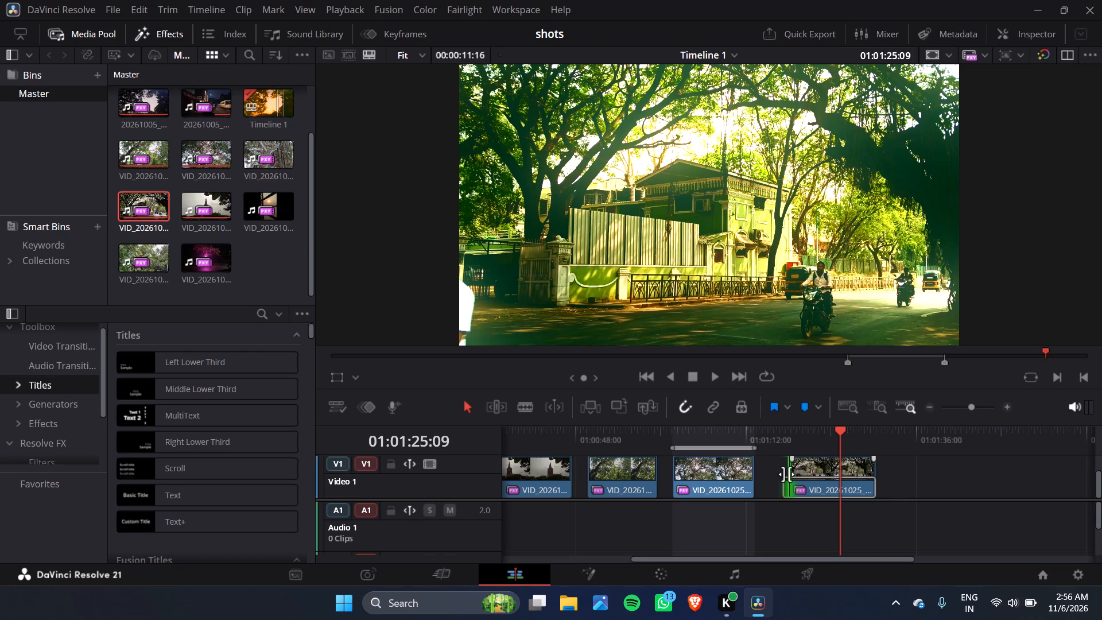
pyautogui.moveTo(786, 474); pyautogui.dragTo(762, 476)
# Play the extended street clip from its start and from several points inside it, and park the playhead at 01:01:25:14.
pyautogui.click(778, 434)
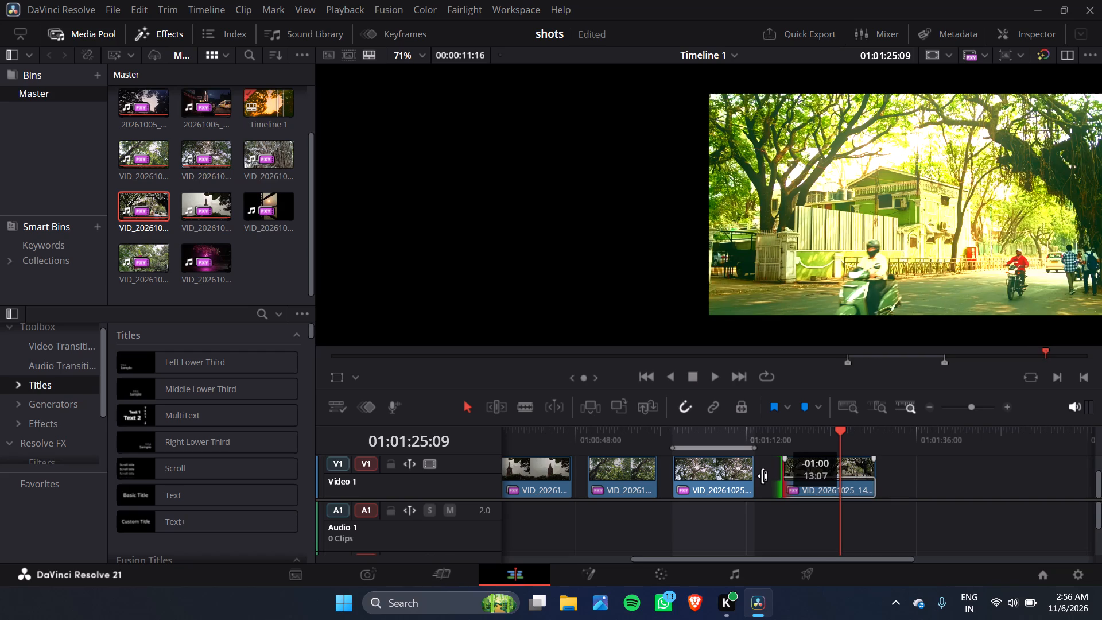
pyautogui.press('space')
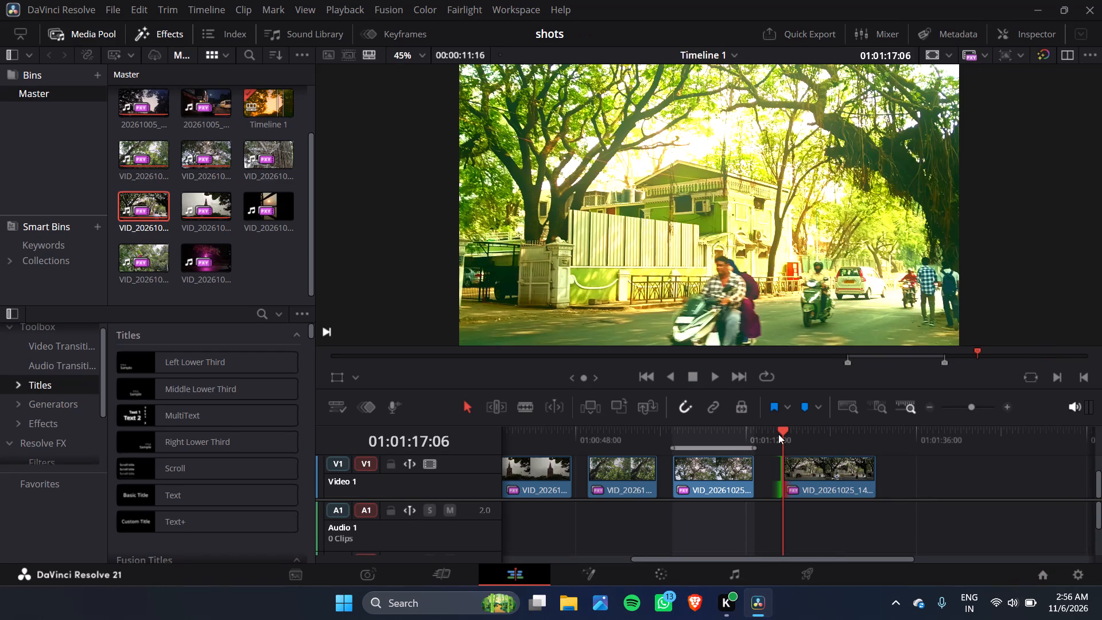
pyautogui.press('space')
pyautogui.click(795, 432)
pyautogui.press('space')
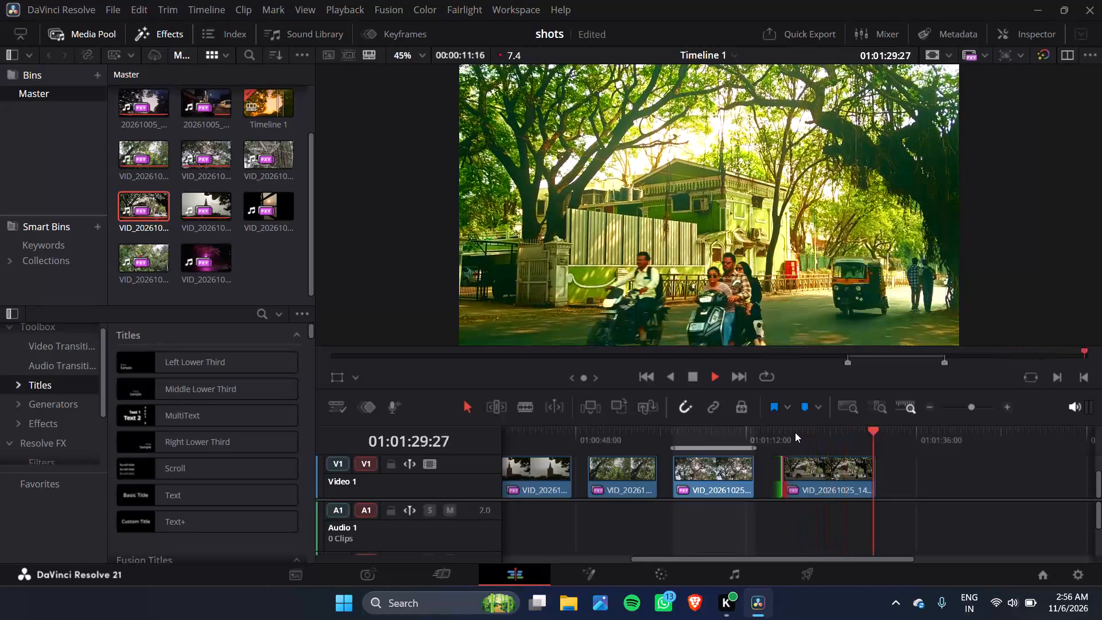
pyautogui.click(831, 430)
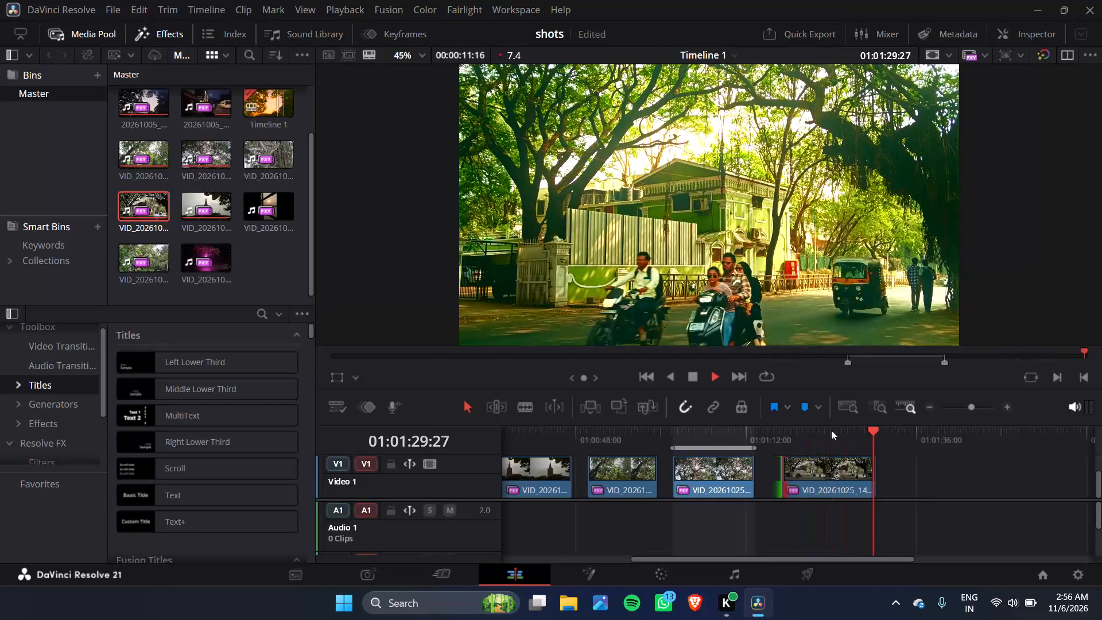
pyautogui.press('space')
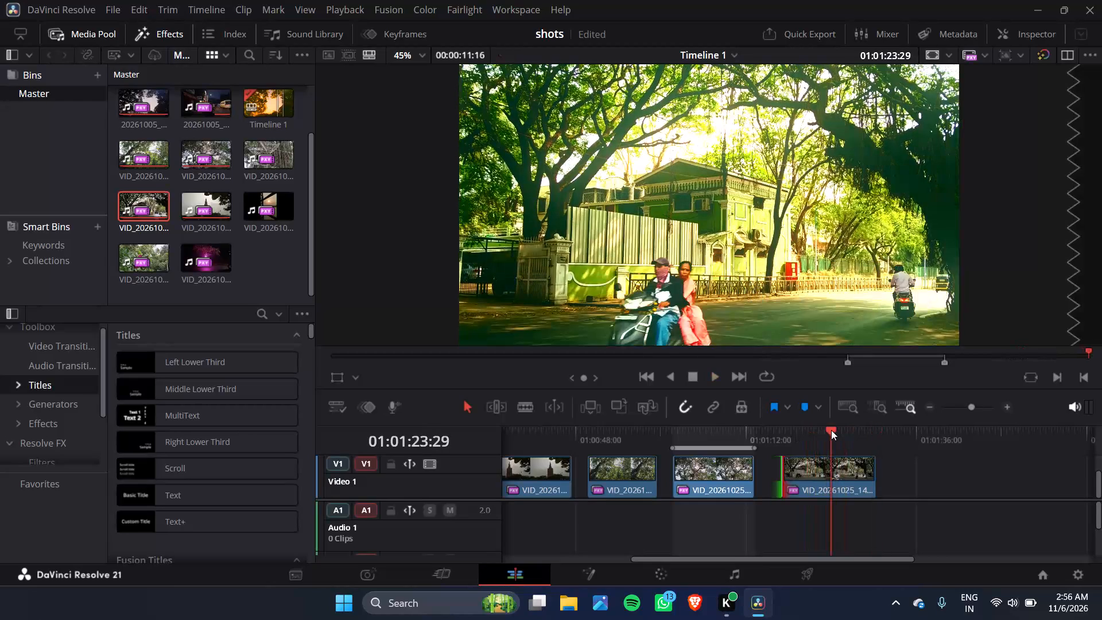
pyautogui.click(852, 432)
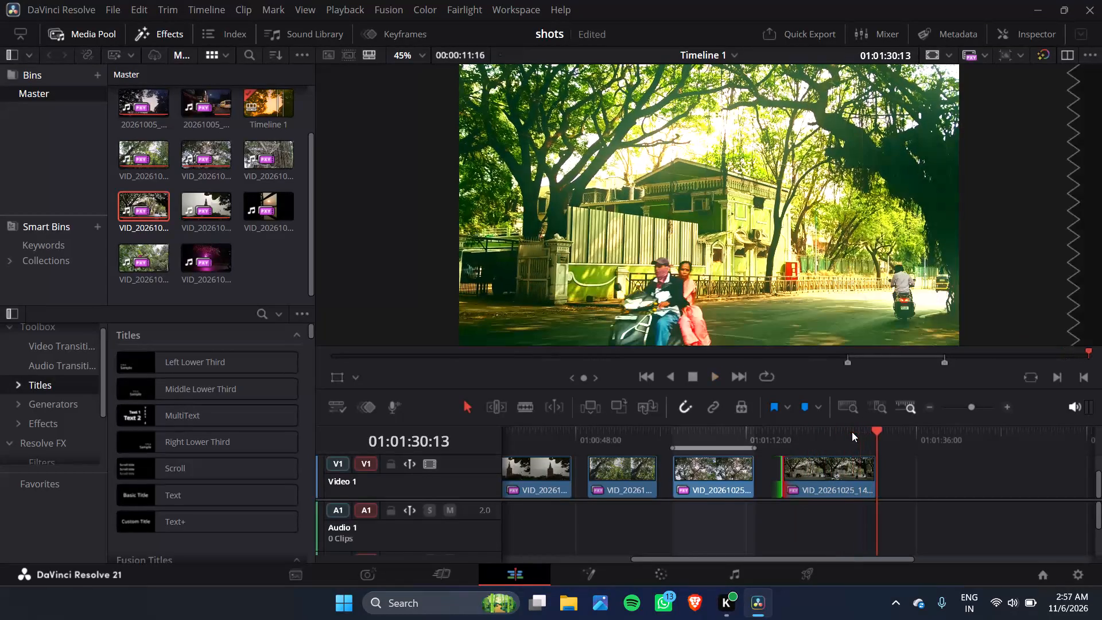
pyautogui.click(841, 435)
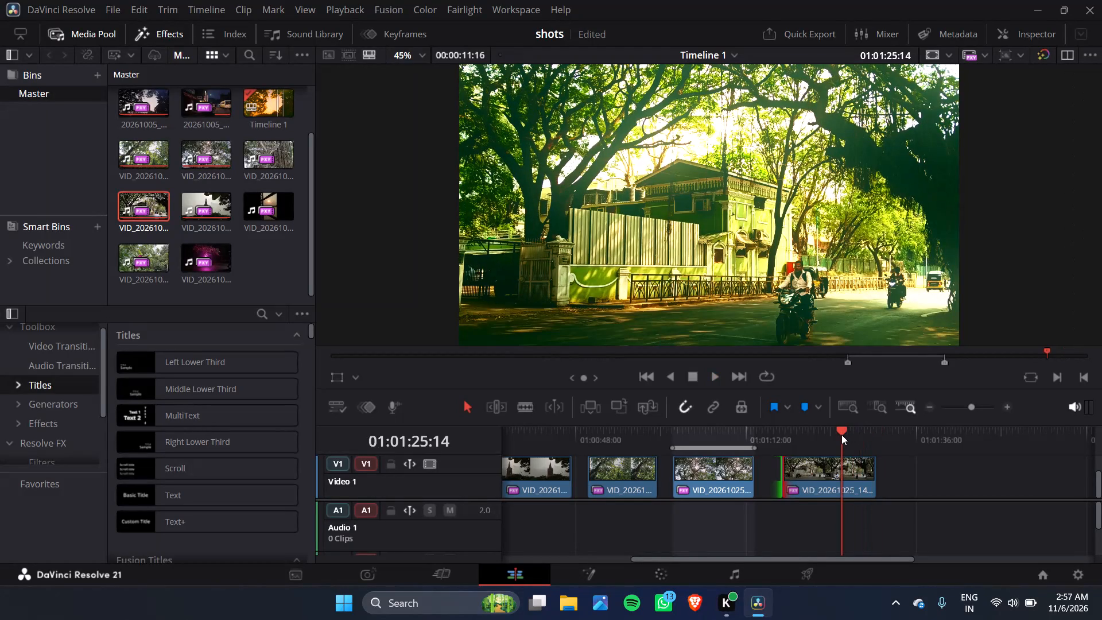
# On the Color page, raise node 01's Mid Details to 100.00 in the Log Wheels, and return to the Edit page.
pyautogui.click(652, 577)
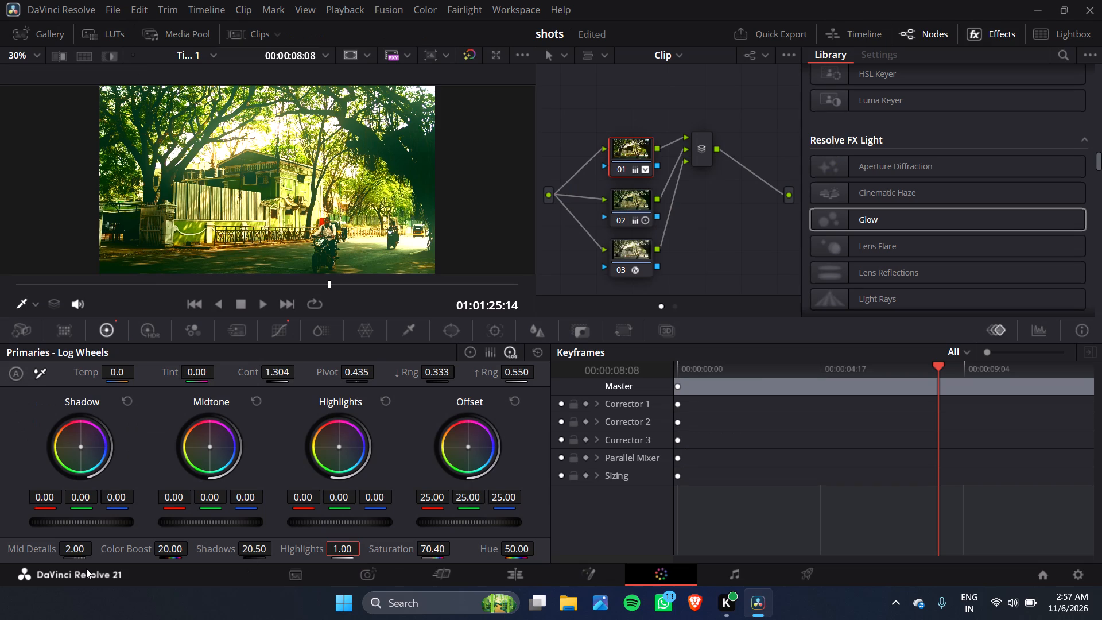
pyautogui.moveTo(76, 548); pyautogui.dragTo(73, 548)
pyautogui.moveTo(73, 548); pyautogui.dragTo(203, 571)
pyautogui.moveTo(203, 571); pyautogui.dragTo(0, 567)
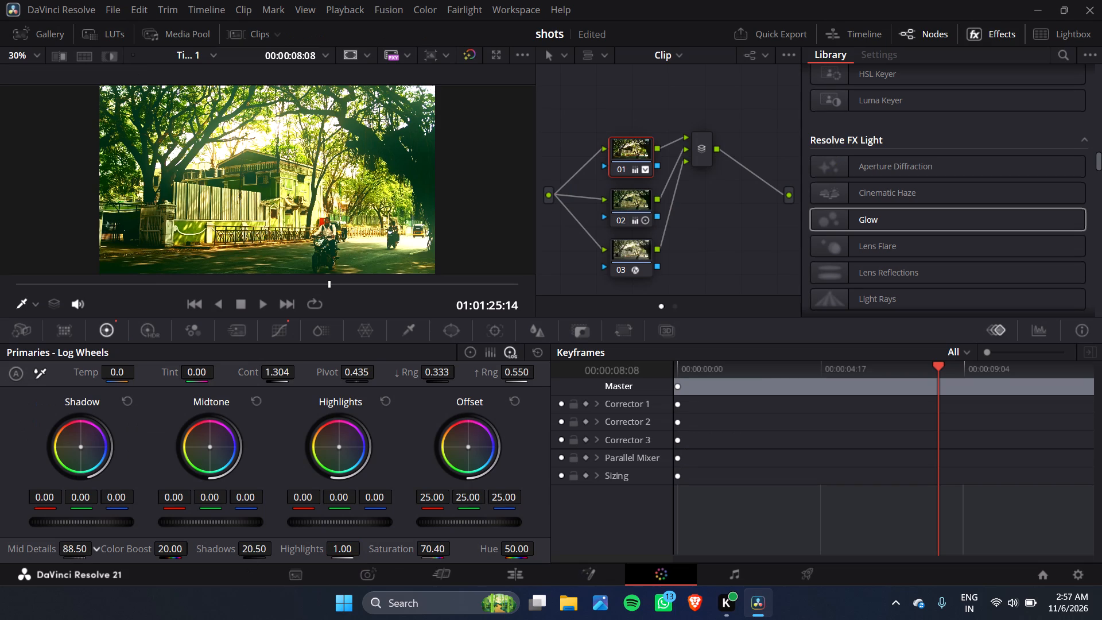
pyautogui.moveTo(0, 567); pyautogui.dragTo(550, 309)
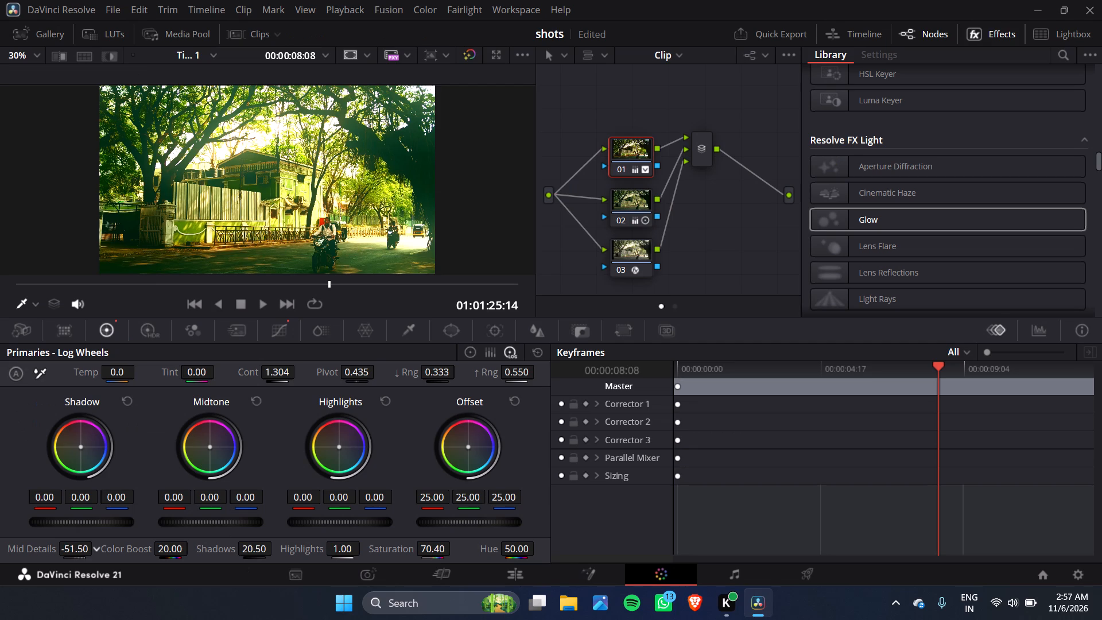
pyautogui.moveTo(550, 309); pyautogui.dragTo(431, 325)
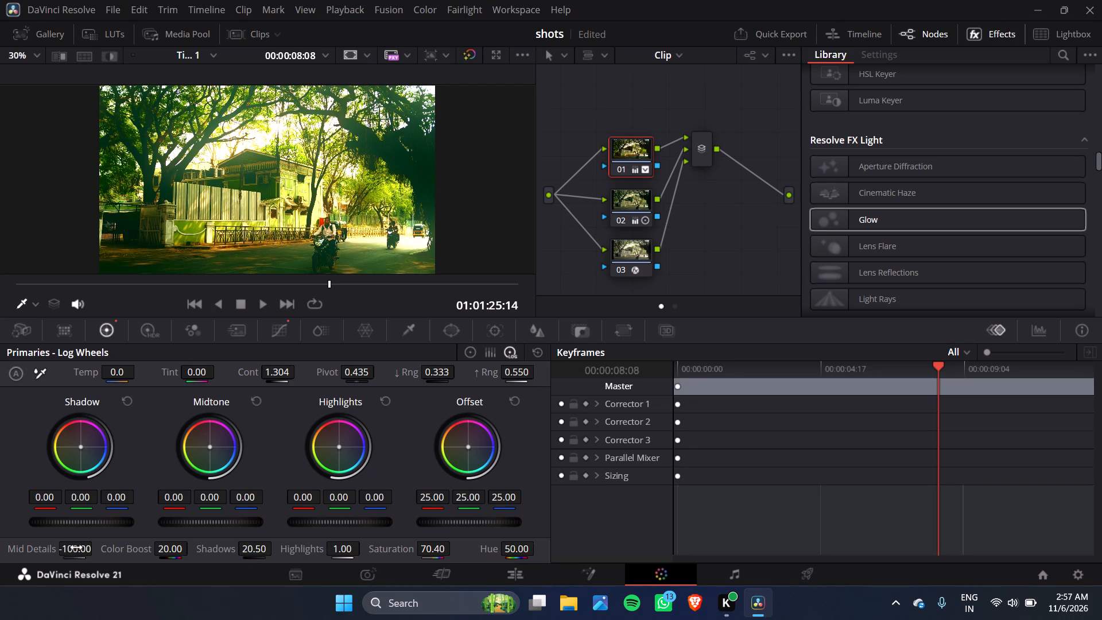
pyautogui.moveTo(76, 548); pyautogui.dragTo(275, 564)
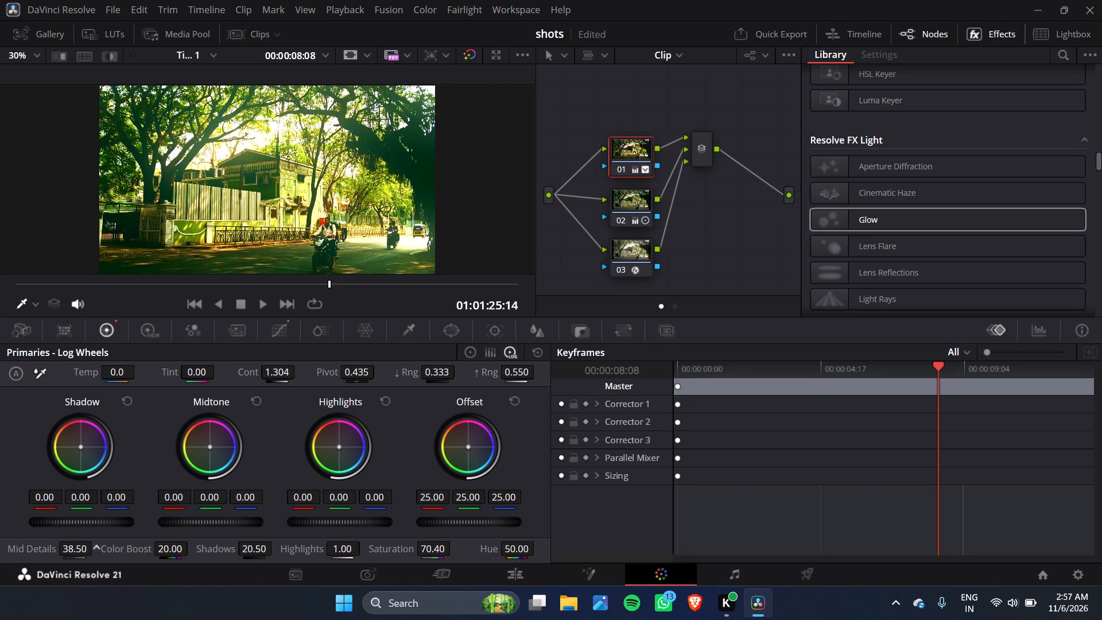
pyautogui.moveTo(275, 564); pyautogui.dragTo(357, 332)
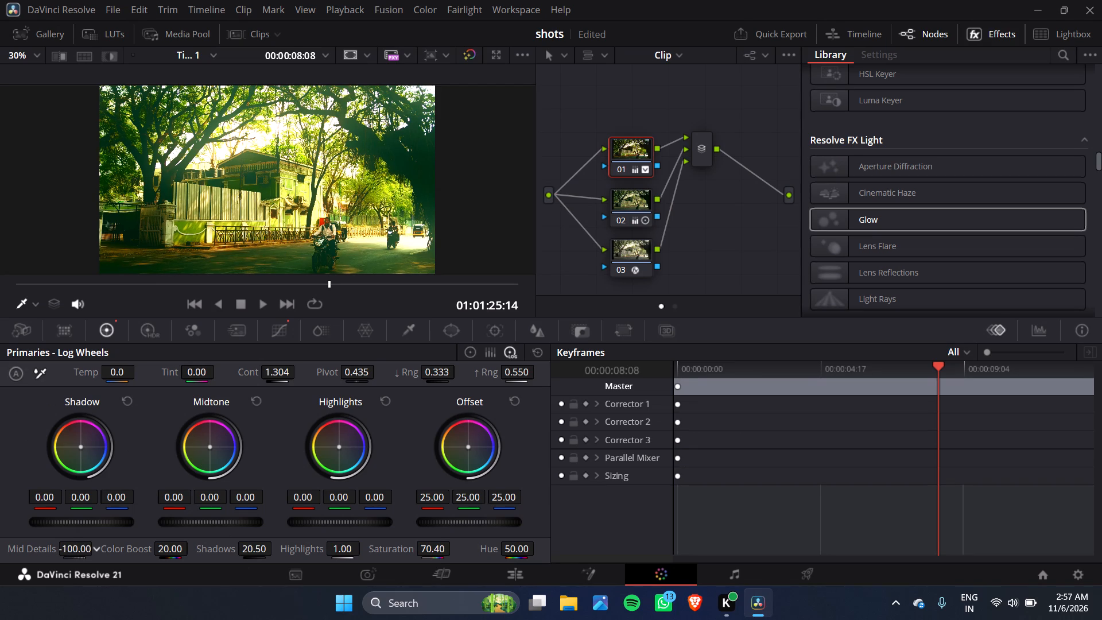
pyautogui.moveTo(357, 332); pyautogui.dragTo(685, 316)
pyautogui.moveTo(685, 316); pyautogui.dragTo(723, 311)
pyautogui.click(510, 573)
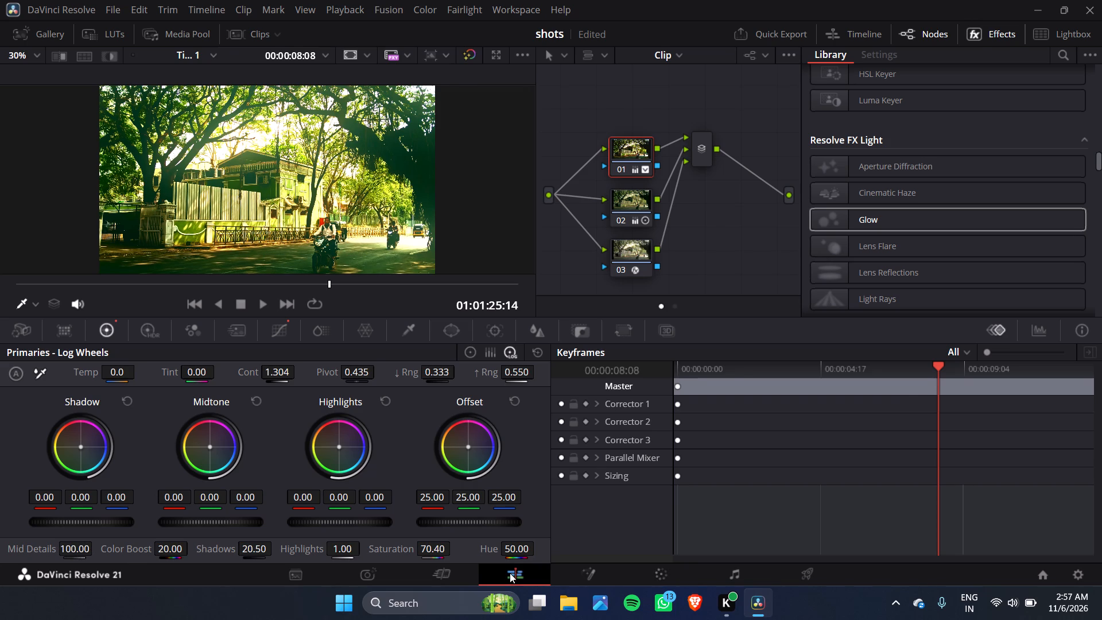
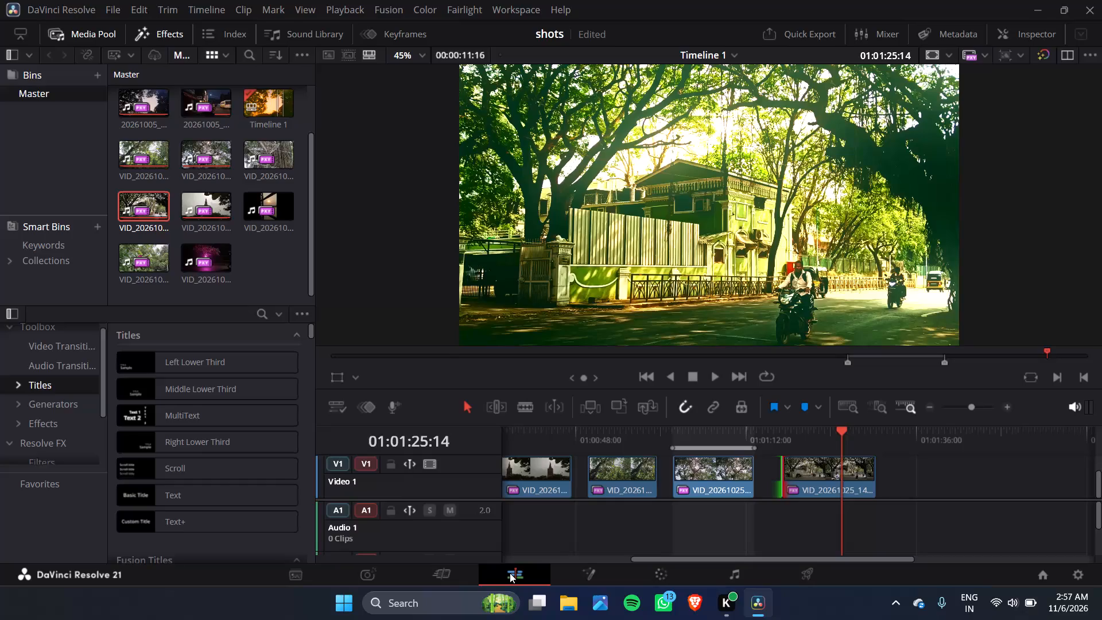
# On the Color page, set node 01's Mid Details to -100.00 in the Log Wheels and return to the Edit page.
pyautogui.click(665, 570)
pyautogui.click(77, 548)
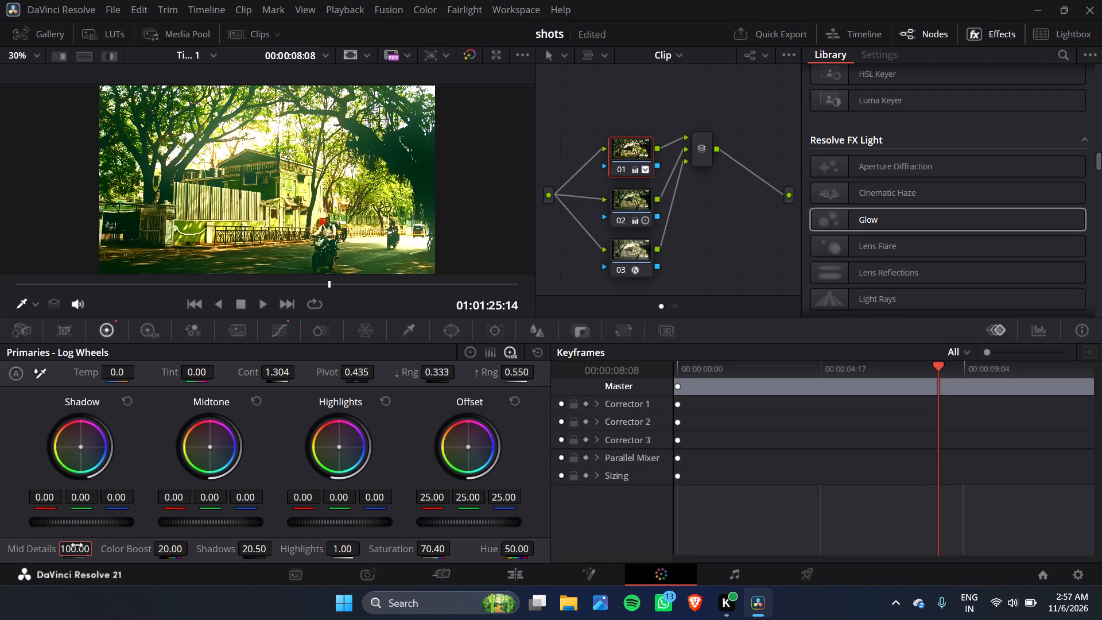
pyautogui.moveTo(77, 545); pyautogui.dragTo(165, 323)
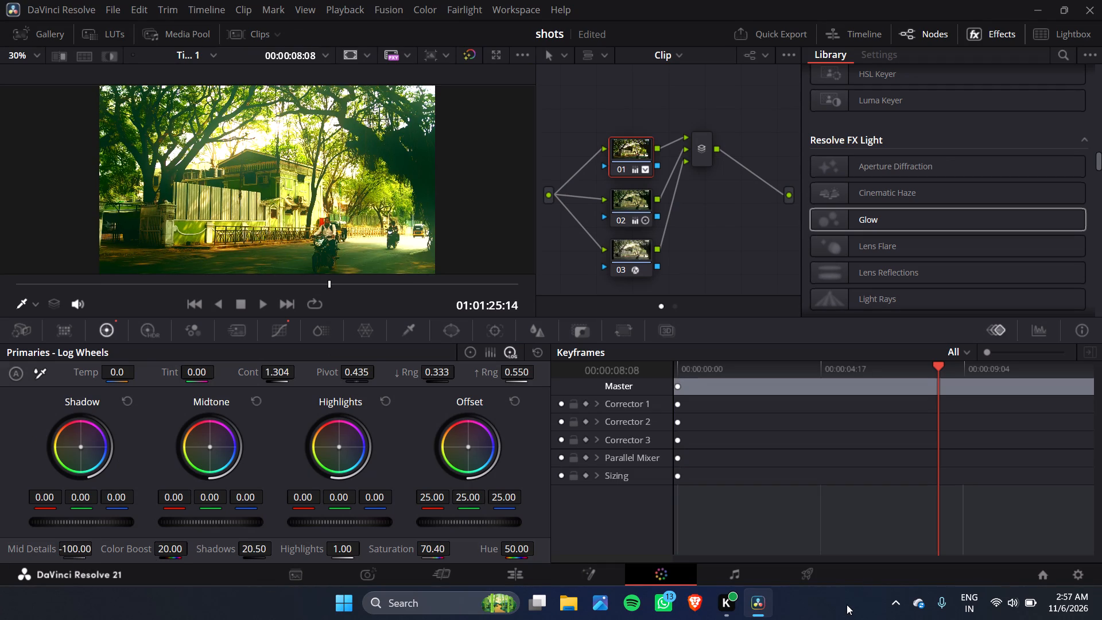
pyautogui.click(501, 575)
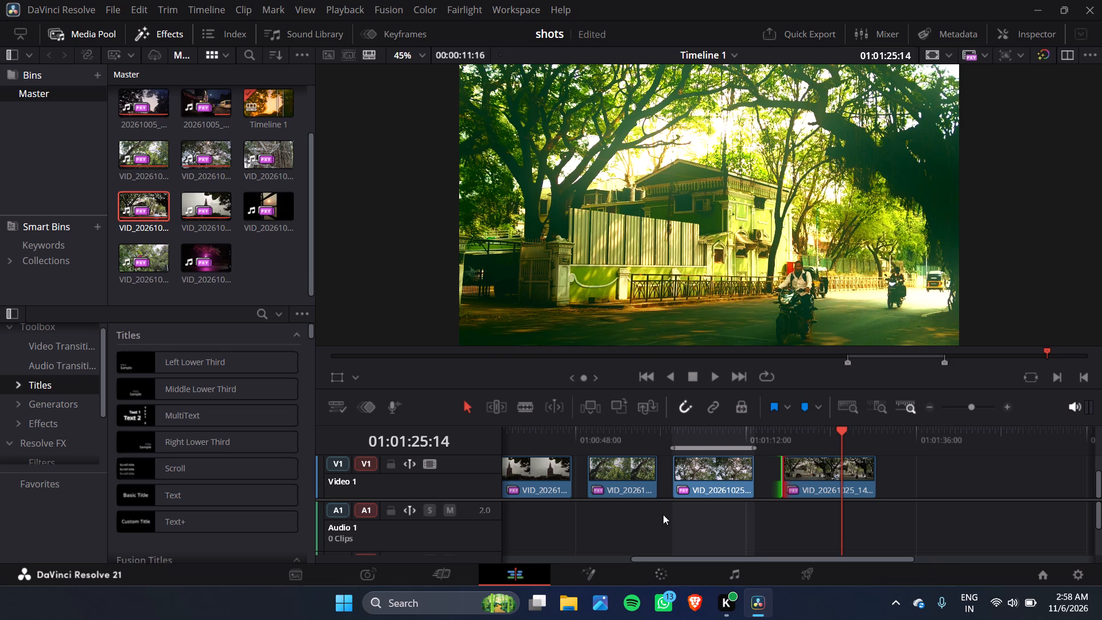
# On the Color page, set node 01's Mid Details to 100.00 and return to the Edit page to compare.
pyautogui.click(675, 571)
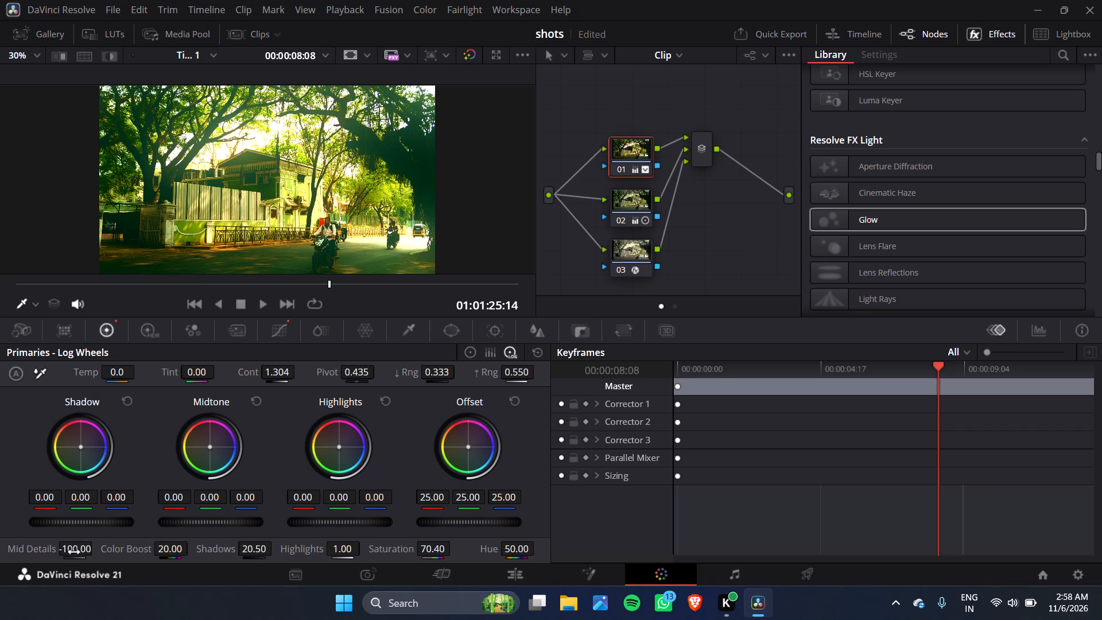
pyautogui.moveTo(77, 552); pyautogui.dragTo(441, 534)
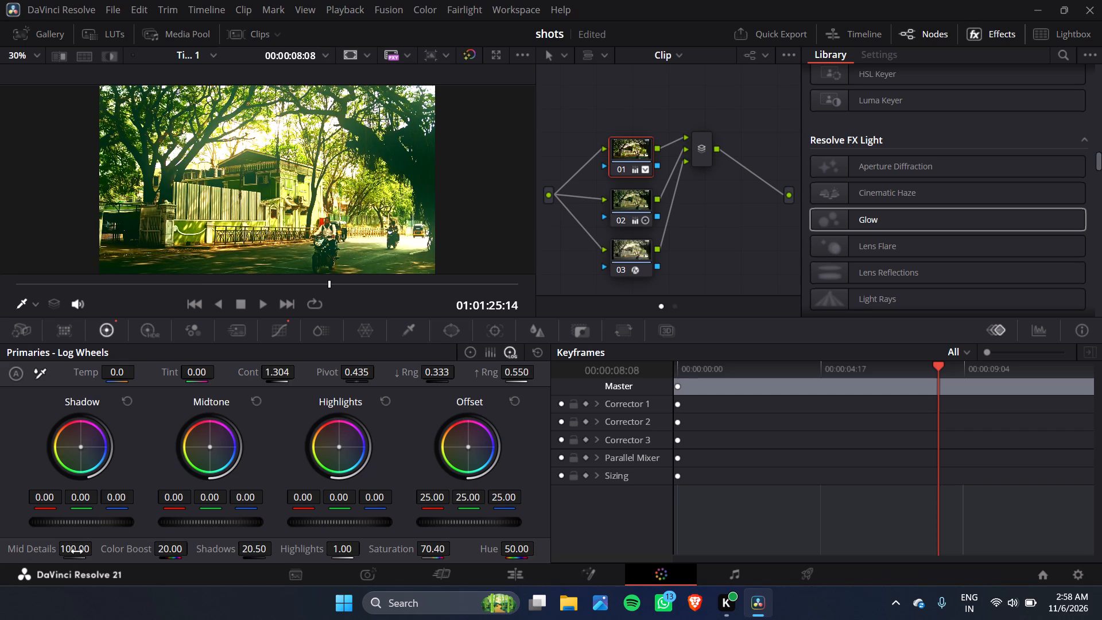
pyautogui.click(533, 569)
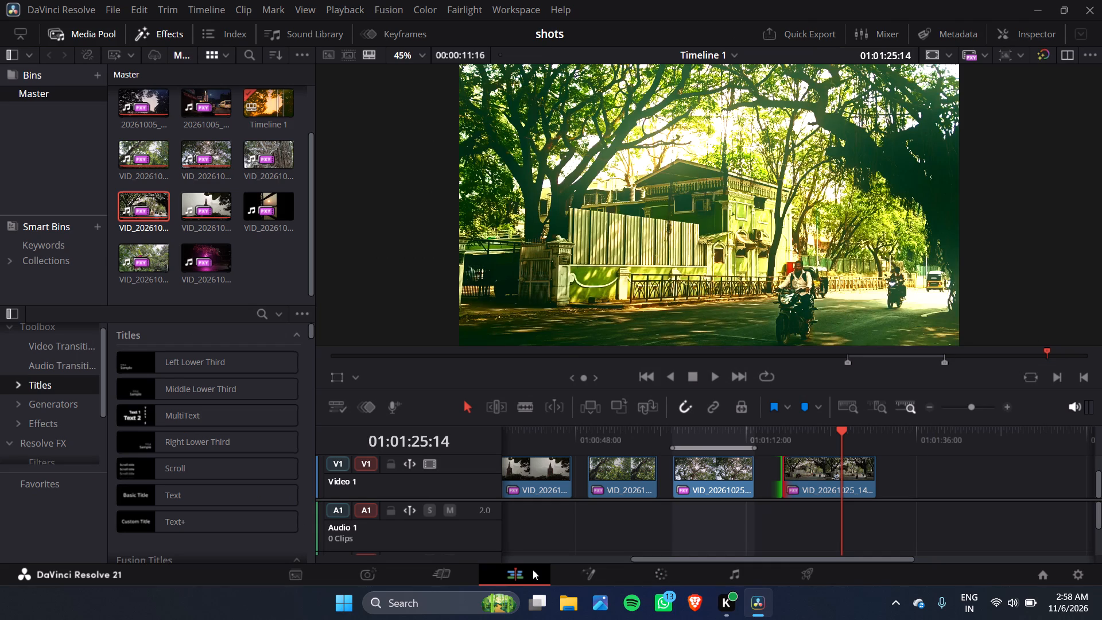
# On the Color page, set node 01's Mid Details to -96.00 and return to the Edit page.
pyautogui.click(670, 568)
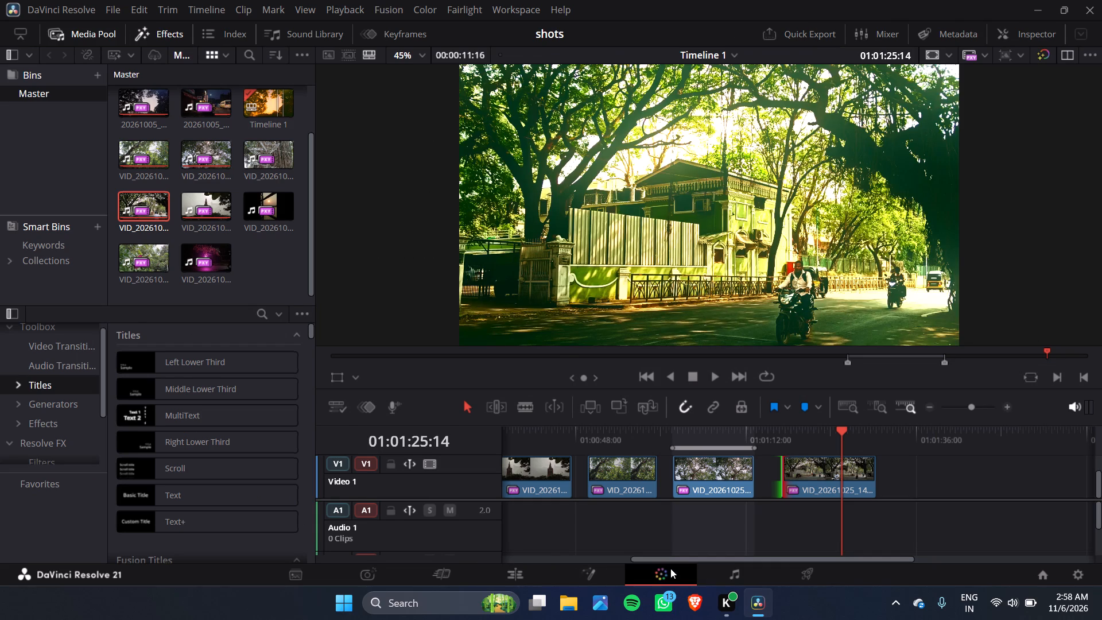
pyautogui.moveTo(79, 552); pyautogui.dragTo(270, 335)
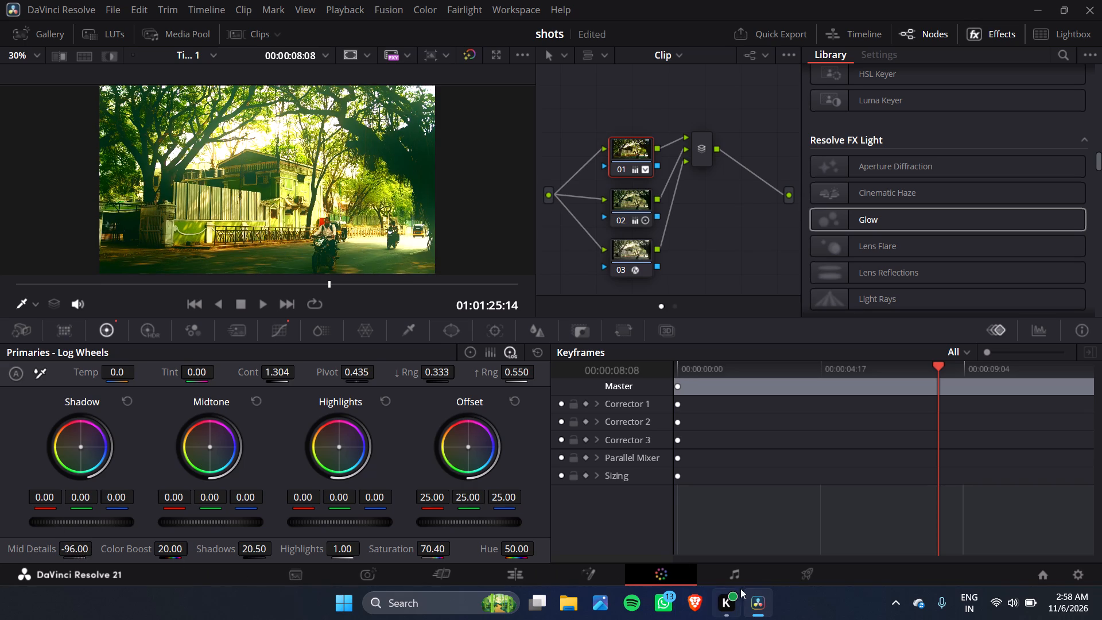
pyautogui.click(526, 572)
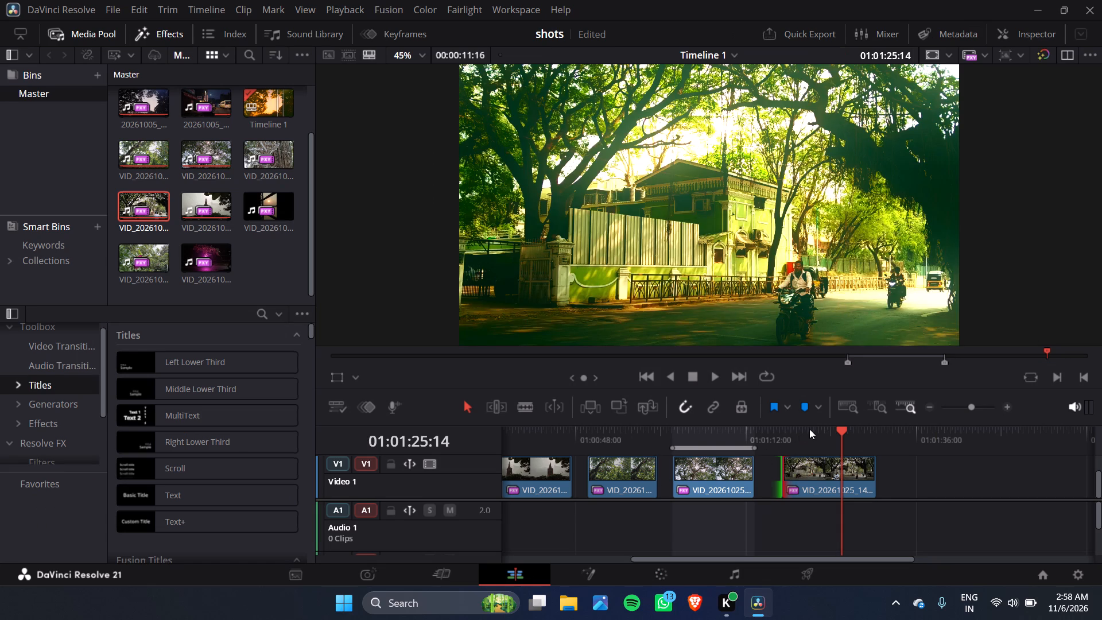
# Play the street clip from 01:01:25:14 to about 01:01:29:10, and park the playhead at 01:01:23:13.
pyautogui.press('space')
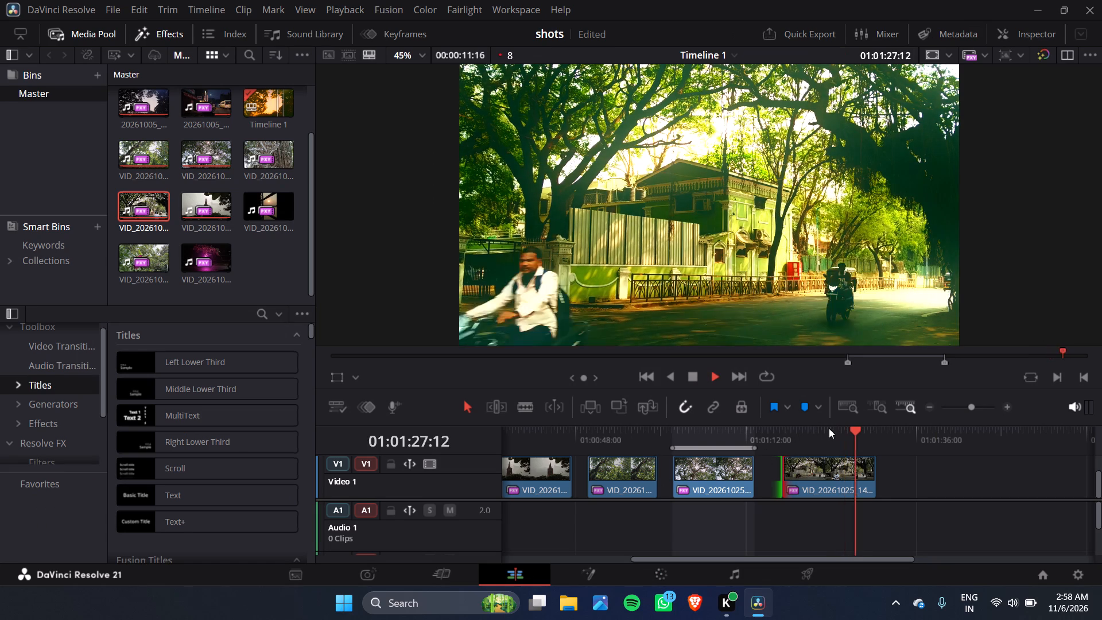
pyautogui.press('space')
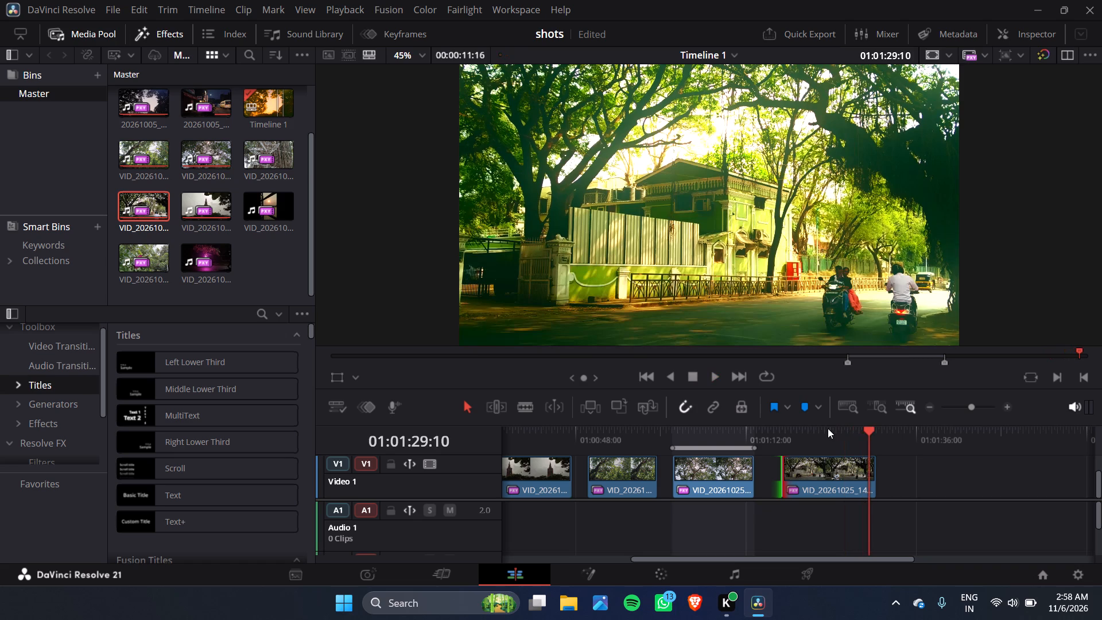
pyautogui.click(827, 428)
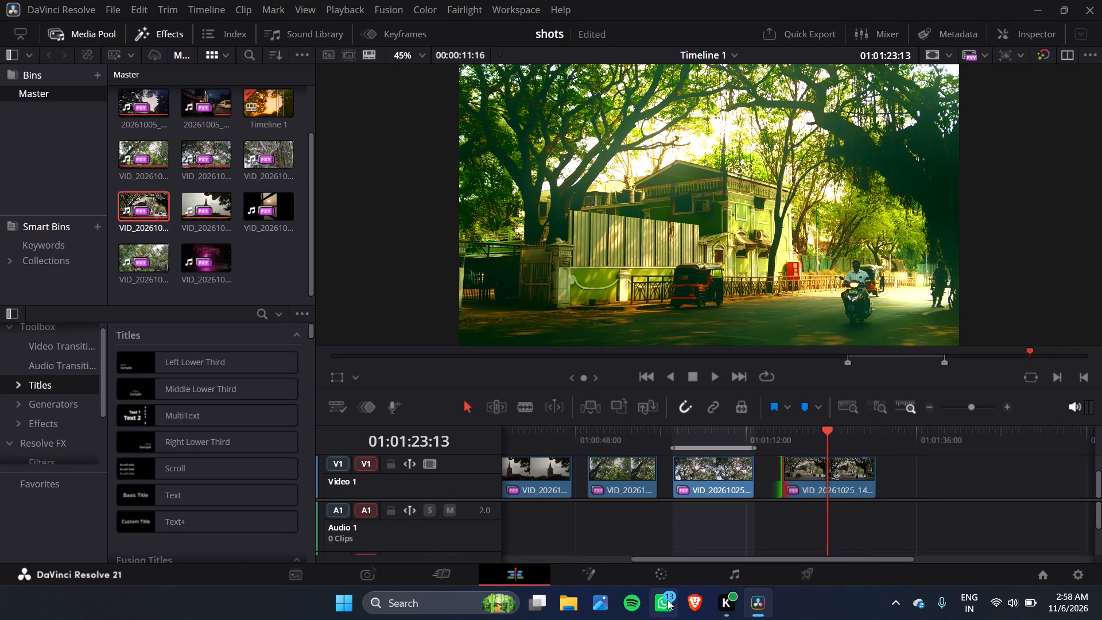
# On the Color page, set node 01's Mid Details to -51.00 in the Log Wheels.
pyautogui.click(663, 572)
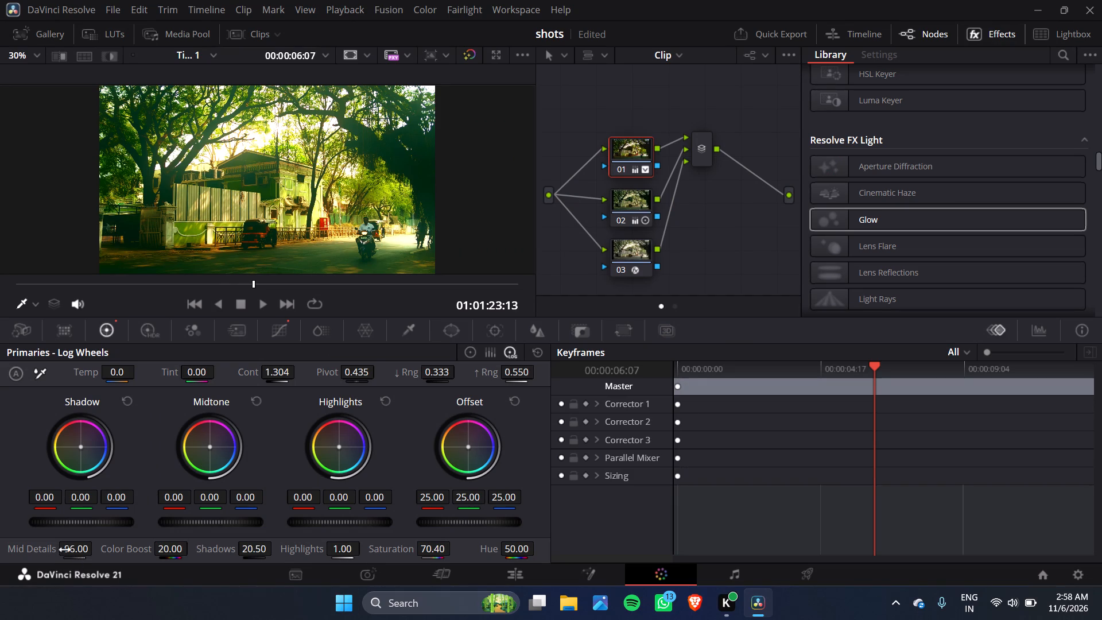
pyautogui.moveTo(68, 550); pyautogui.dragTo(134, 557)
pyautogui.moveTo(134, 557); pyautogui.dragTo(137, 561)
pyautogui.moveTo(137, 561); pyautogui.dragTo(135, 563)
pyautogui.moveTo(135, 563); pyautogui.dragTo(132, 563)
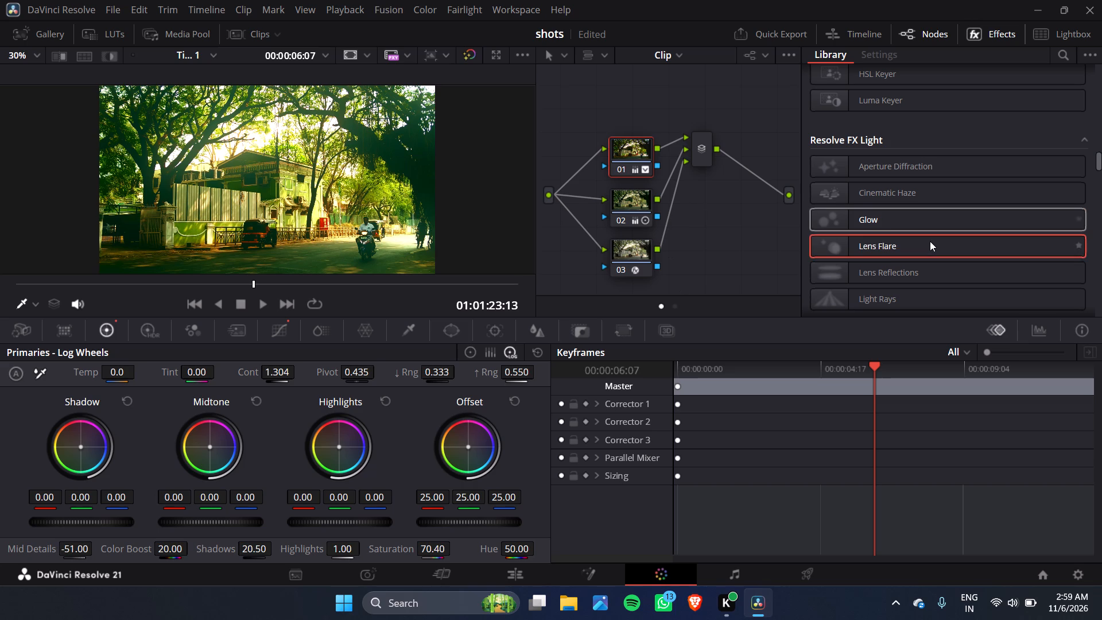
# Browse the effects library through the Resolve FX Light, OpenColorIO and Refine categories for an effect to add.
pyautogui.scroll(-1, 930, 241)
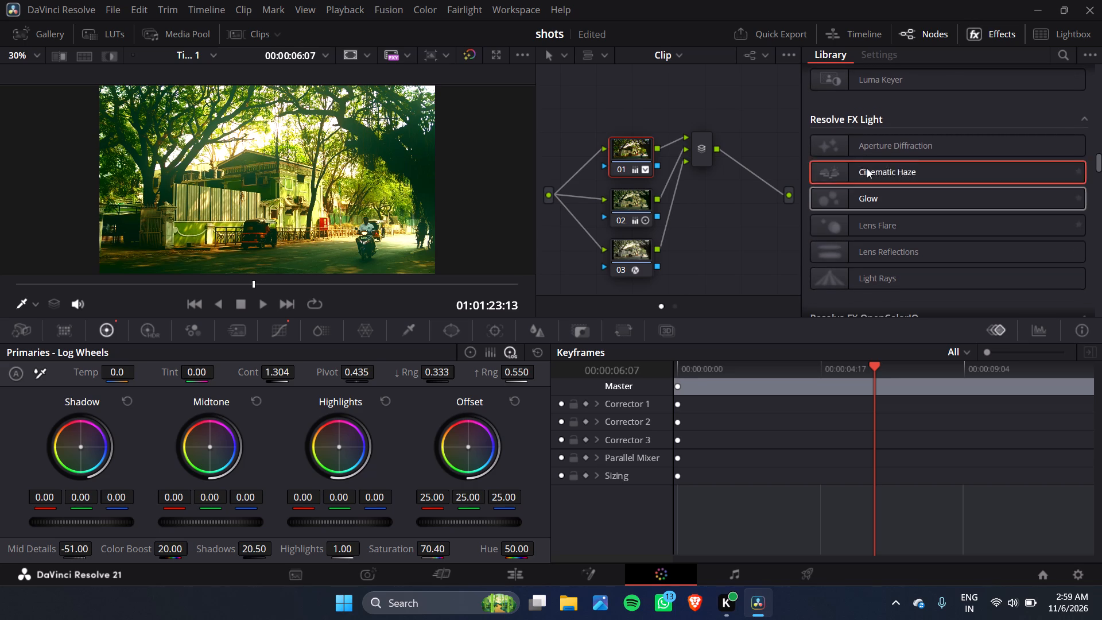
pyautogui.scroll(-1, 848, 212)
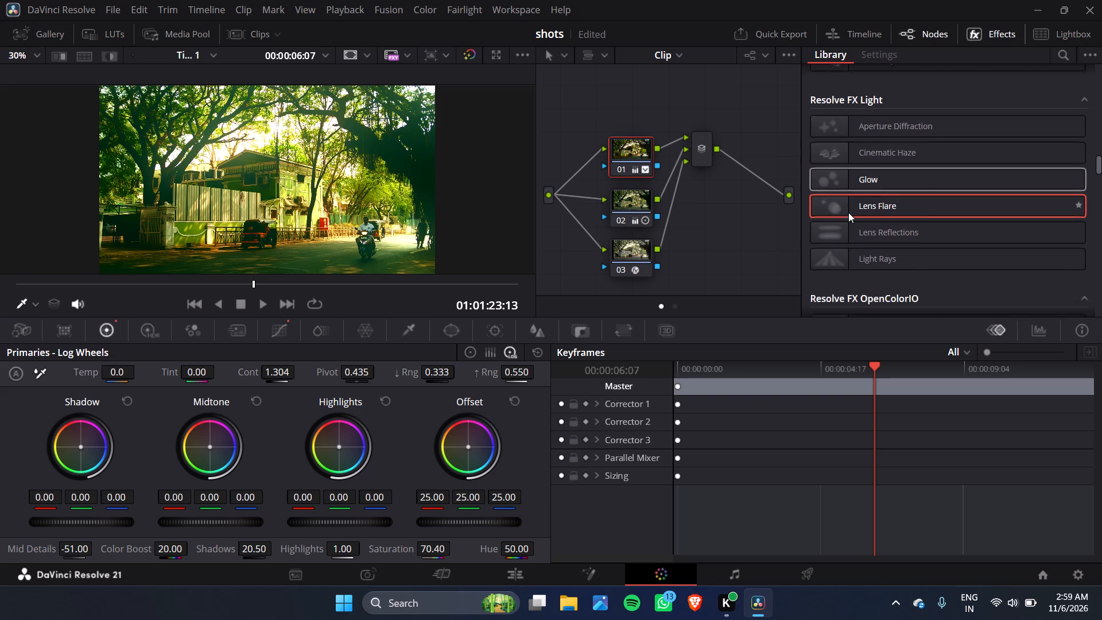
pyautogui.scroll(-1, 848, 212)
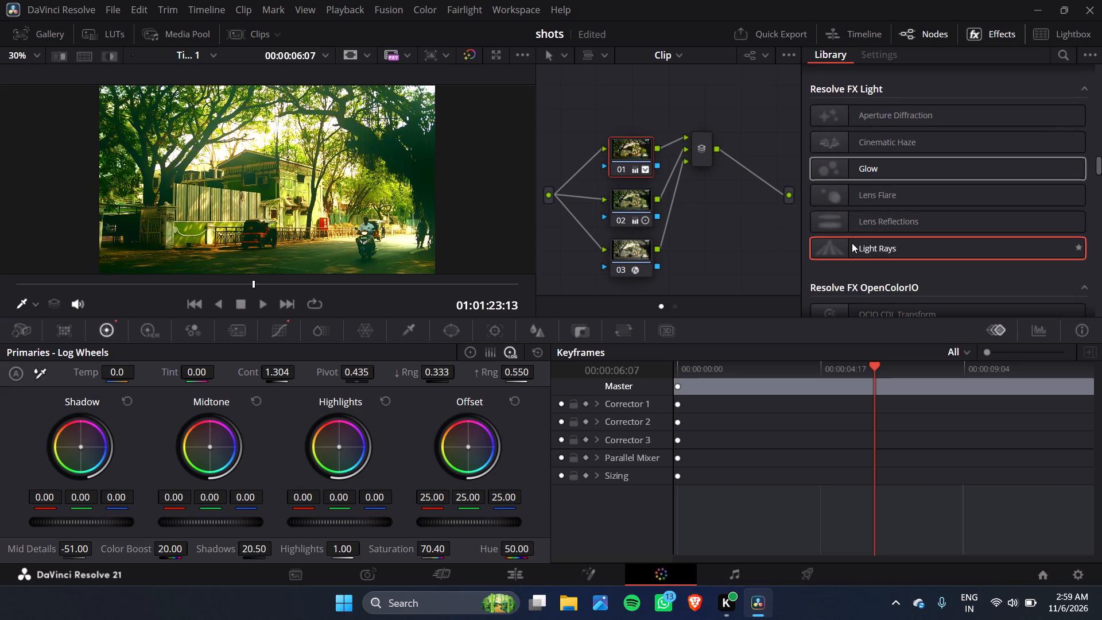
pyautogui.scroll(-3, 852, 243)
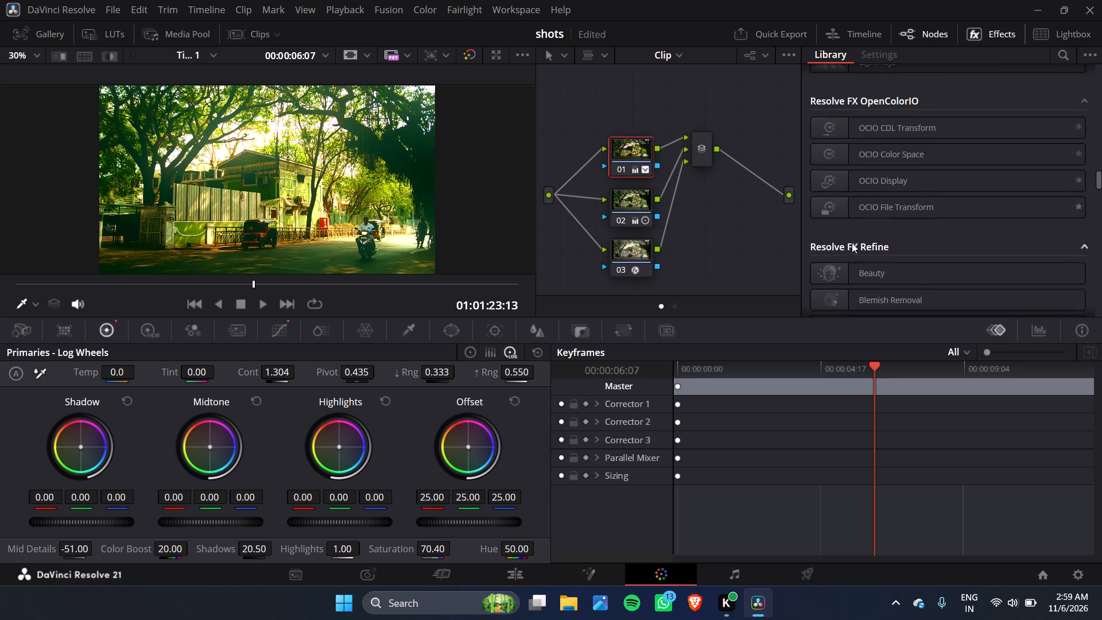
pyautogui.scroll(-2, 852, 243)
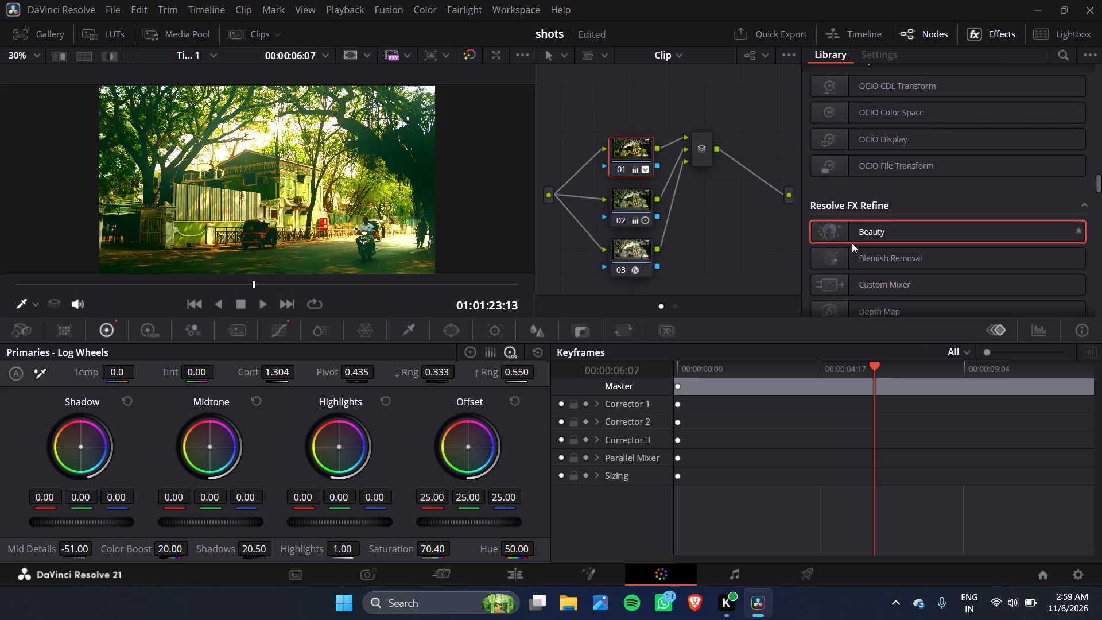
pyautogui.scroll(3, 852, 243)
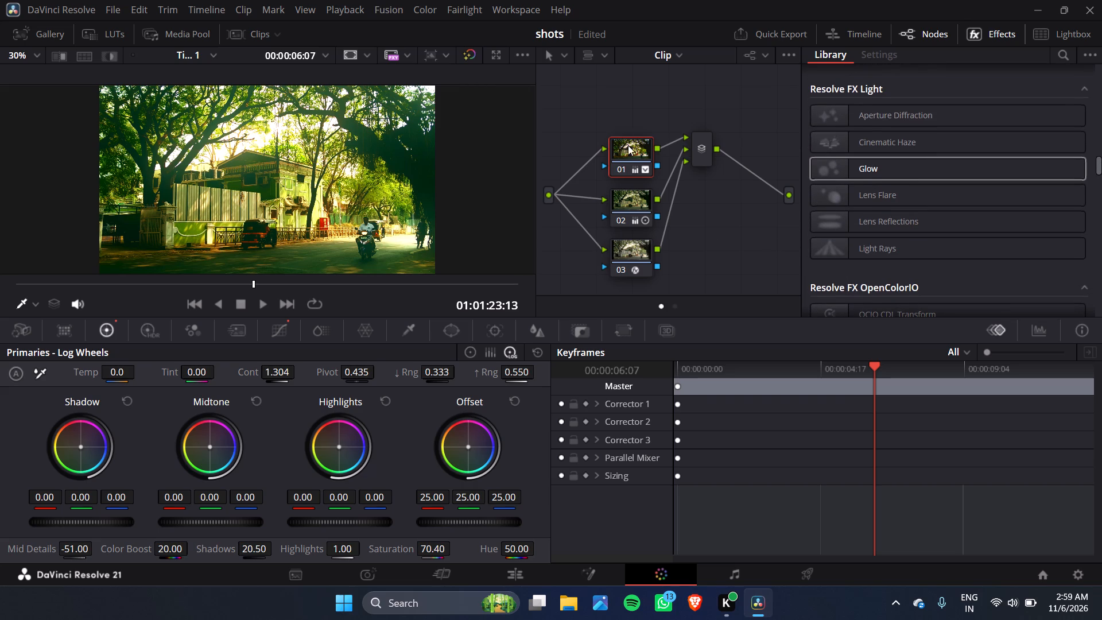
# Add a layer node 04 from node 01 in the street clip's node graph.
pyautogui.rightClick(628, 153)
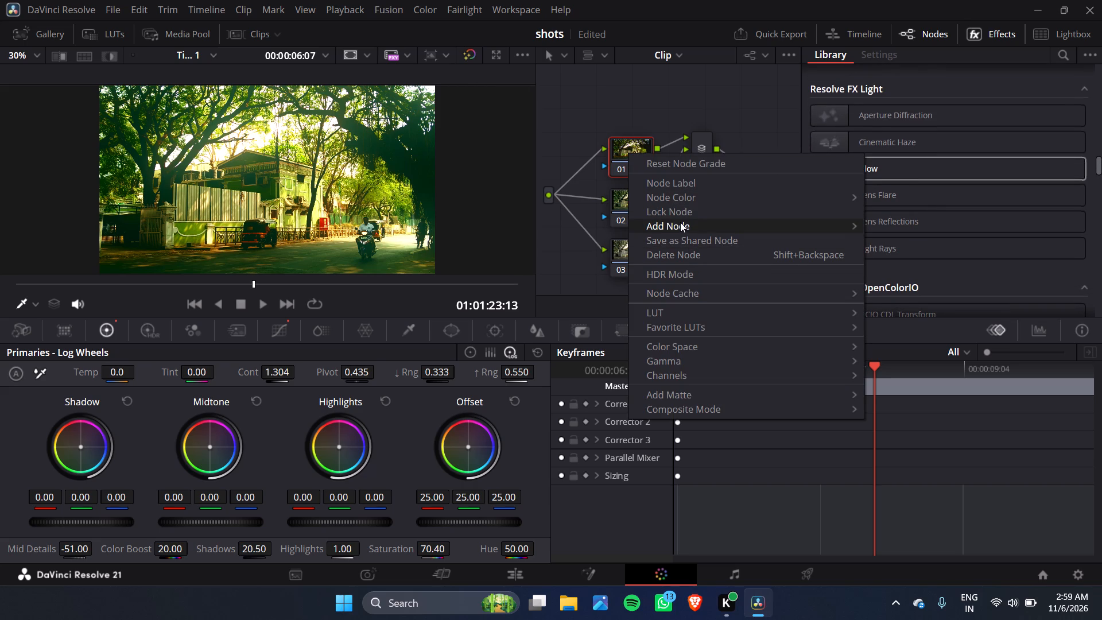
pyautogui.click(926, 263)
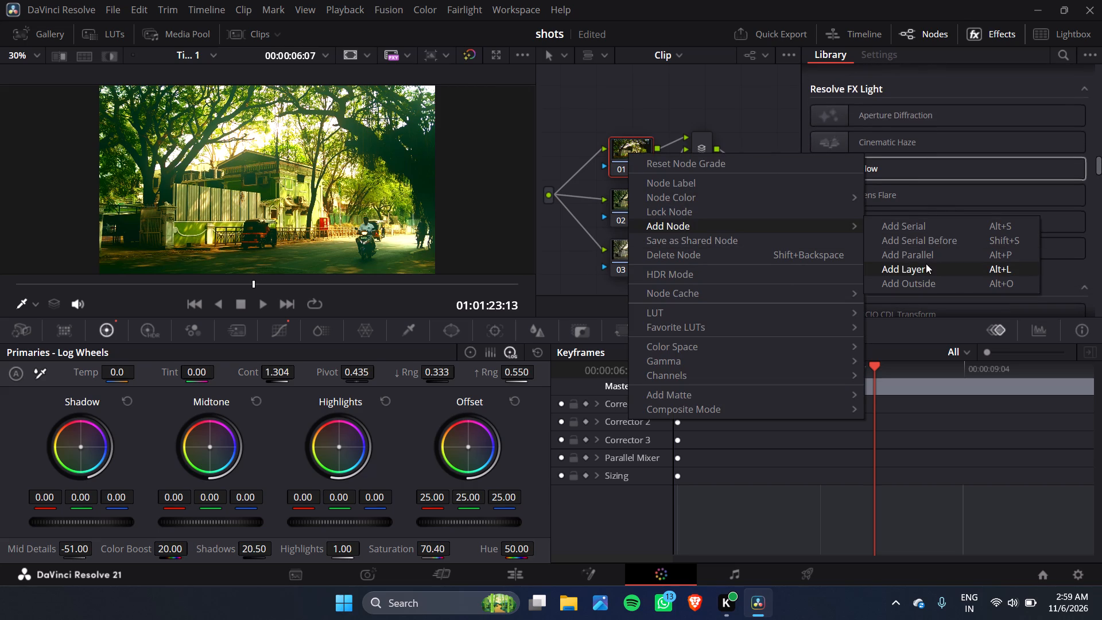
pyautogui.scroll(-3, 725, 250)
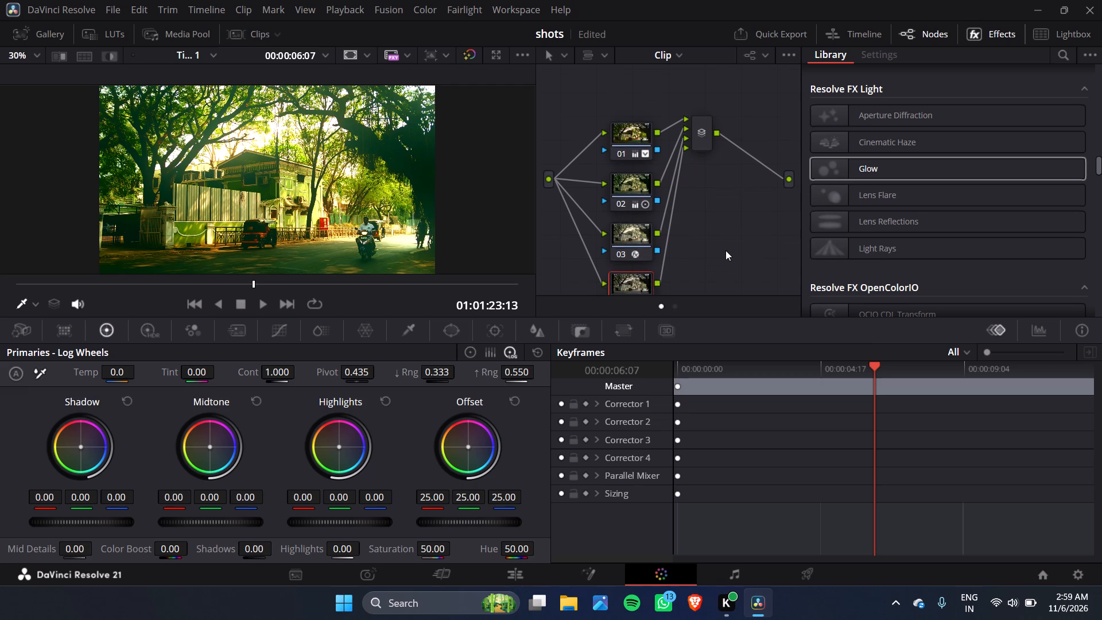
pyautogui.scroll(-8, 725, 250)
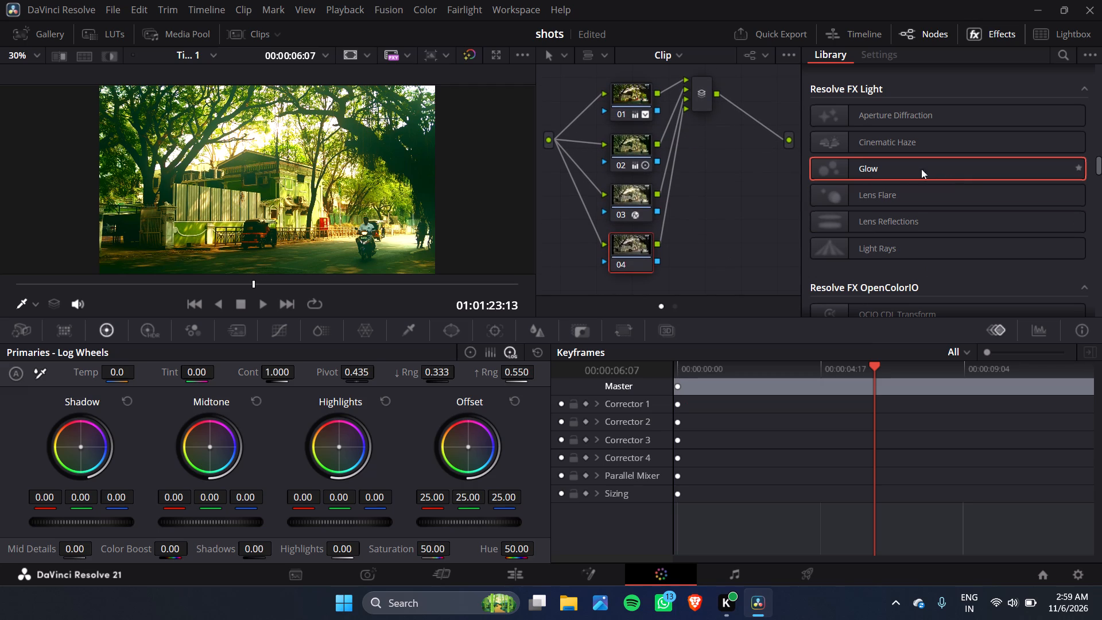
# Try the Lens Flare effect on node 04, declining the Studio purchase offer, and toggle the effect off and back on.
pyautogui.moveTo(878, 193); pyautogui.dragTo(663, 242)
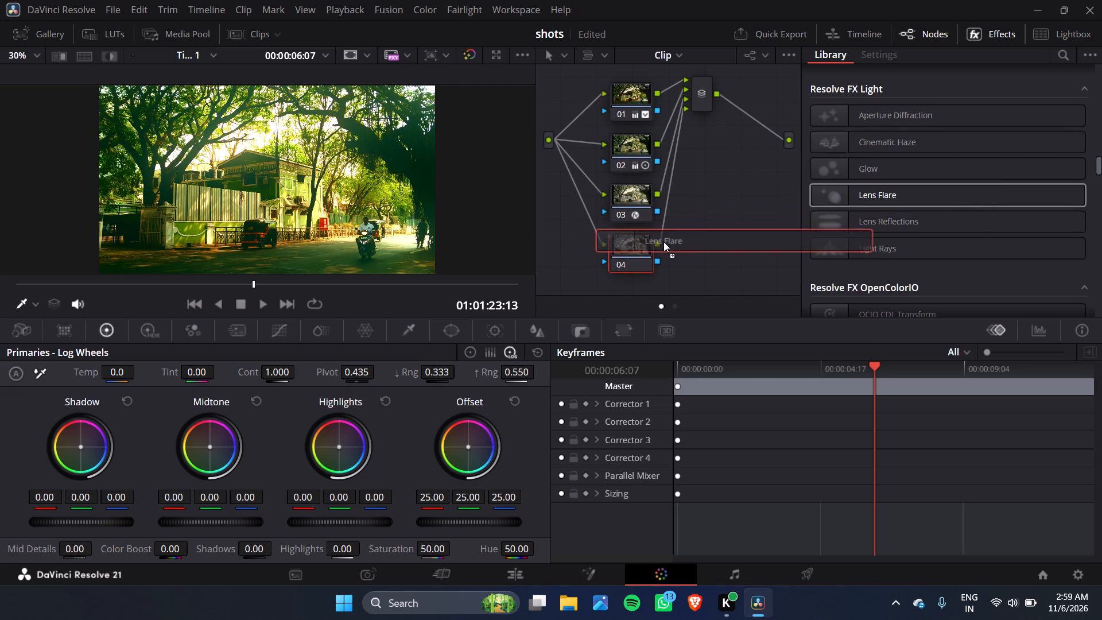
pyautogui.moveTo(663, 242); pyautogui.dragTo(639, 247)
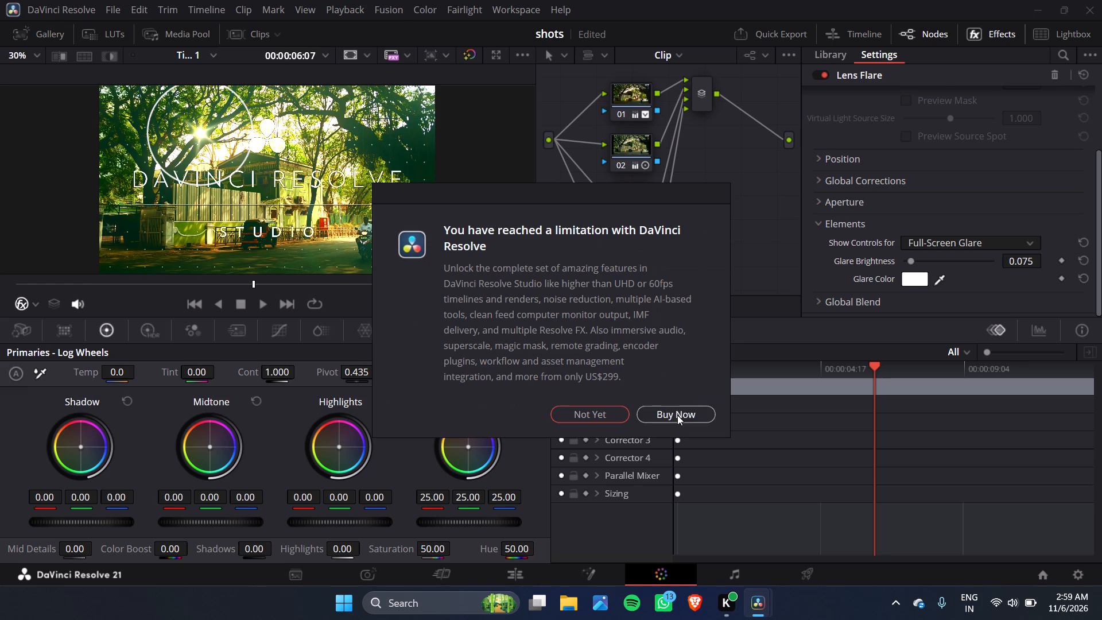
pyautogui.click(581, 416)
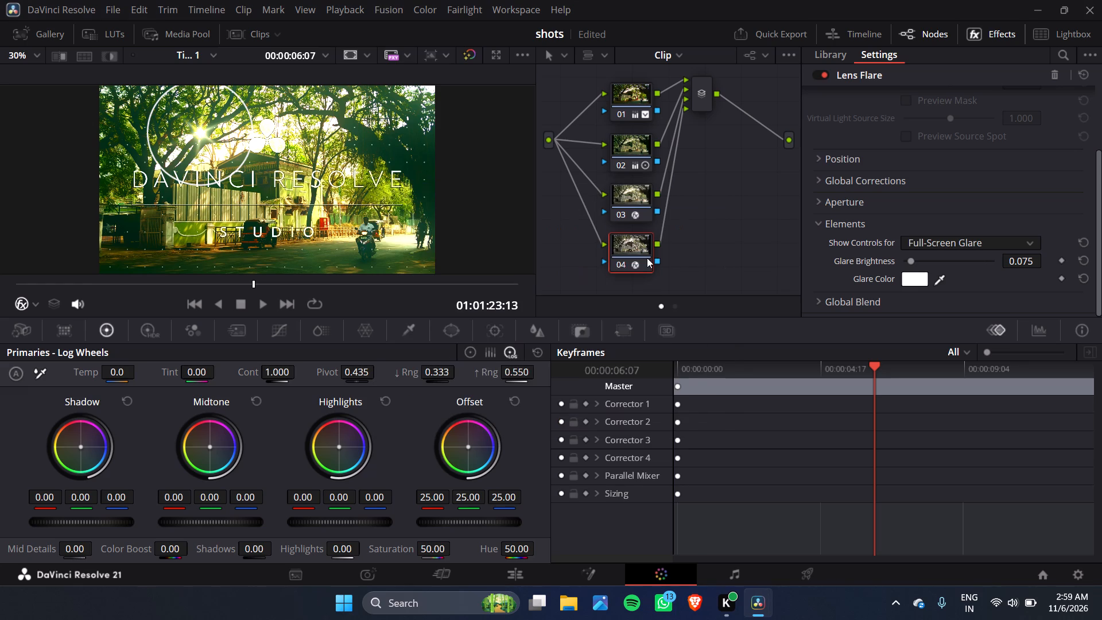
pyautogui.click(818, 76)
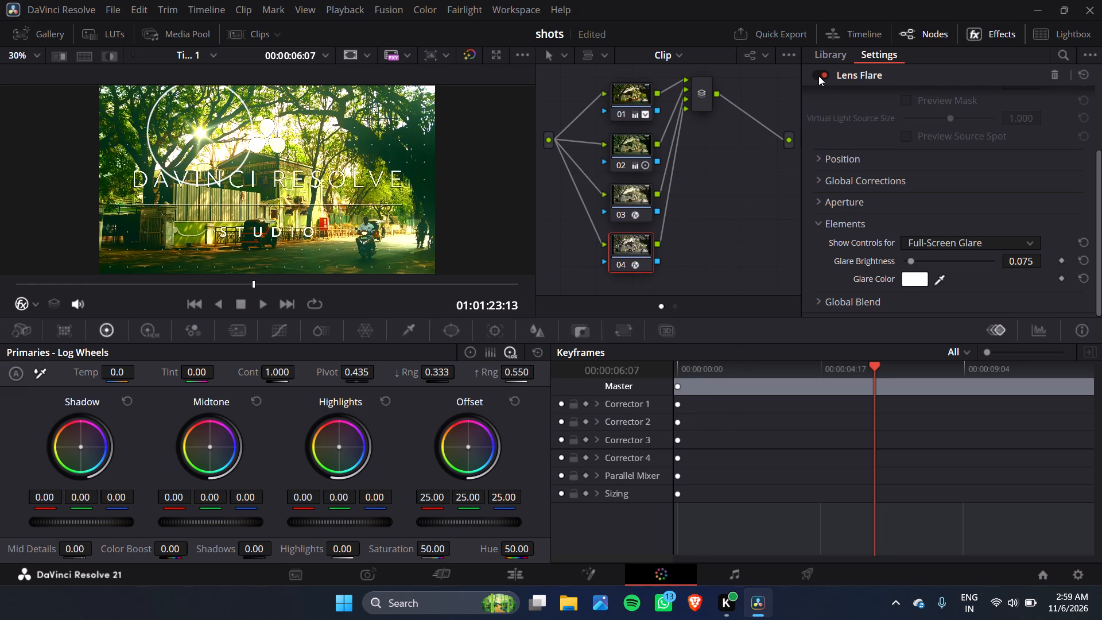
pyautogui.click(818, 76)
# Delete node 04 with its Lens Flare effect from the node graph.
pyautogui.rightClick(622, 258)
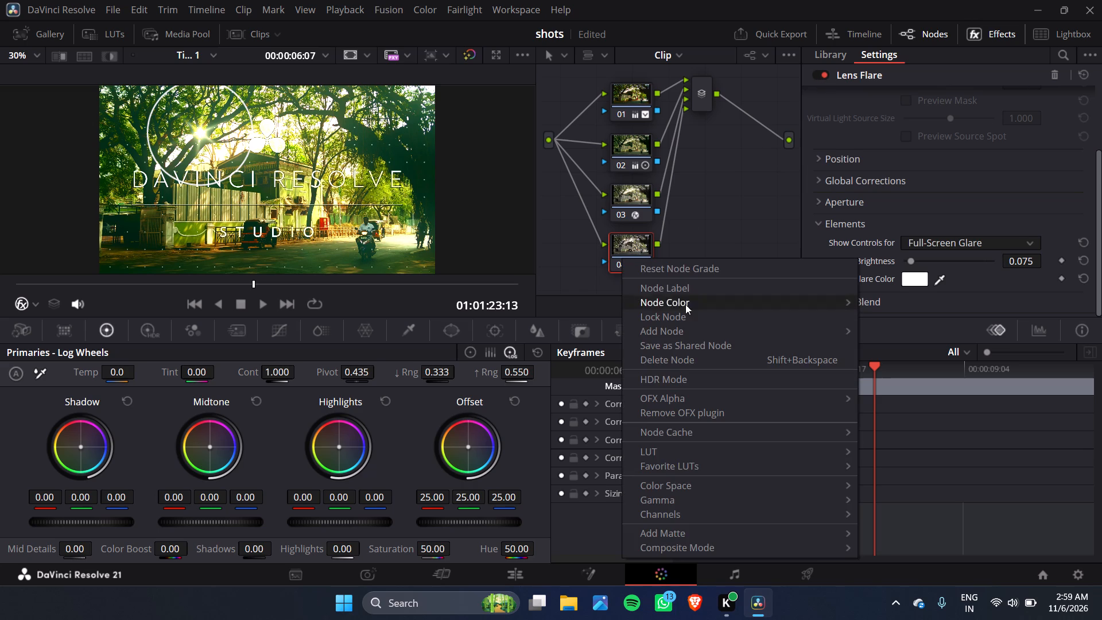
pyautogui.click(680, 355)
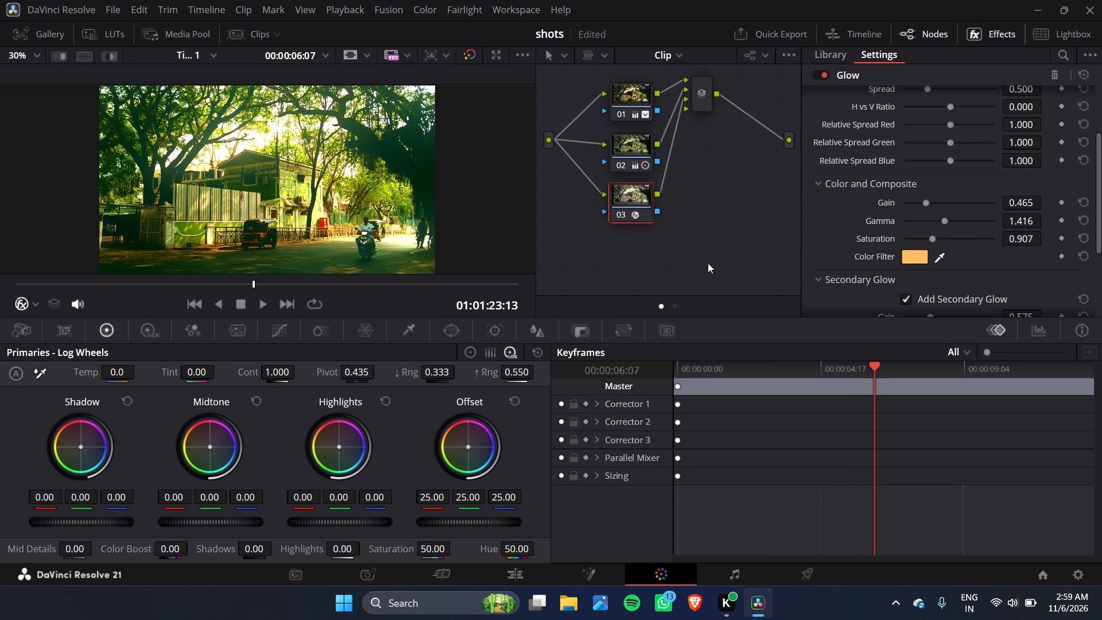
# Add a new node 04 from node 01, feeding the same mixer as the other three nodes.
pyautogui.rightClick(628, 102)
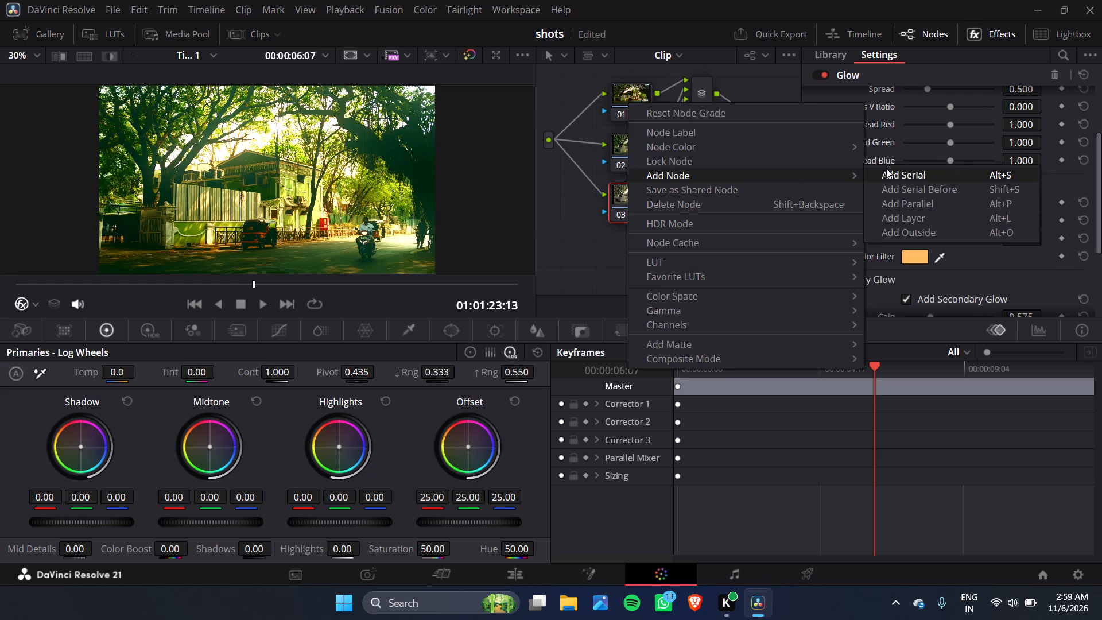
pyautogui.click(926, 207)
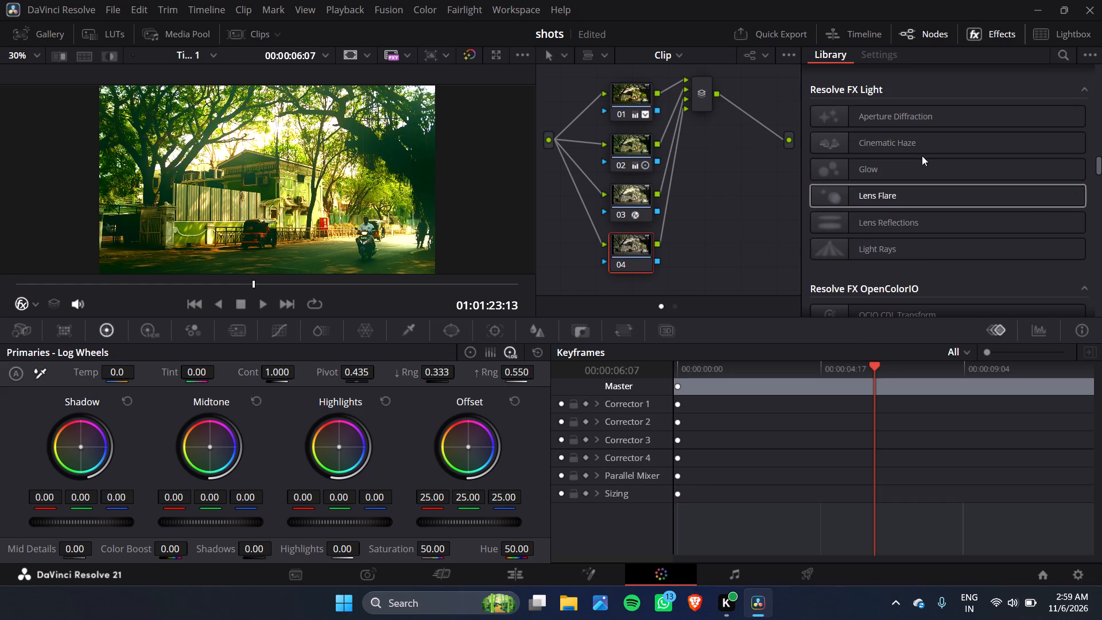
# Apply the Cinematic Haze effect from Resolve FX Light to node 04.
pyautogui.moveTo(911, 139); pyautogui.dragTo(658, 240)
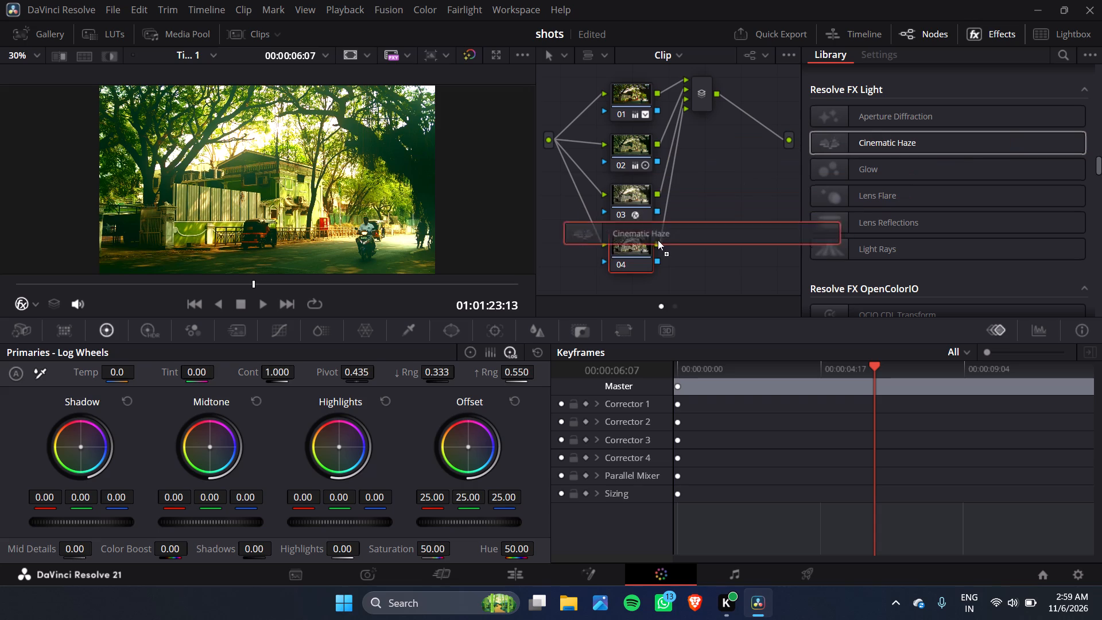
pyautogui.moveTo(658, 240); pyautogui.dragTo(646, 249)
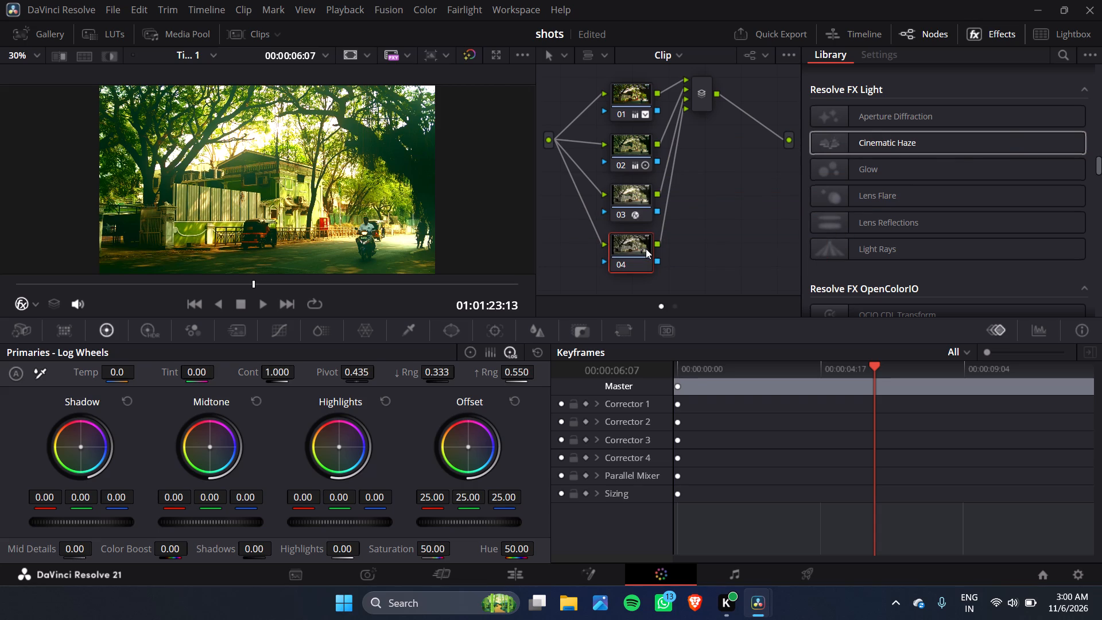
pyautogui.moveTo(832, 142); pyautogui.dragTo(694, 198)
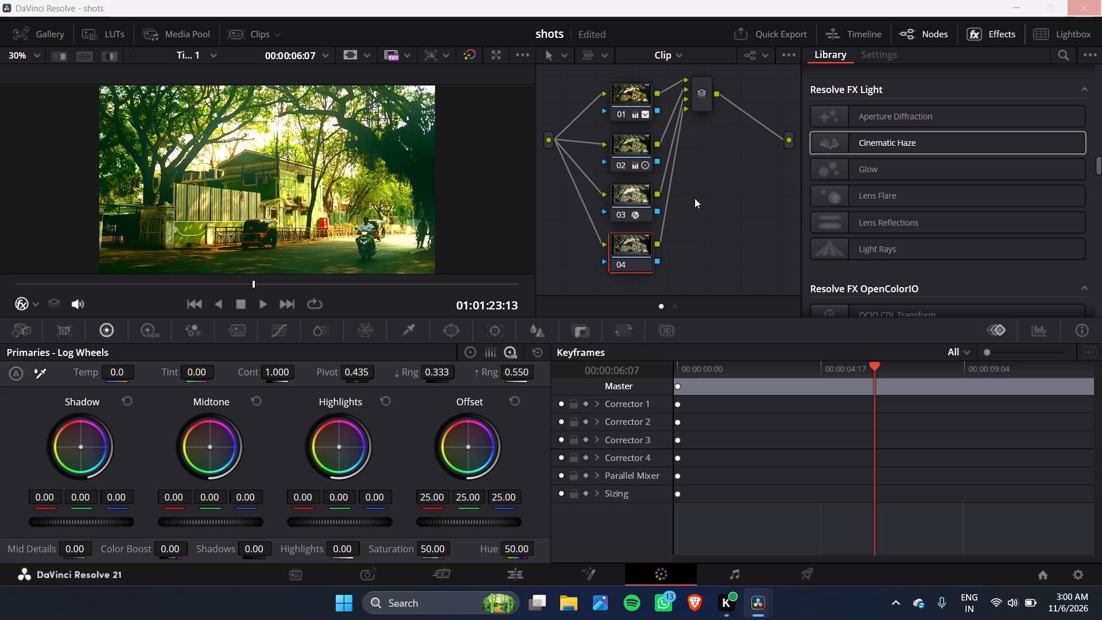
pyautogui.moveTo(694, 198); pyautogui.dragTo(694, 204)
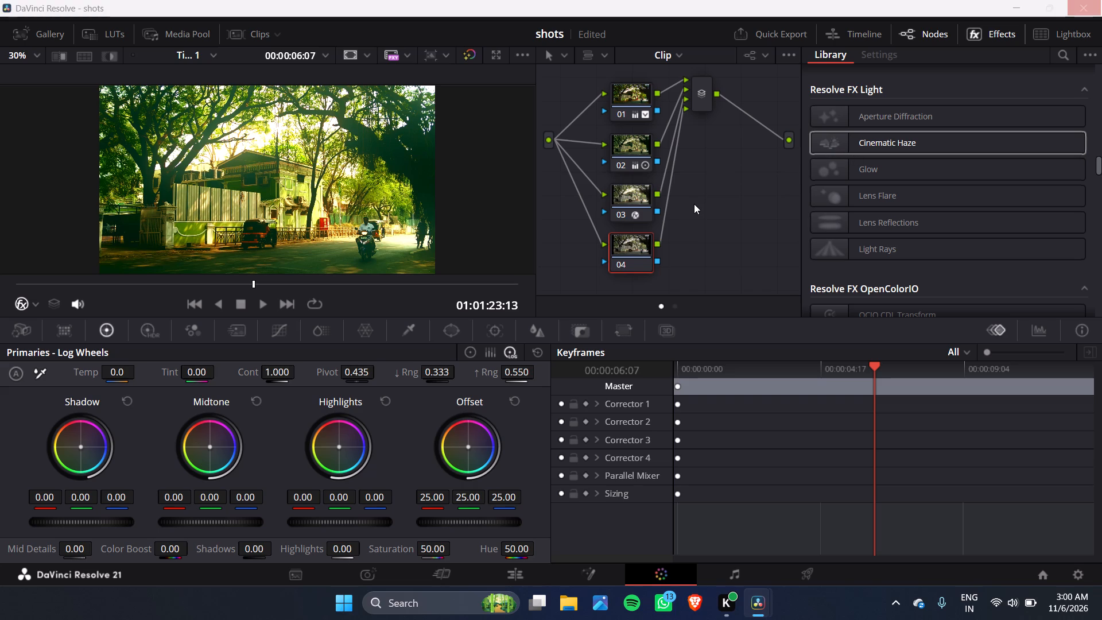
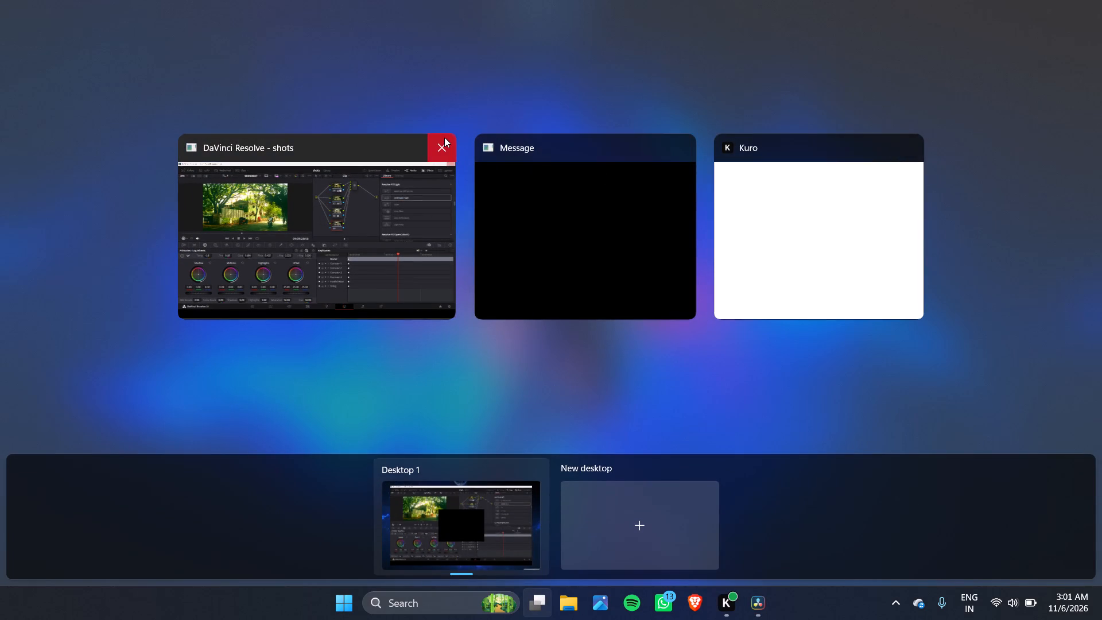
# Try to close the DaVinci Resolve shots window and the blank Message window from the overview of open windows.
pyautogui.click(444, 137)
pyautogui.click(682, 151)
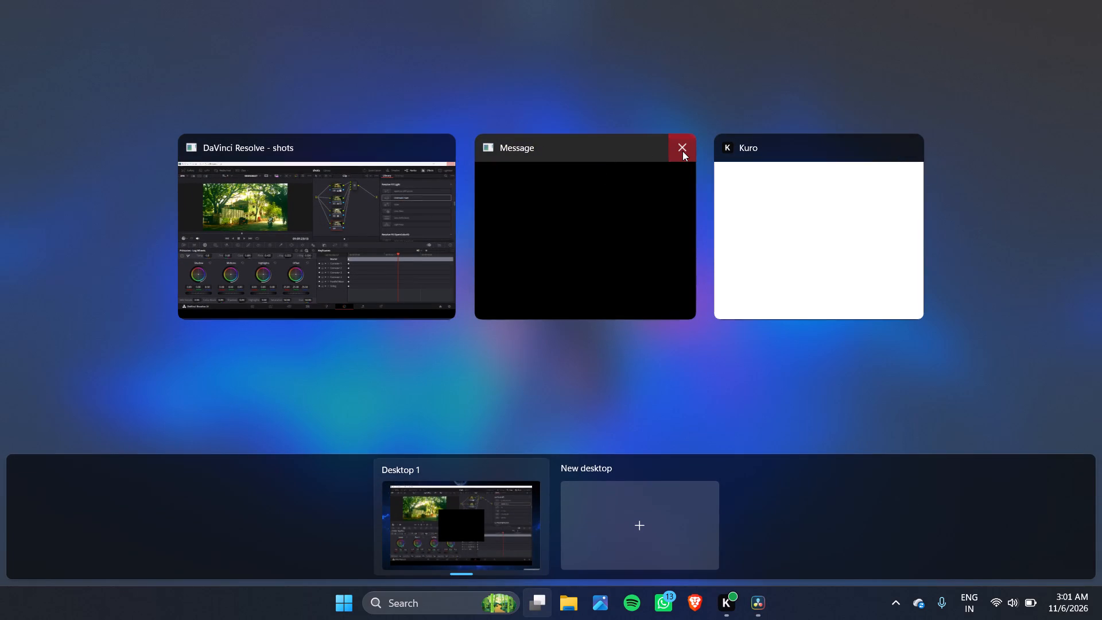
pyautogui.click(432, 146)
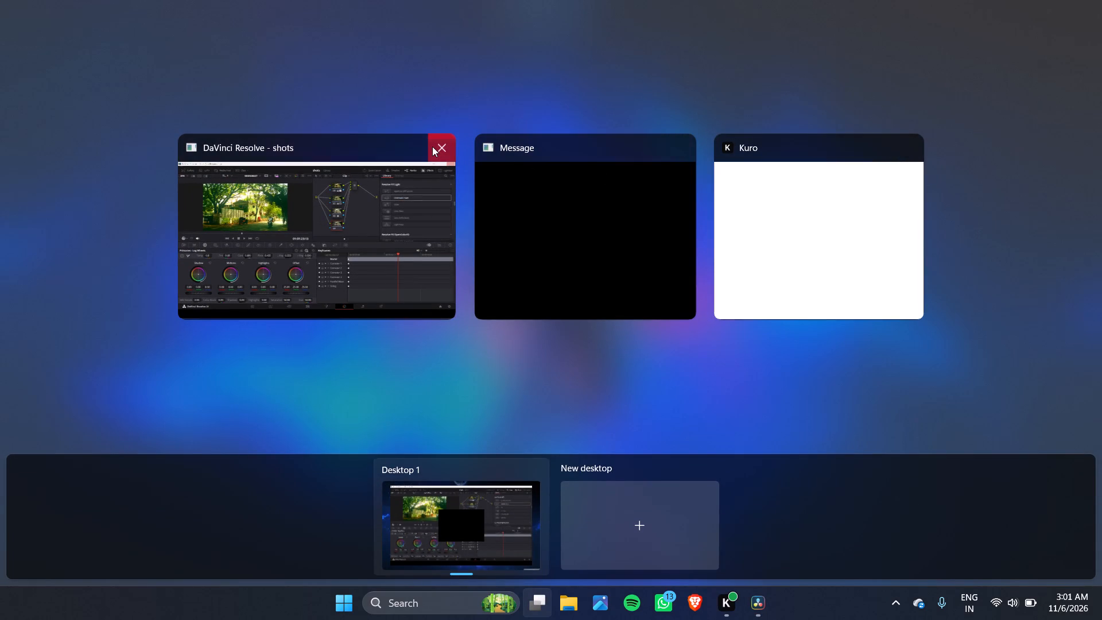
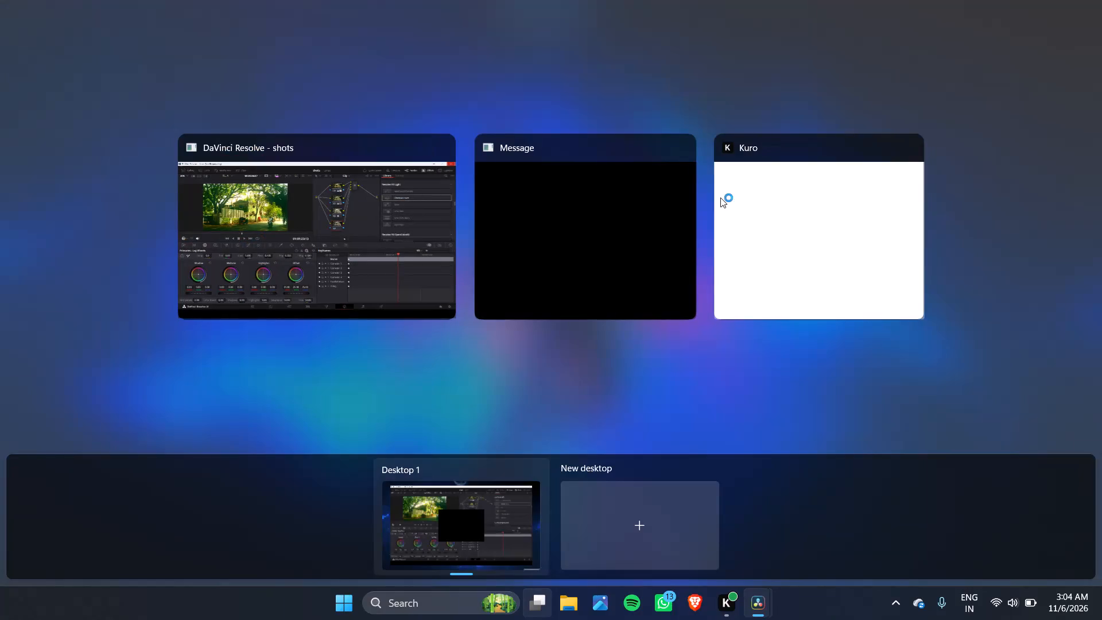
# Close the blank Message window and the DaVinci Resolve shots window, forcing the unresponsive program to close.
pyautogui.click(676, 147)
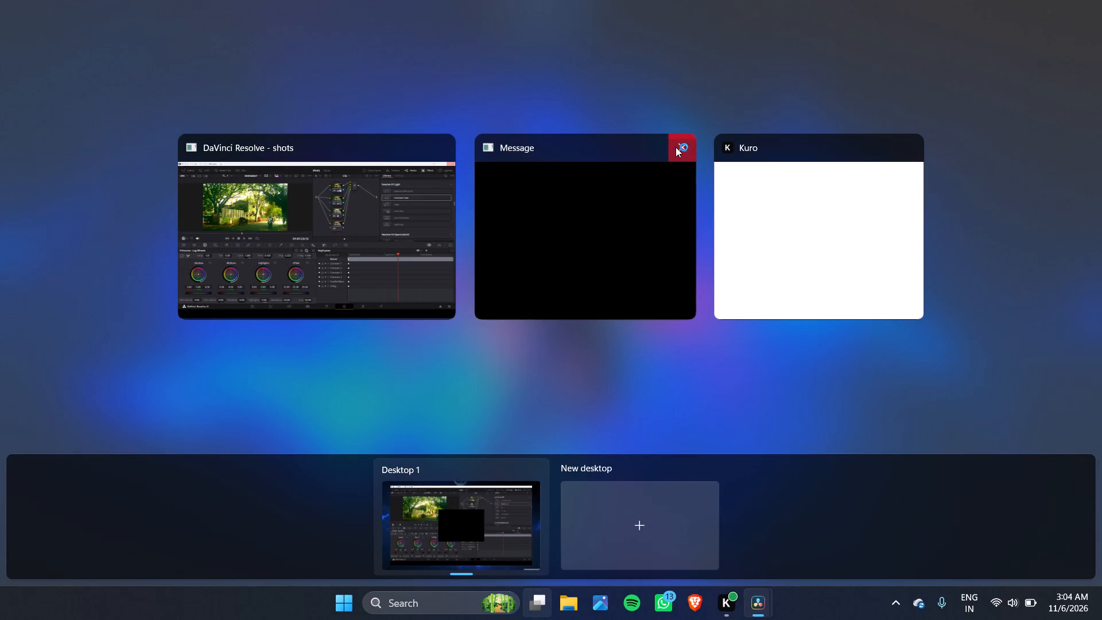
pyautogui.click(443, 148)
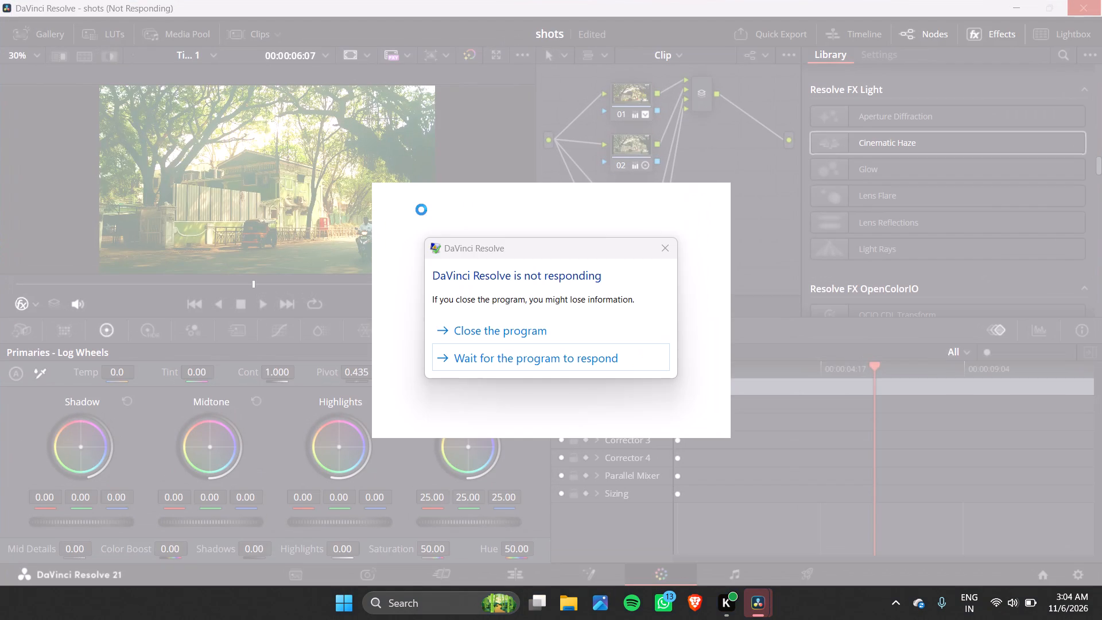
pyautogui.click(510, 331)
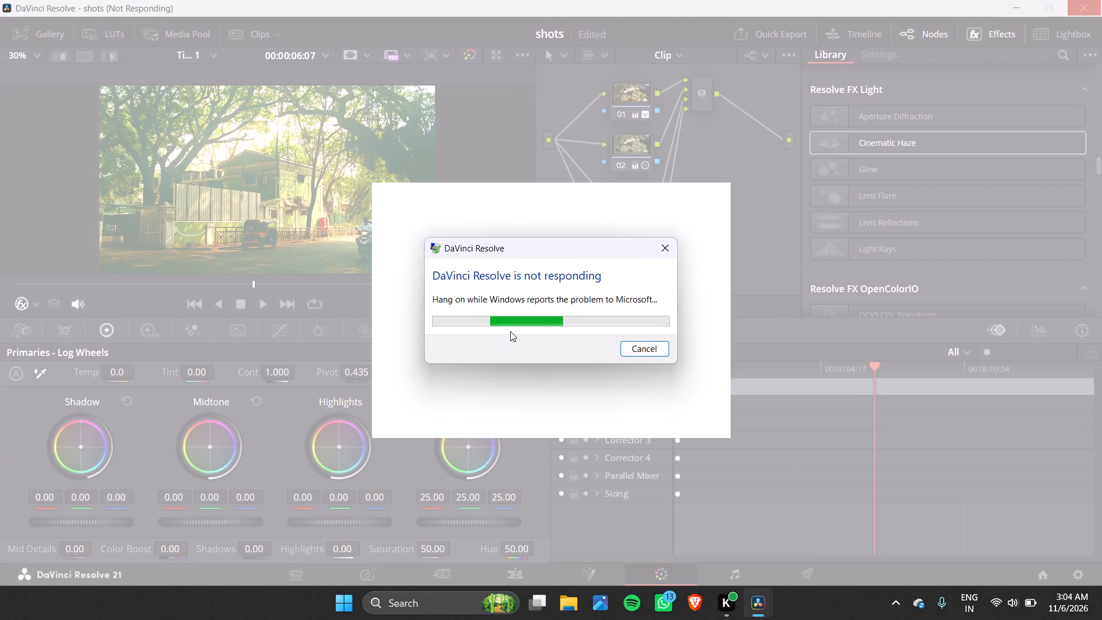
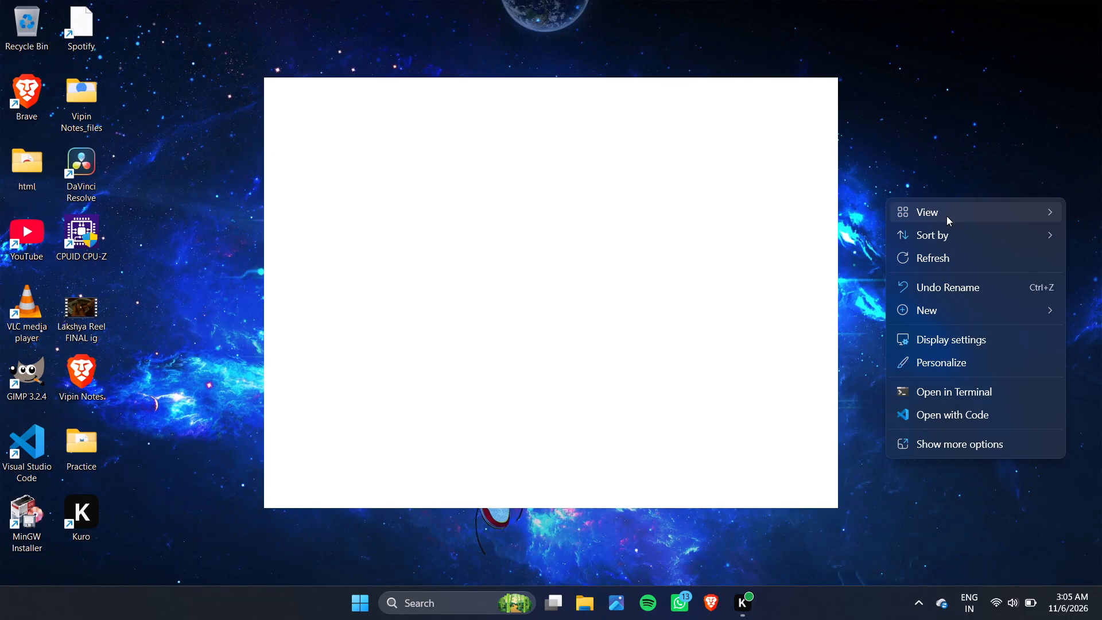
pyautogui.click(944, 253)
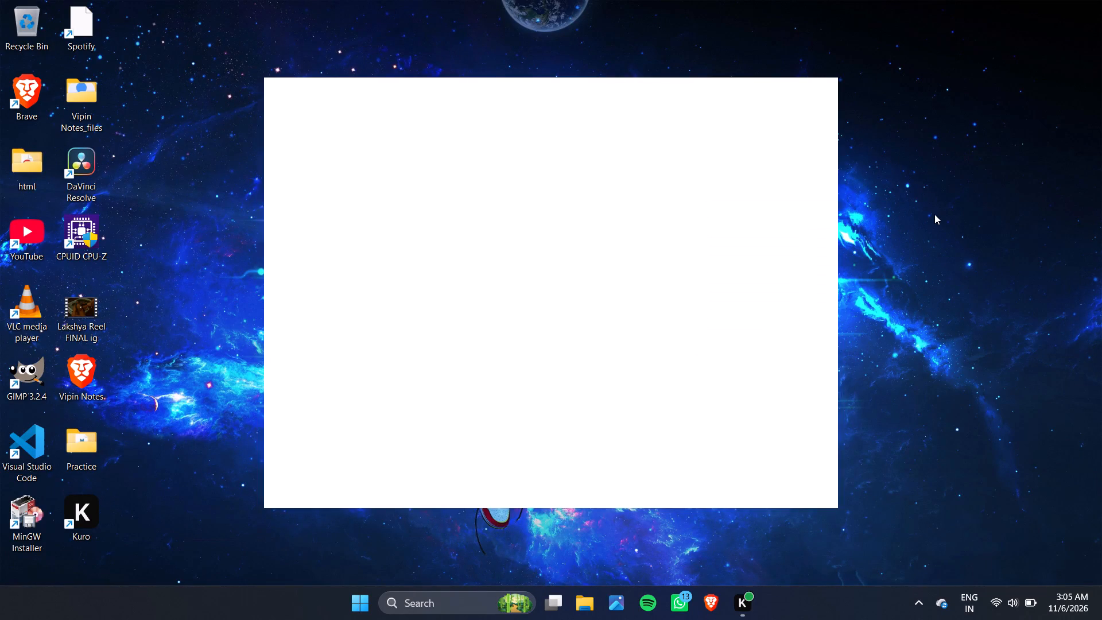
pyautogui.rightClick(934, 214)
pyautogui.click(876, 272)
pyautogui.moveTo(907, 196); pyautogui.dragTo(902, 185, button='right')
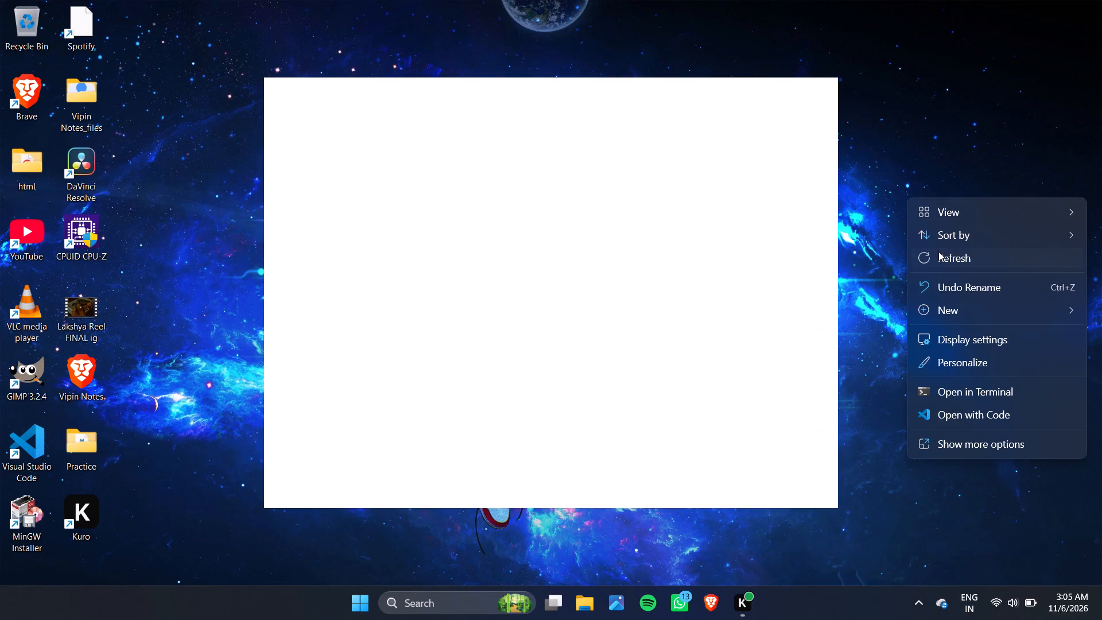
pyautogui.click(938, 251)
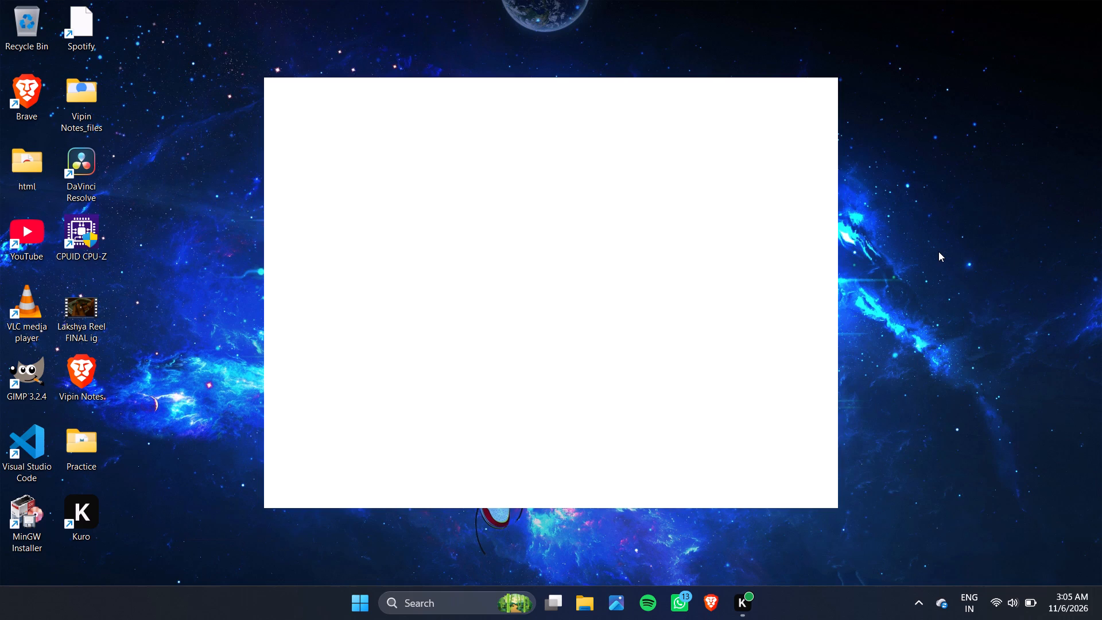
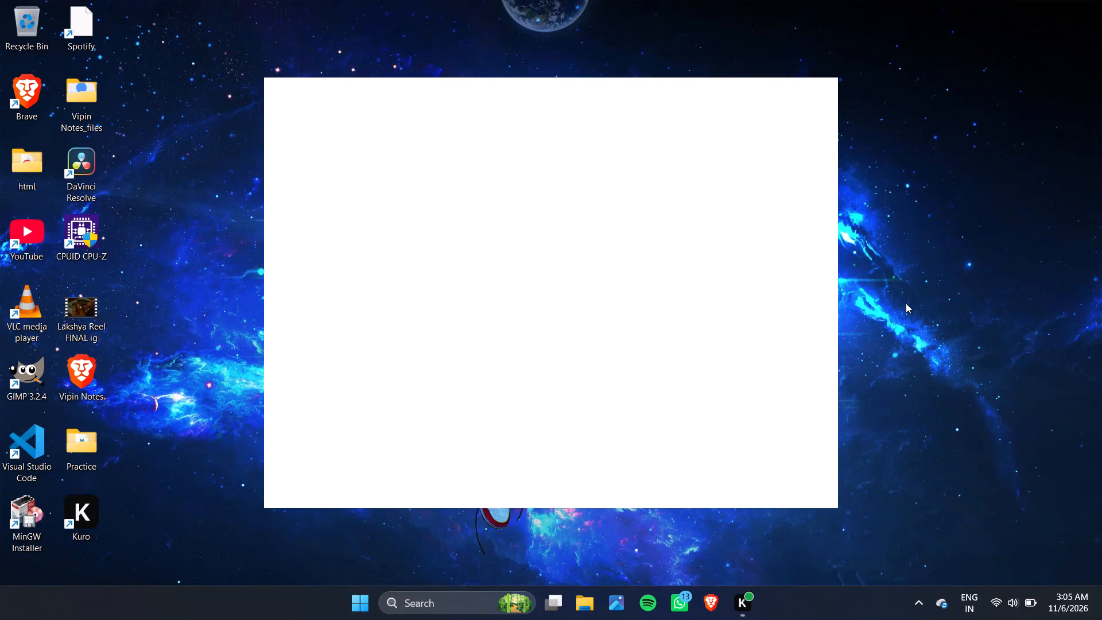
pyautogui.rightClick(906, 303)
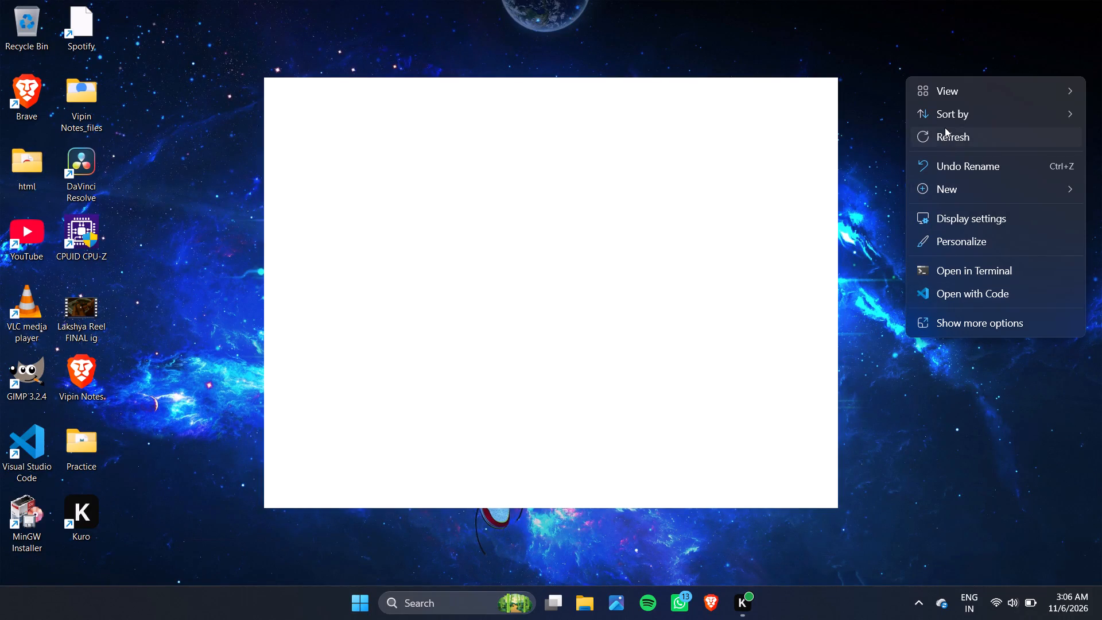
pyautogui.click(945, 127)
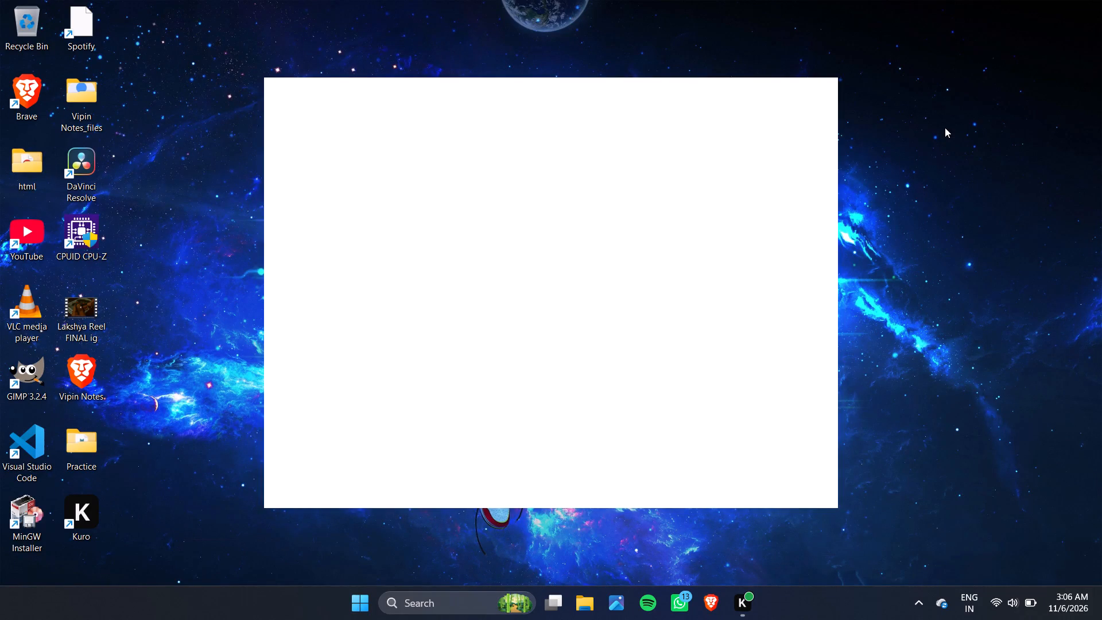
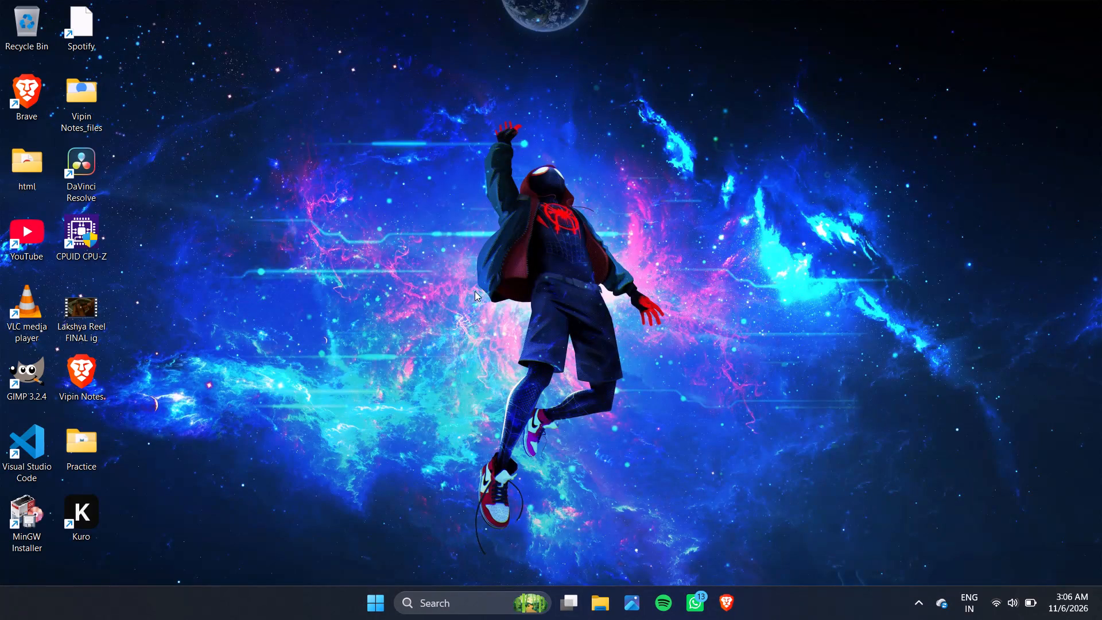
# Bring up the Windows power options for shutting down or restarting the computer.
pyautogui.click(385, 607)
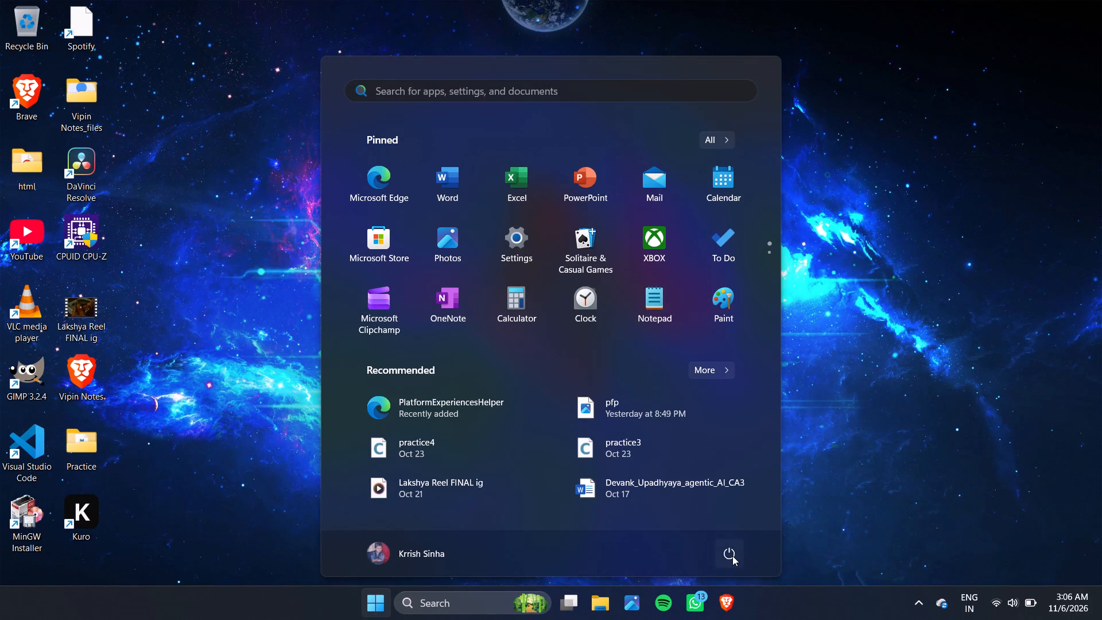
pyautogui.click(732, 556)
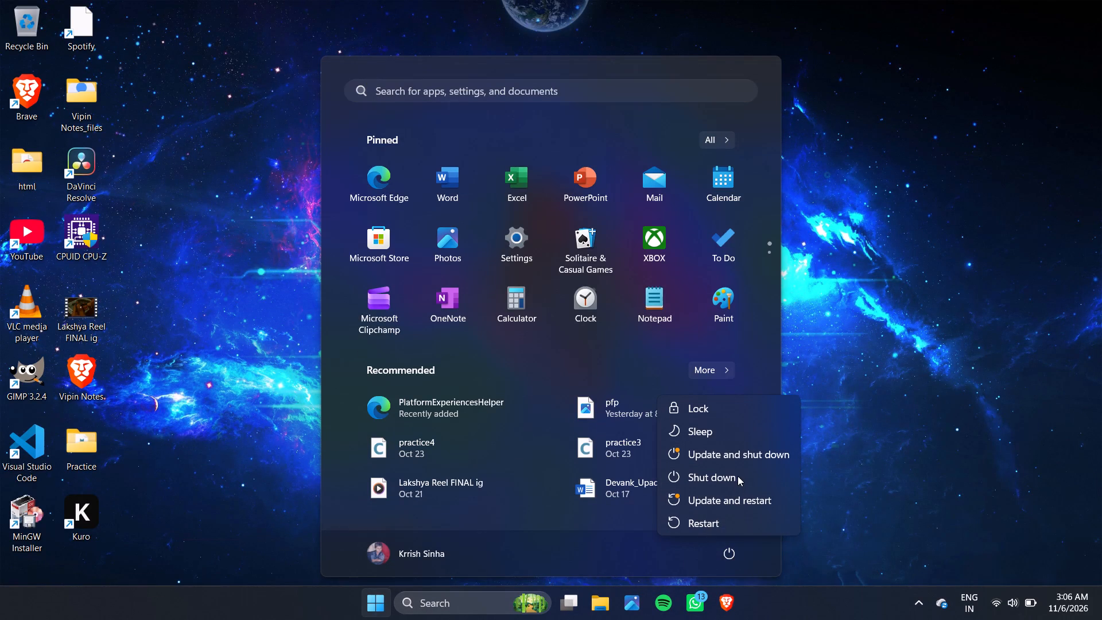